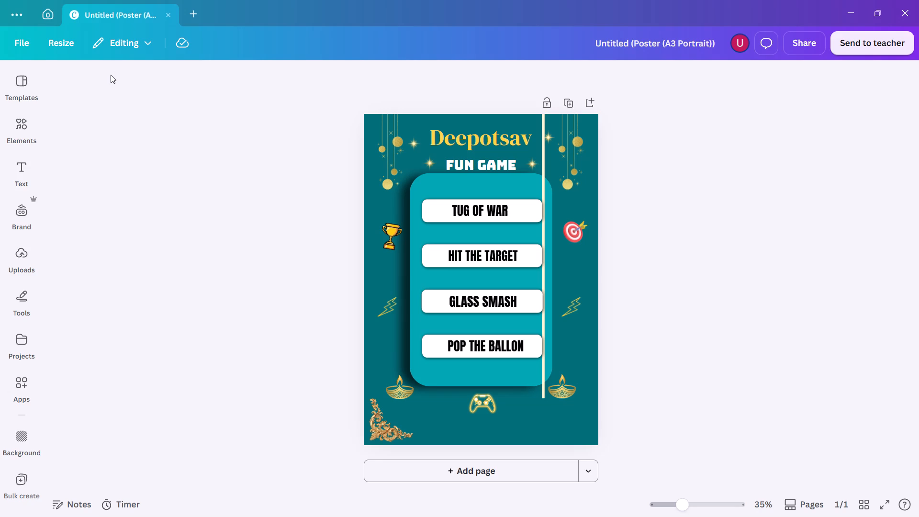
Show the template suggestions for the A3 portrait Deepotsav fun game poster.
click(23, 79)
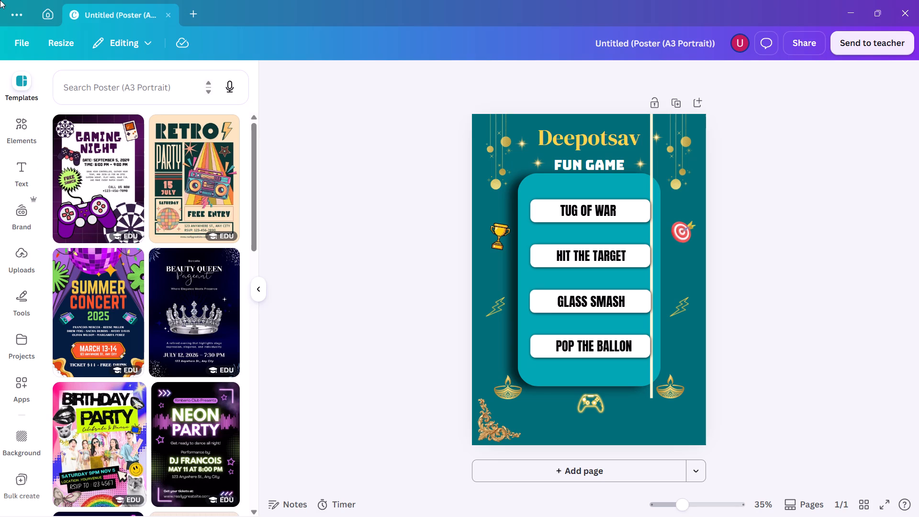
Go to the home page and look through the recent designs, expanding the list to show more of them.
click(191, 17)
click(43, 12)
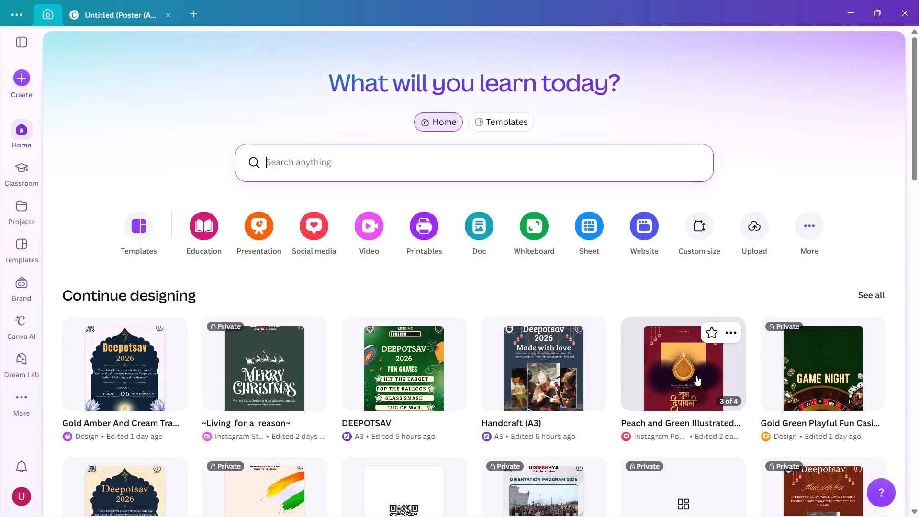
scroll(900, 399, down, 2)
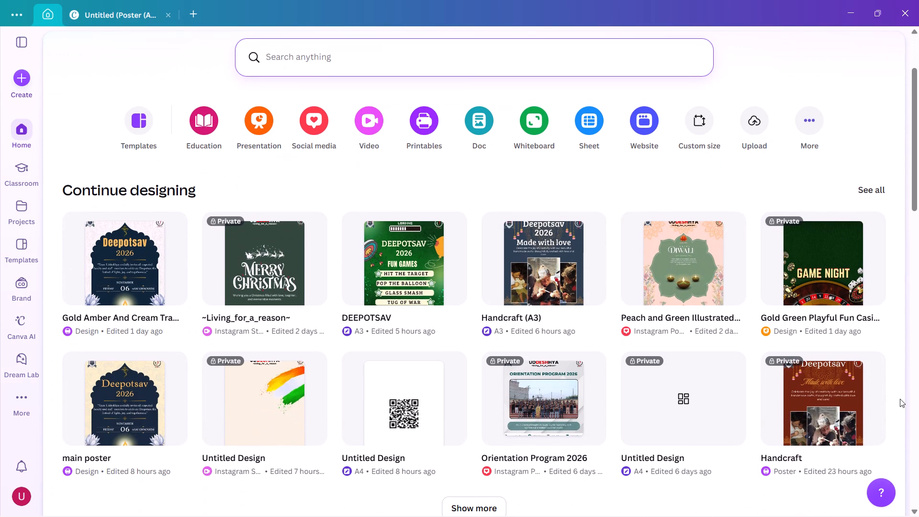
scroll(900, 399, down, 2)
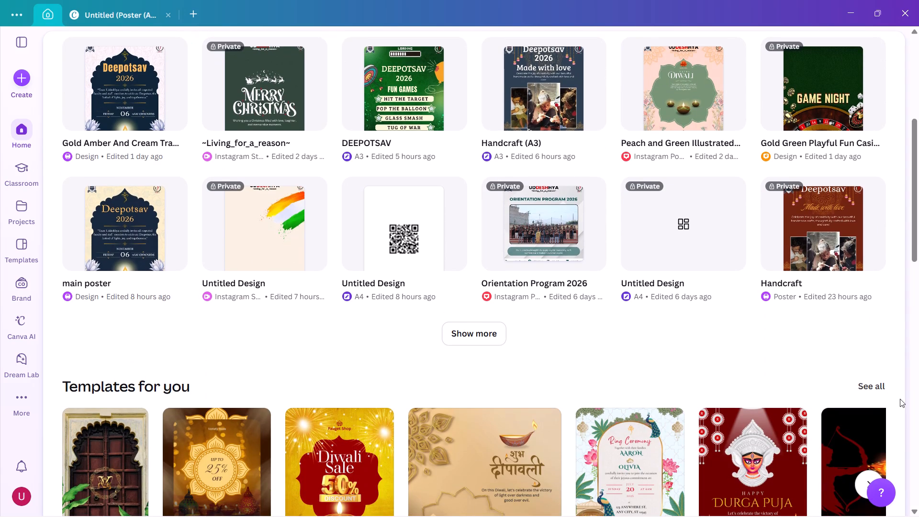
click(487, 323)
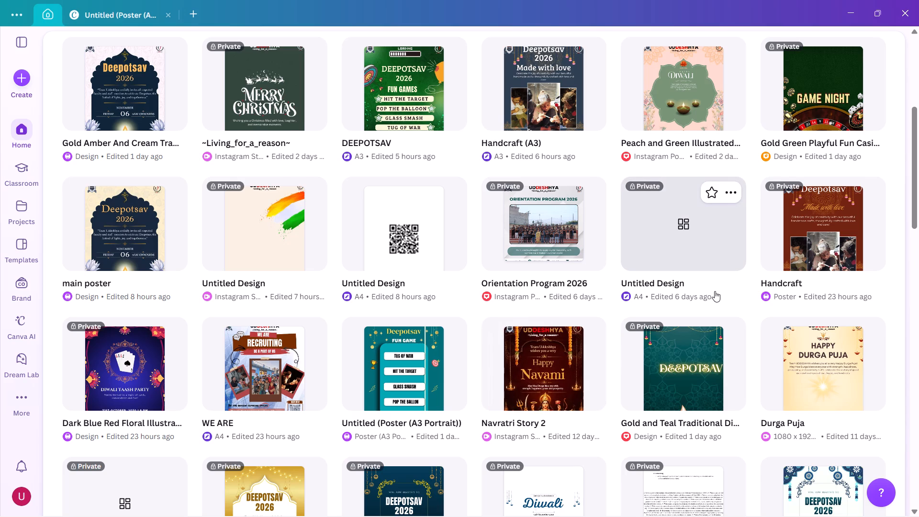
scroll(715, 291, down, 3)
scroll(715, 291, up, 2)
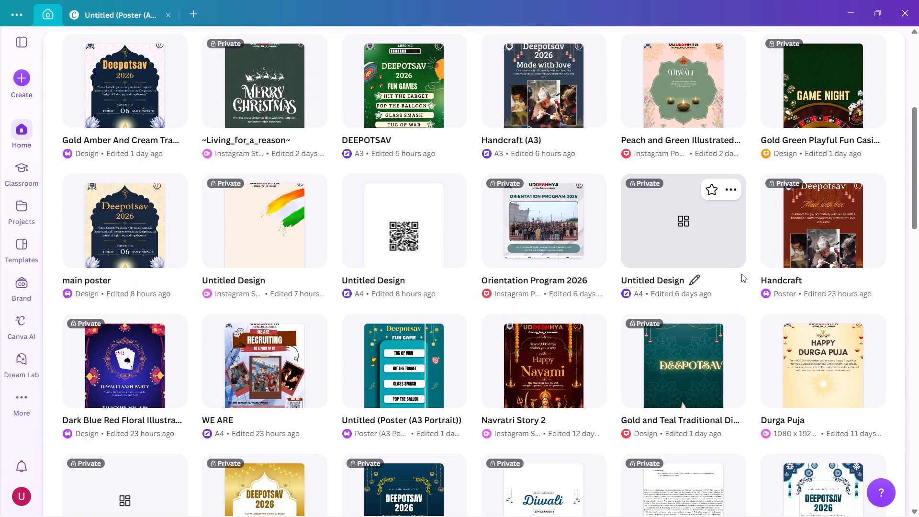
scroll(480, 229, up, 5)
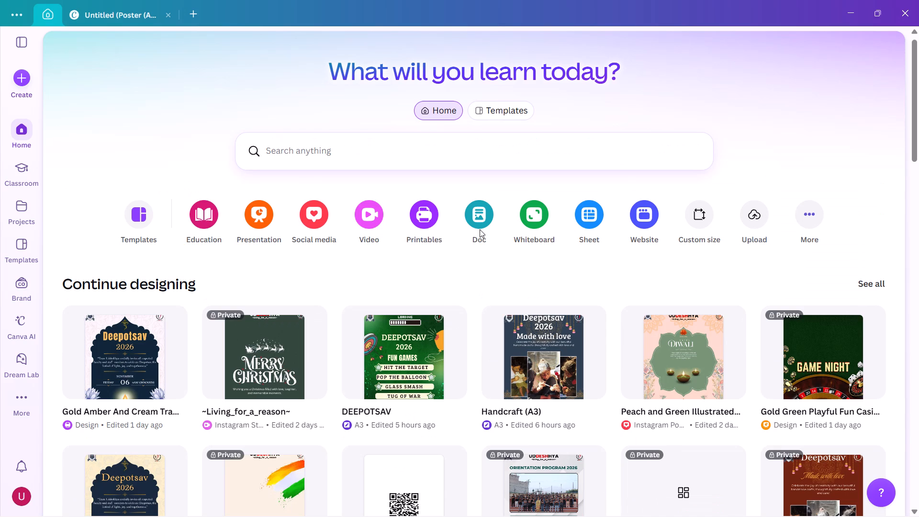
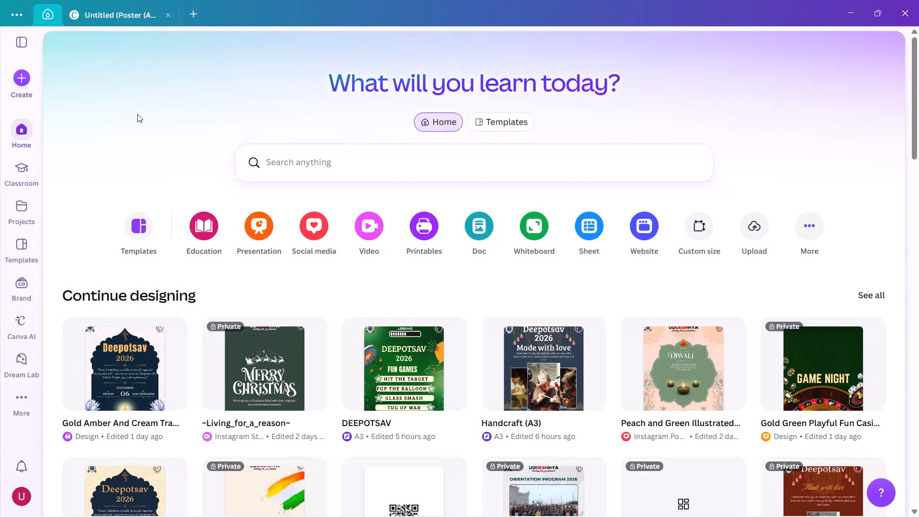
Create a new blank Document (A3, Portrait) design, finding the format by searching for "a3".
click(21, 76)
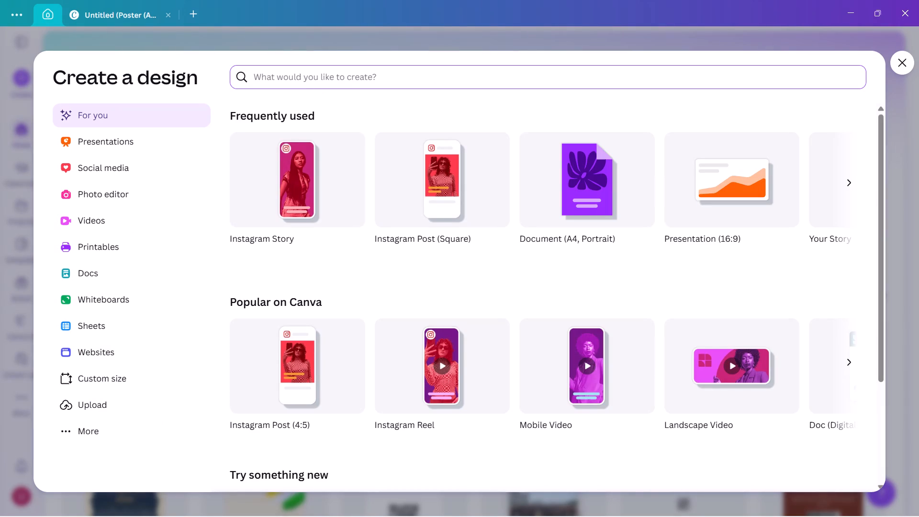
click(344, 84)
text(a3)
key(space)
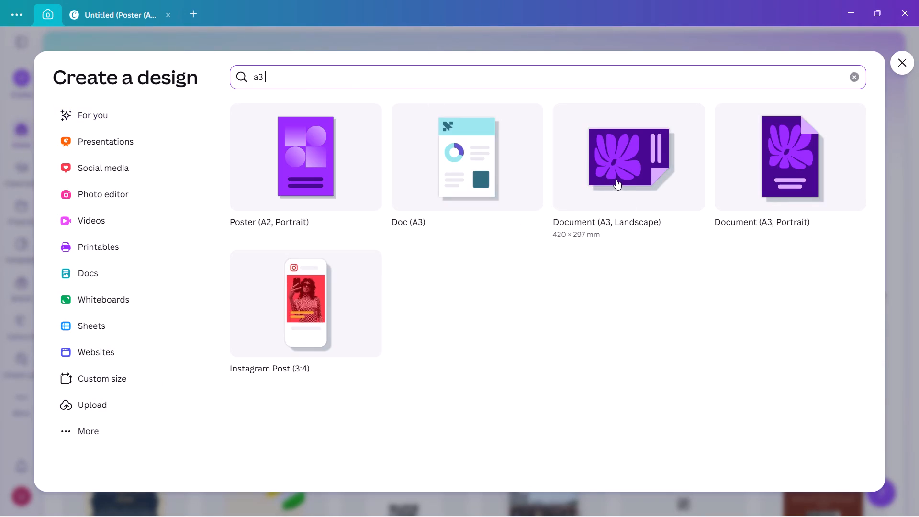
click(764, 198)
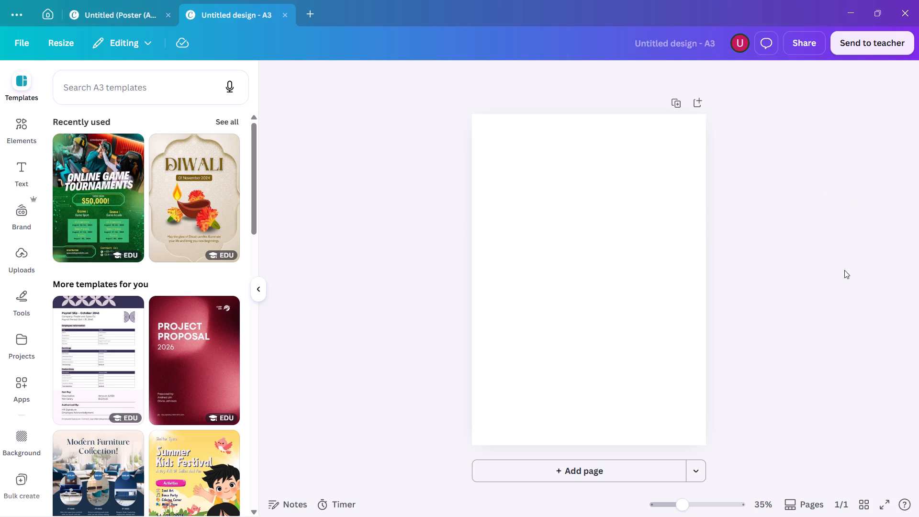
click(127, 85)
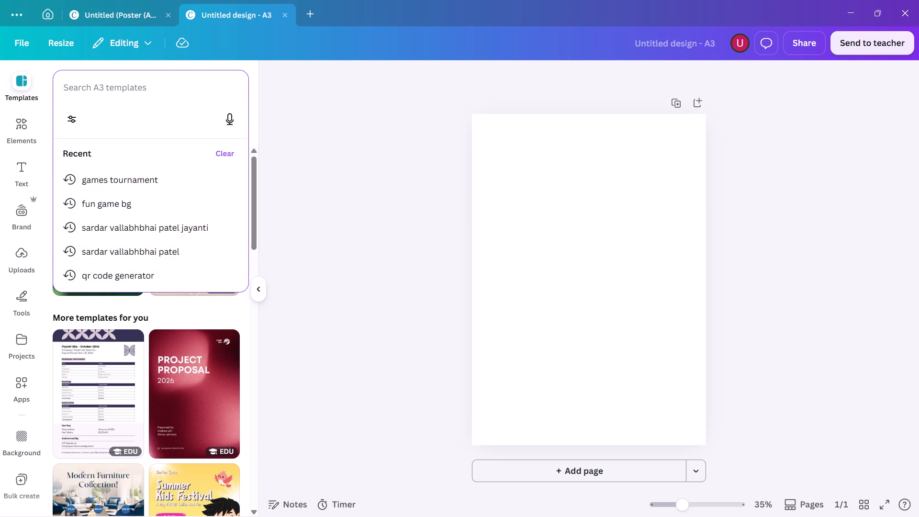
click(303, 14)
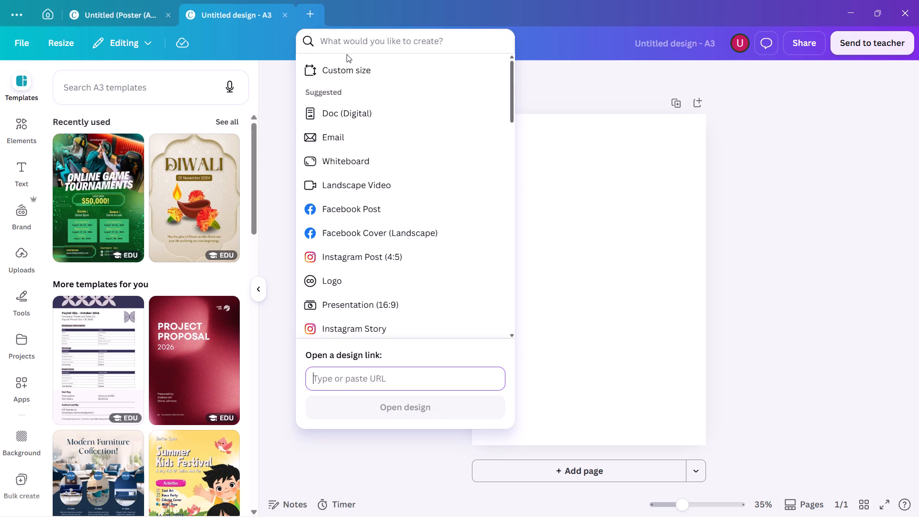
Return to the home page and close the Create a design dialog that still holds the "a3" search.
click(42, 11)
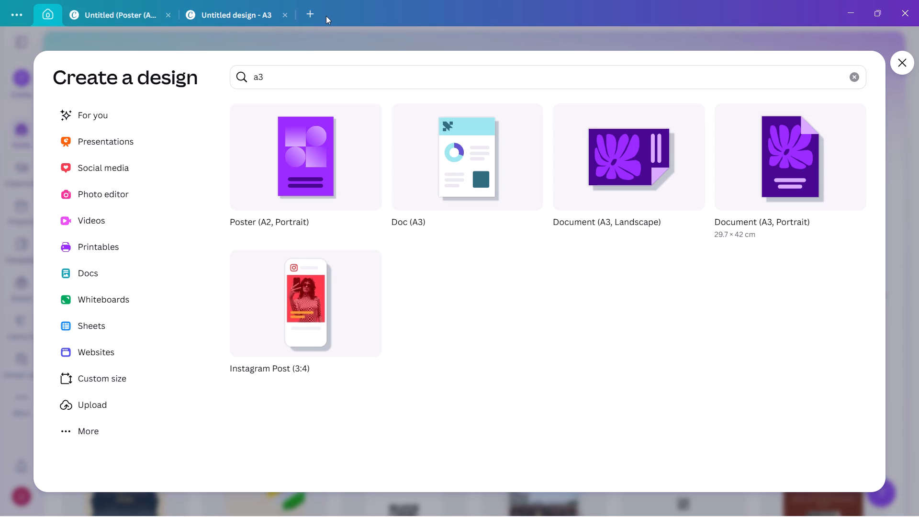
click(316, 15)
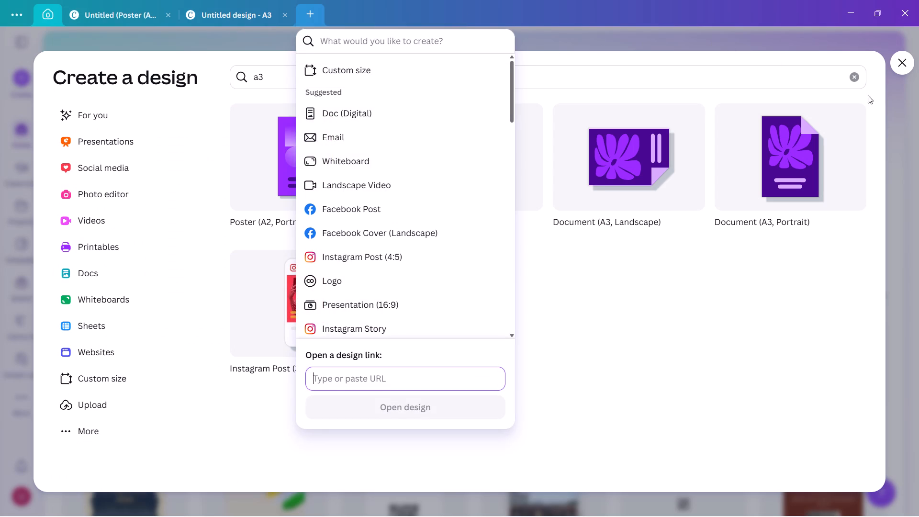
click(910, 67)
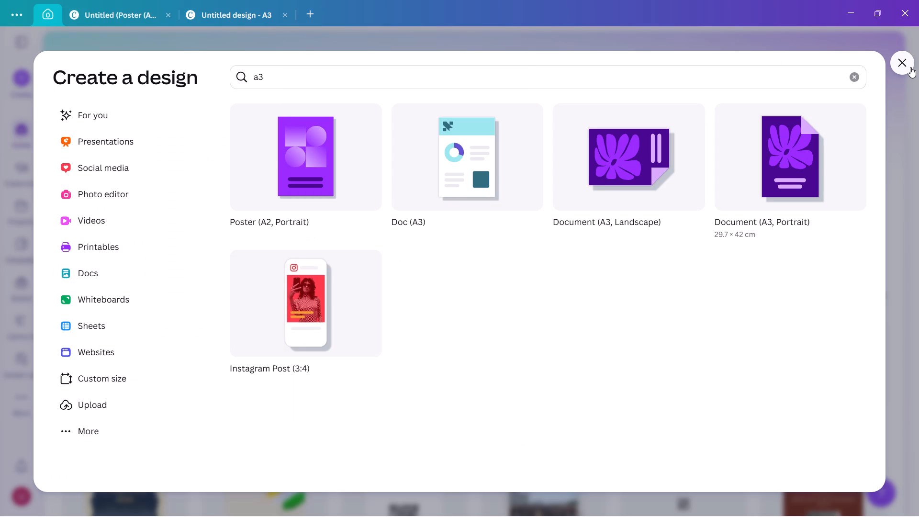
click(910, 67)
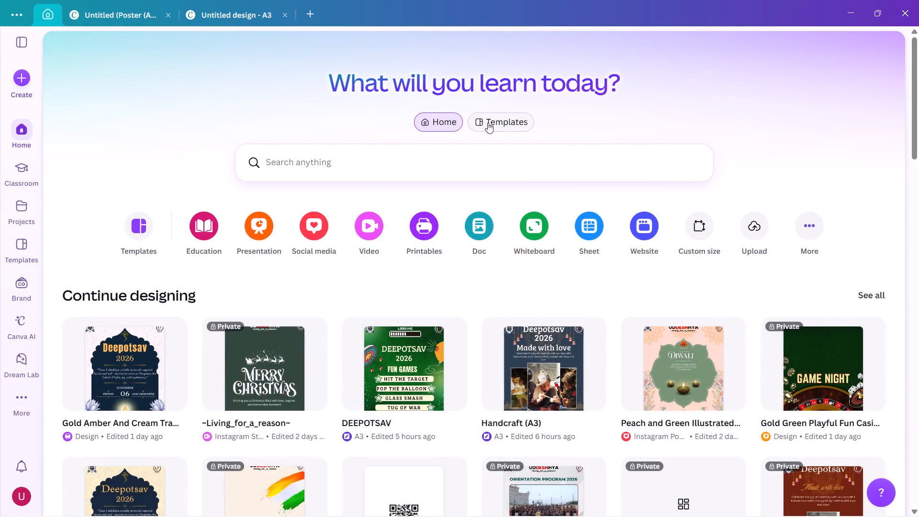
Start a search from the home page.
click(366, 171)
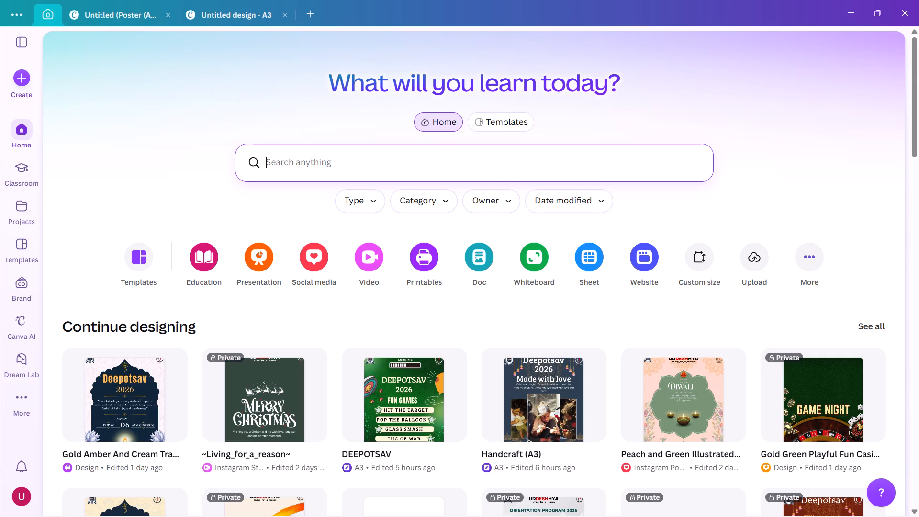
Search from the home page for "diwali A3 poster background".
text(diw)
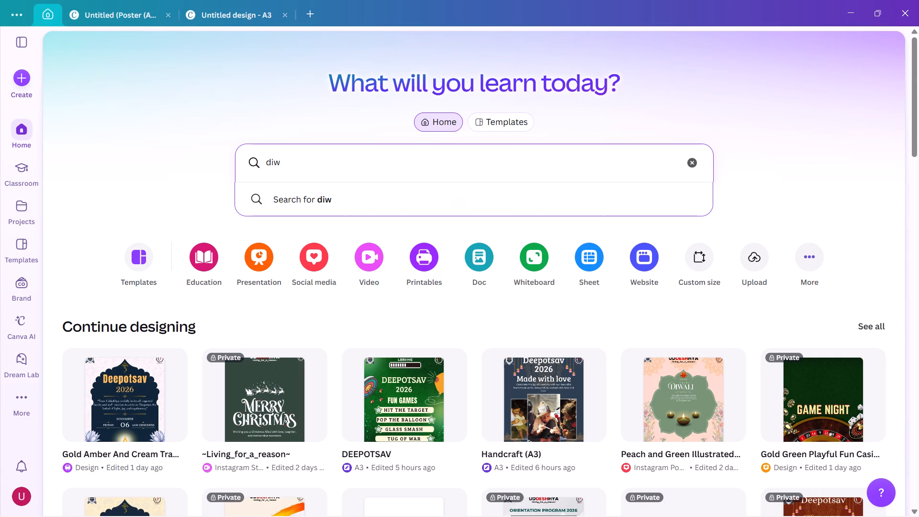
text(ali)
key(space)
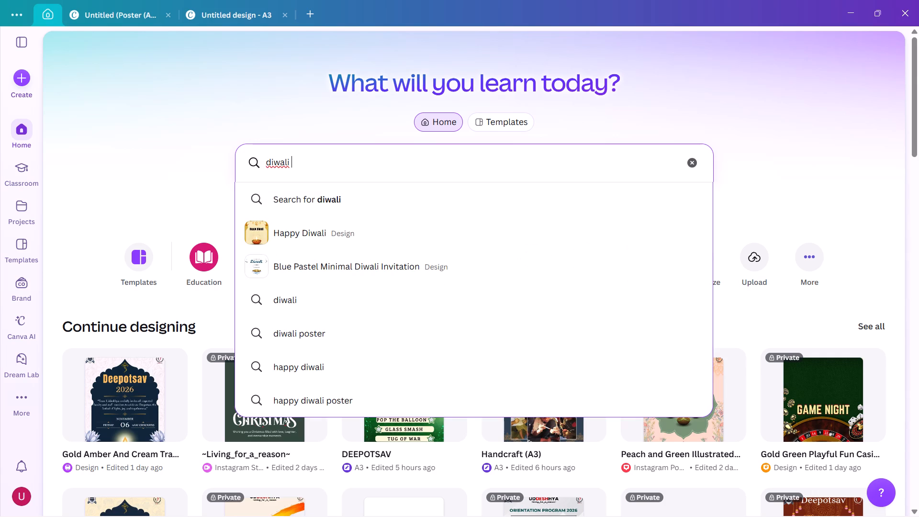
text(A3)
key(space)
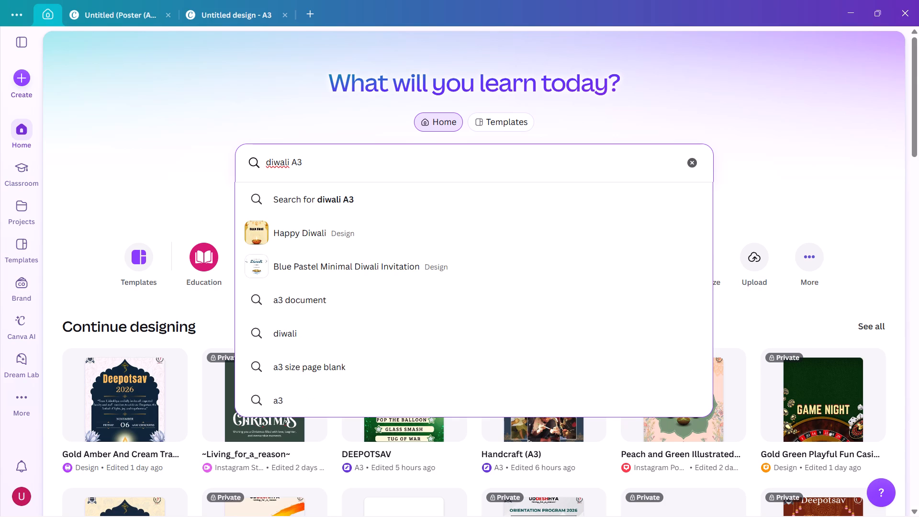
text(poster)
key(space)
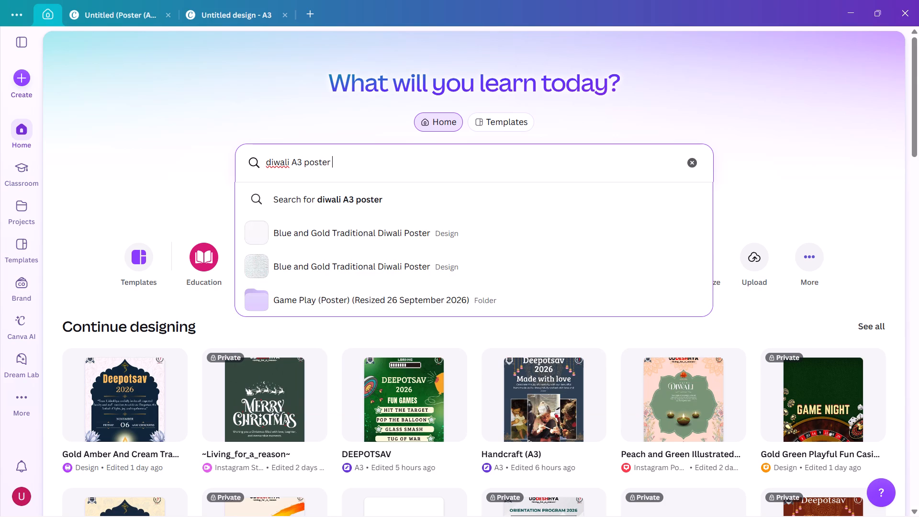
text(backgraound)
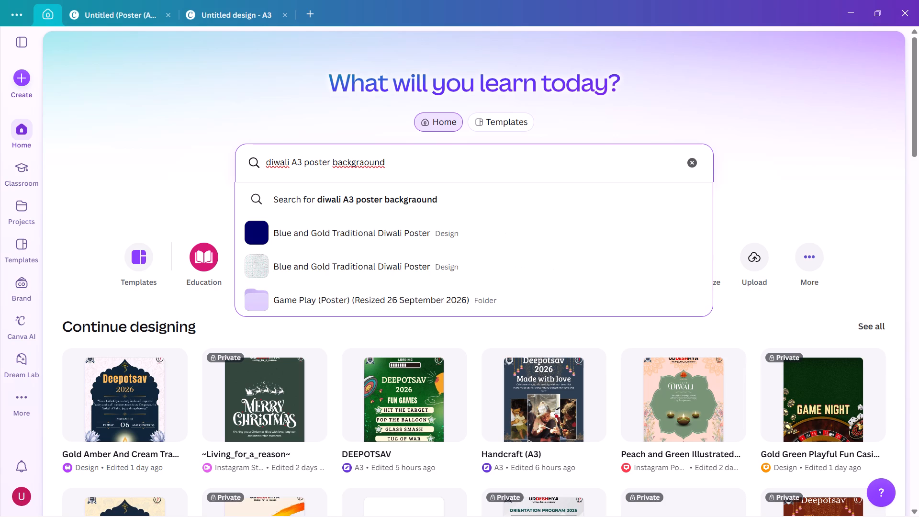
key(BackSpace)
key(BackSpace)
key(BackSpace)
key(BackSpace)
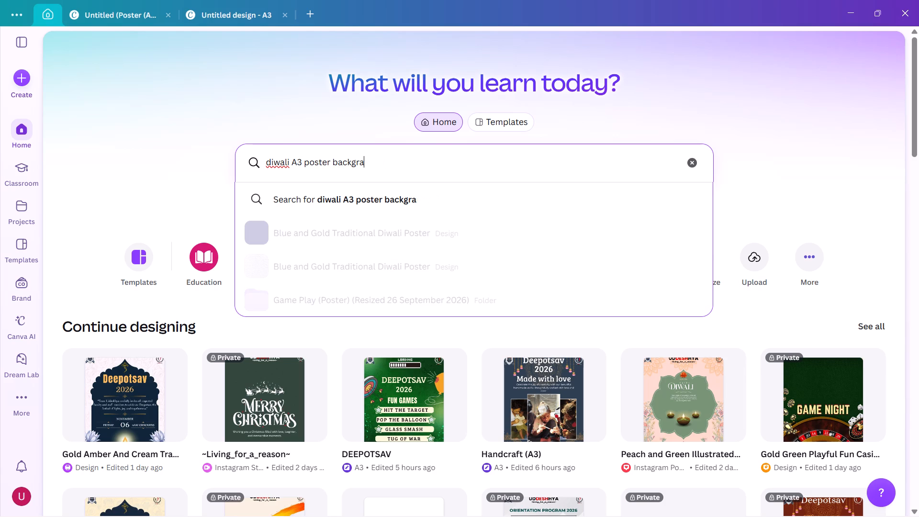
key(BackSpace)
text(ound)
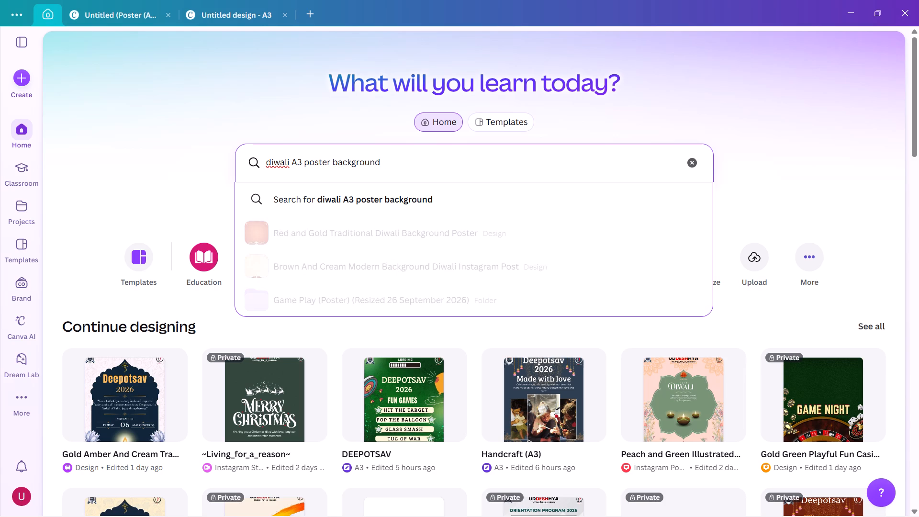
key(Return)
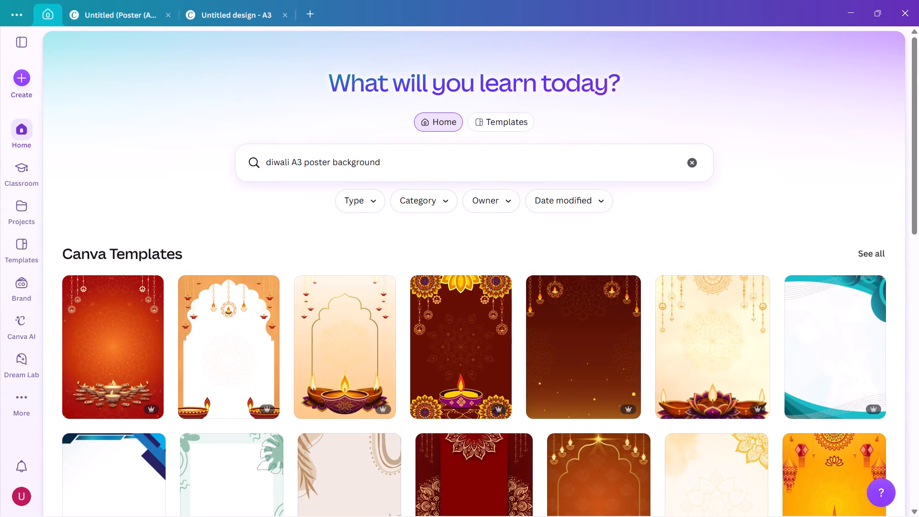
Browse the Diwali background templates, expanding the list twice, and preview the Green Watercolor Leaves Background A3 Page Border template.
scroll(754, 259, down, 3)
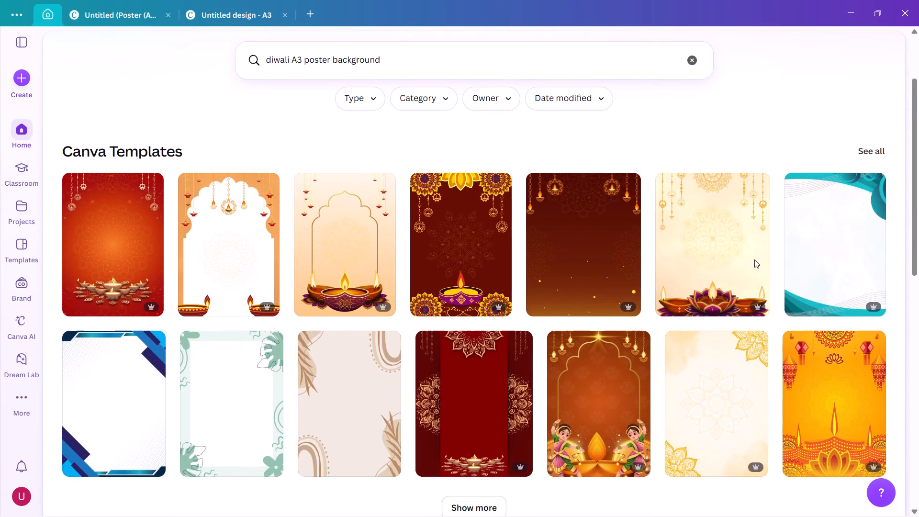
scroll(754, 259, down, 3)
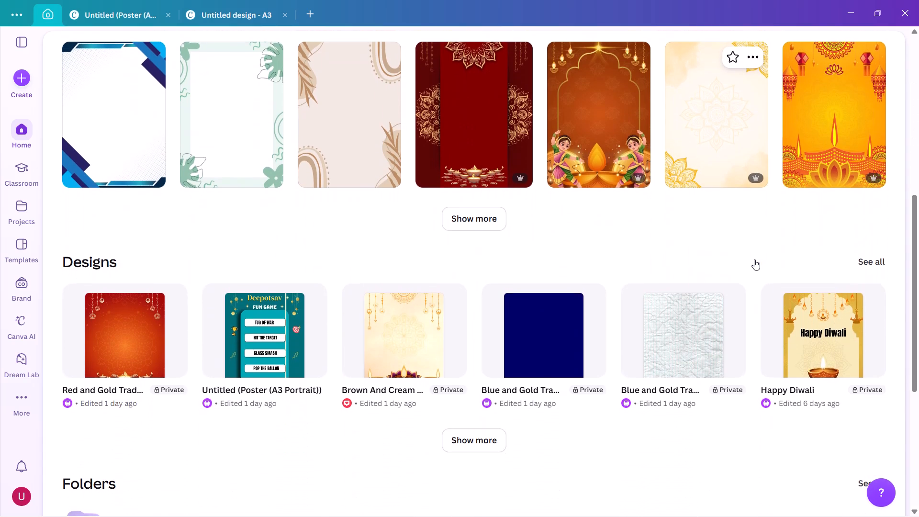
scroll(754, 259, down, 1)
click(487, 214)
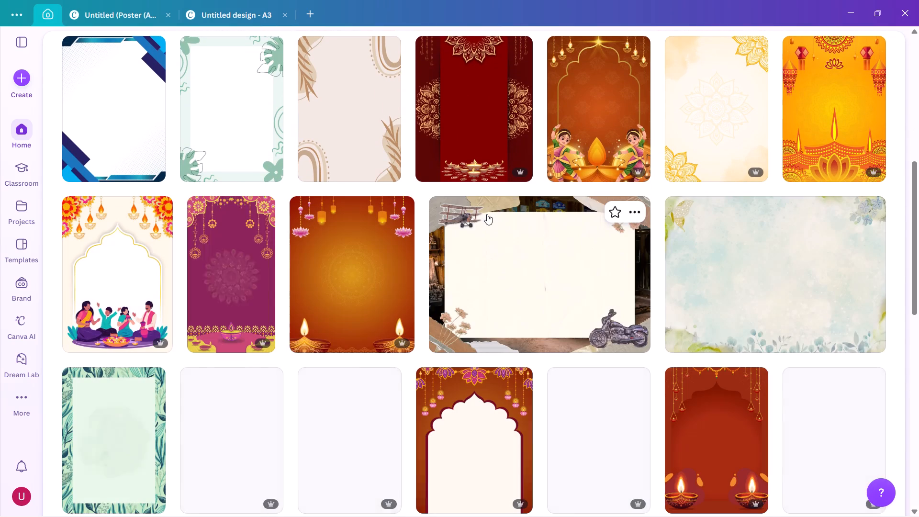
scroll(487, 214, up, 2)
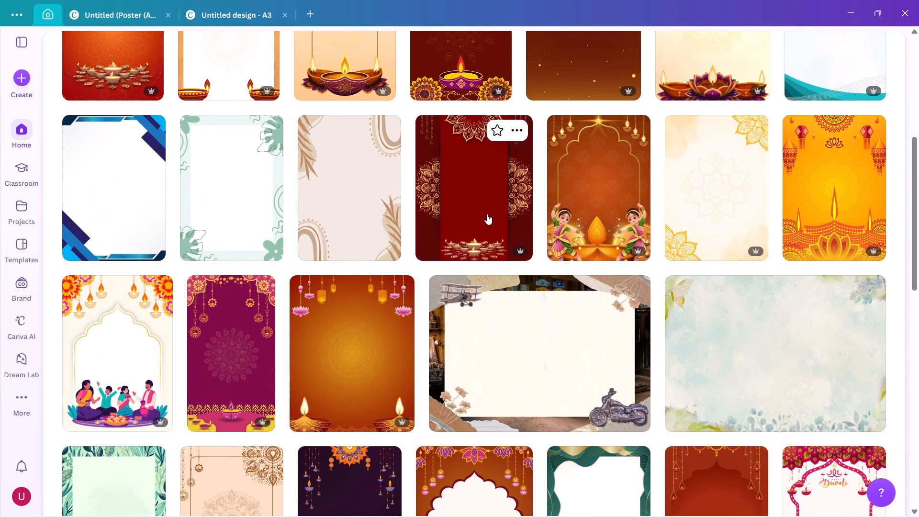
scroll(487, 214, right, 2)
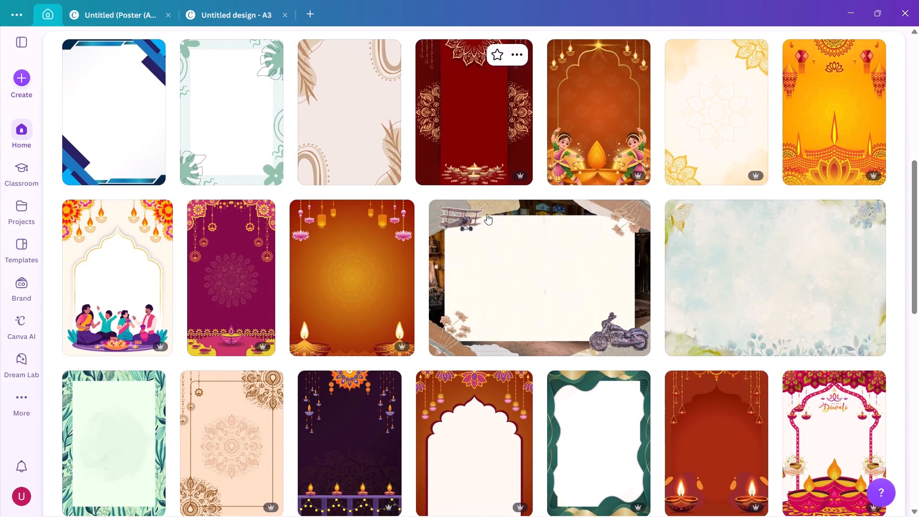
scroll(487, 214, down, 2)
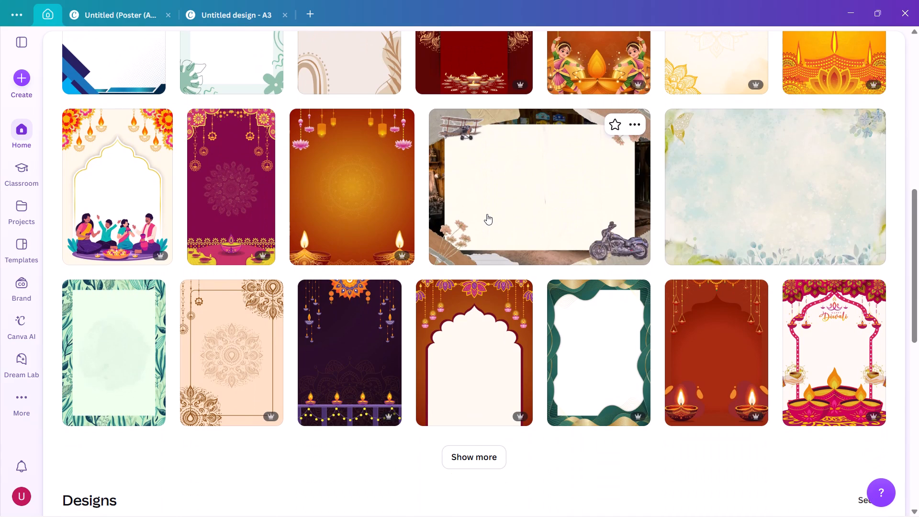
scroll(487, 214, down, 1)
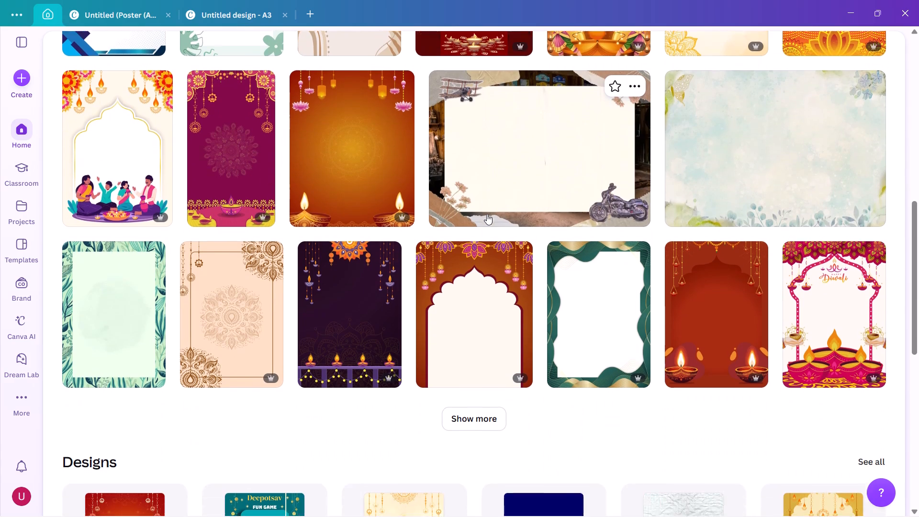
scroll(487, 214, down, 2)
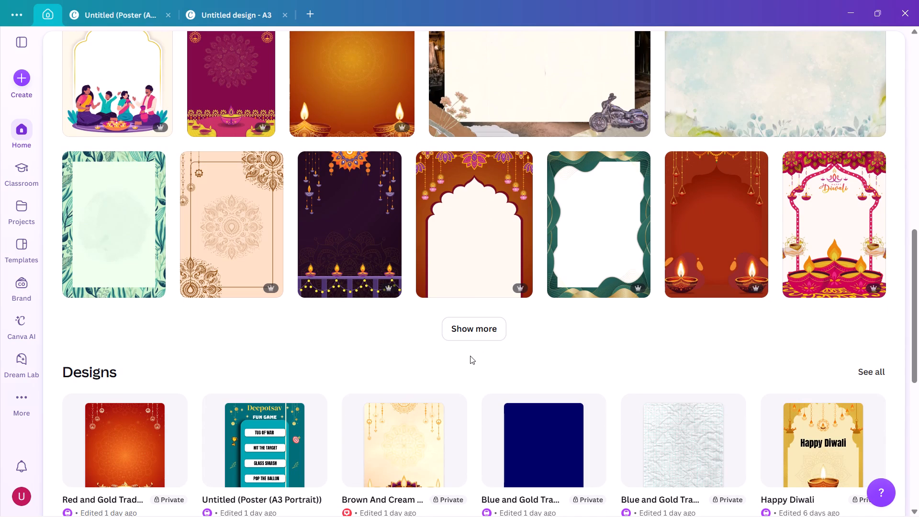
click(464, 335)
scroll(464, 335, down, 1)
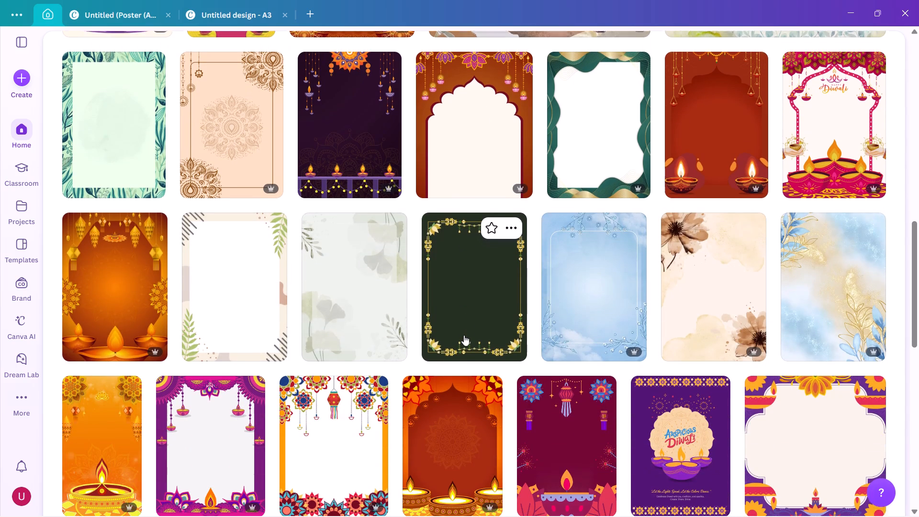
scroll(464, 335, down, 1)
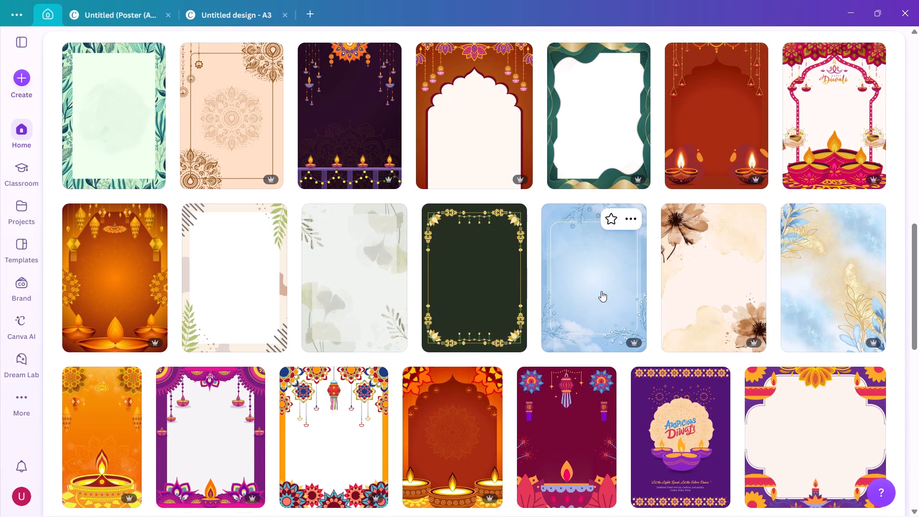
click(354, 267)
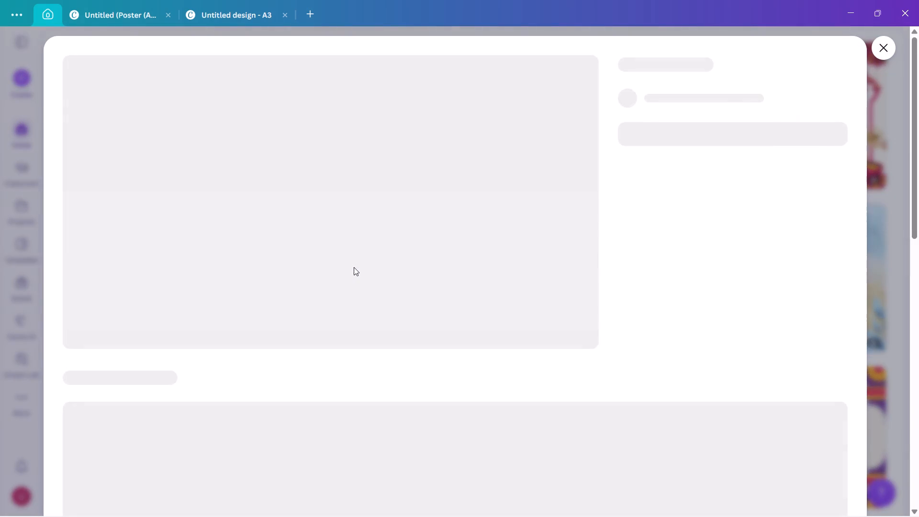
click(880, 113)
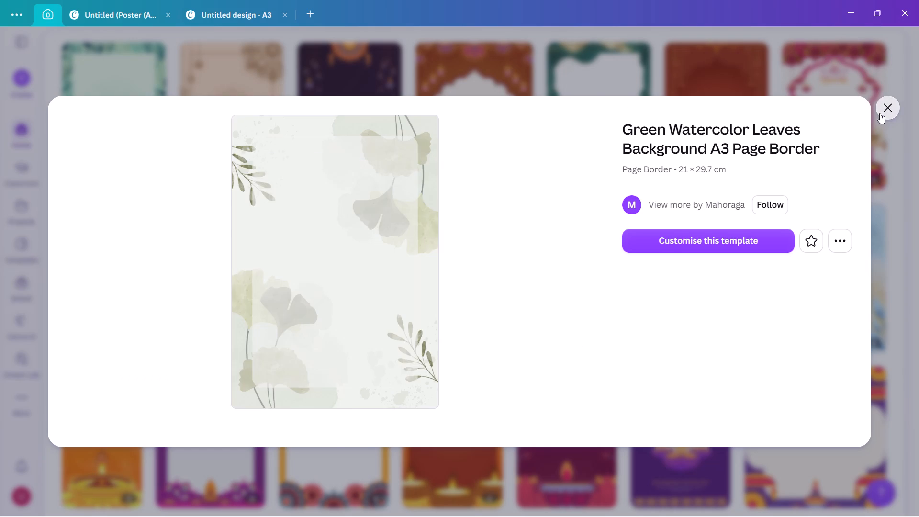
Open the Blue and White Watercolor Floral Blank Background A3 template for customising.
click(564, 292)
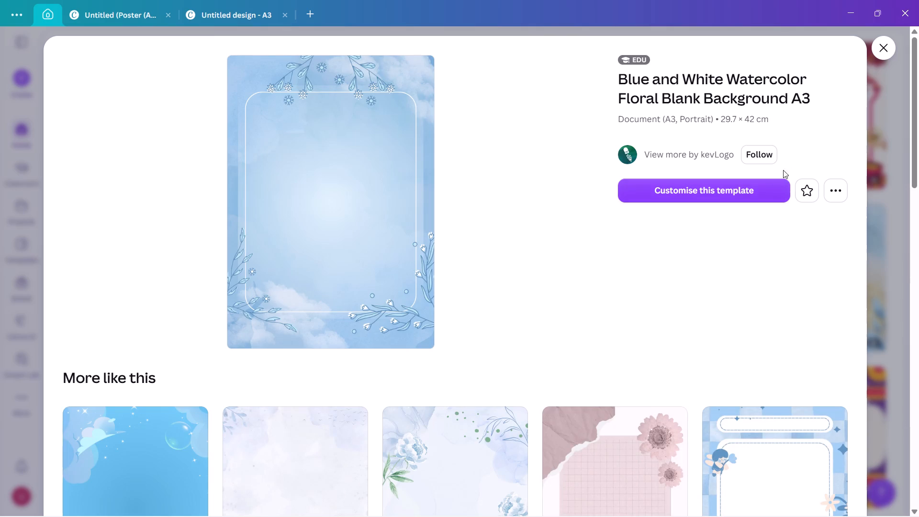
click(720, 190)
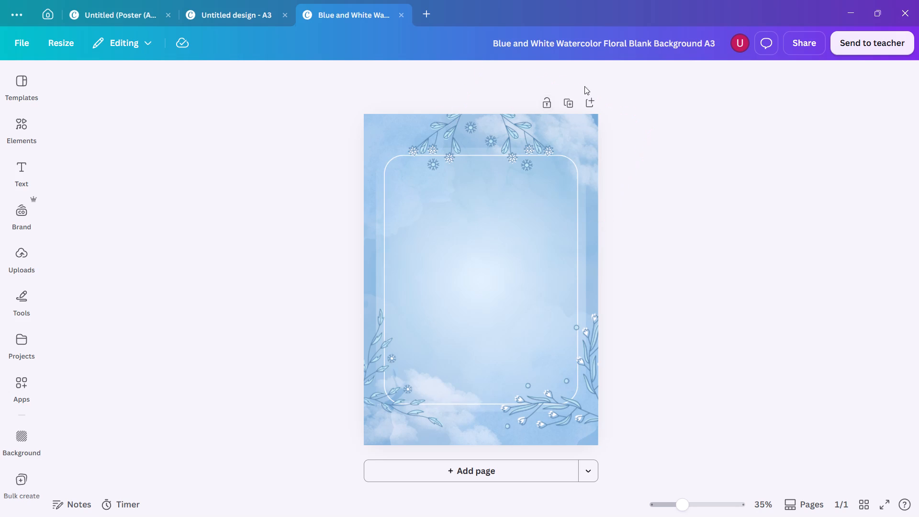
Duplicate the blue floral background page so that the design has three pages.
click(566, 100)
click(566, 100)
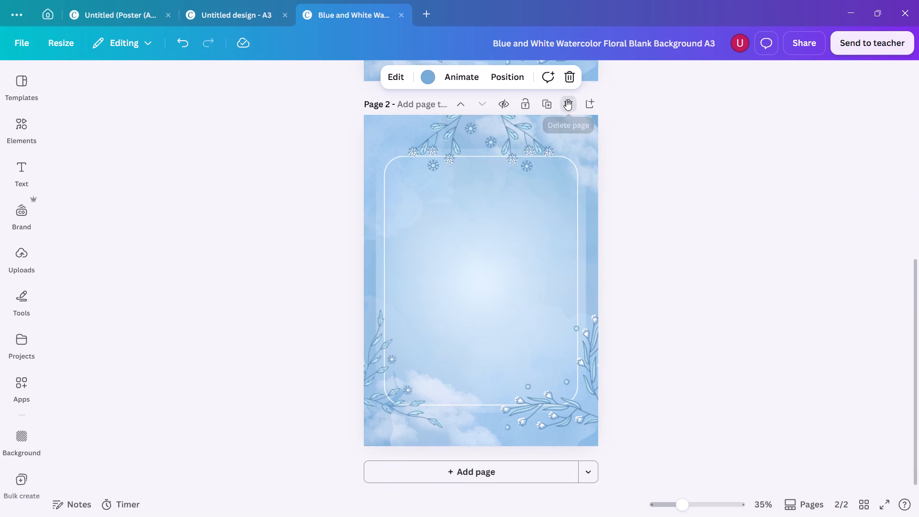
click(566, 100)
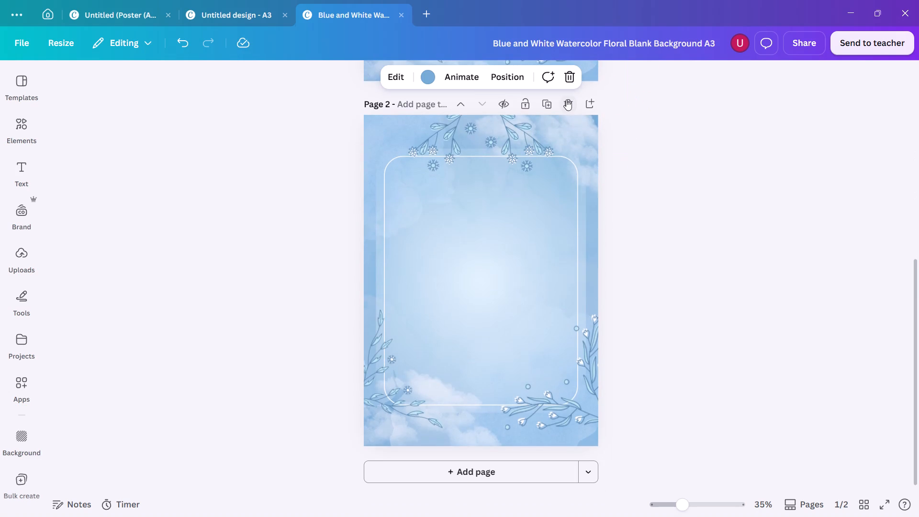
click(547, 103)
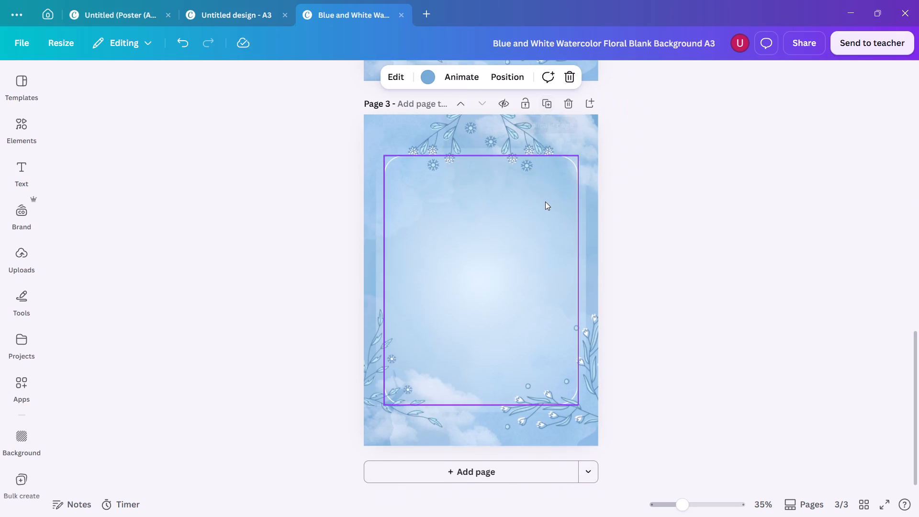
Try two pale blue photo colours for page 1's background colour, then set it to the default solid pink.
scroll(545, 196, up, 5)
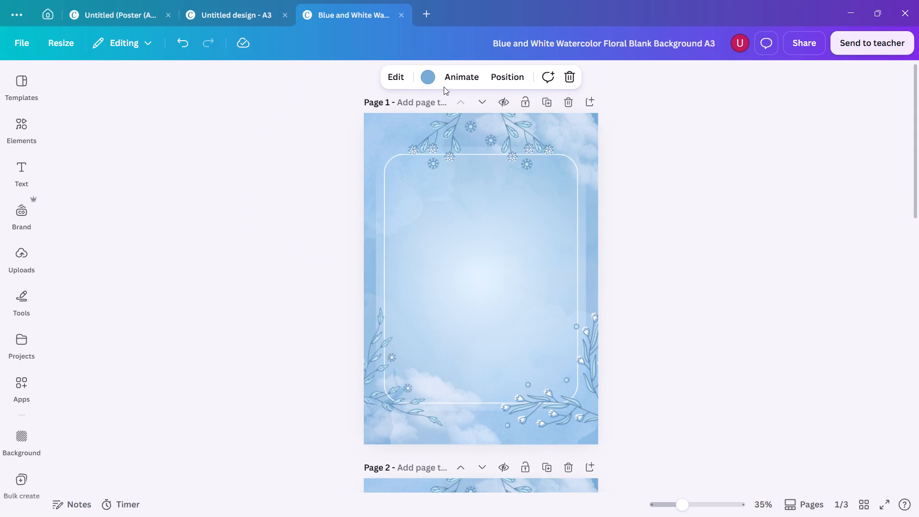
click(427, 72)
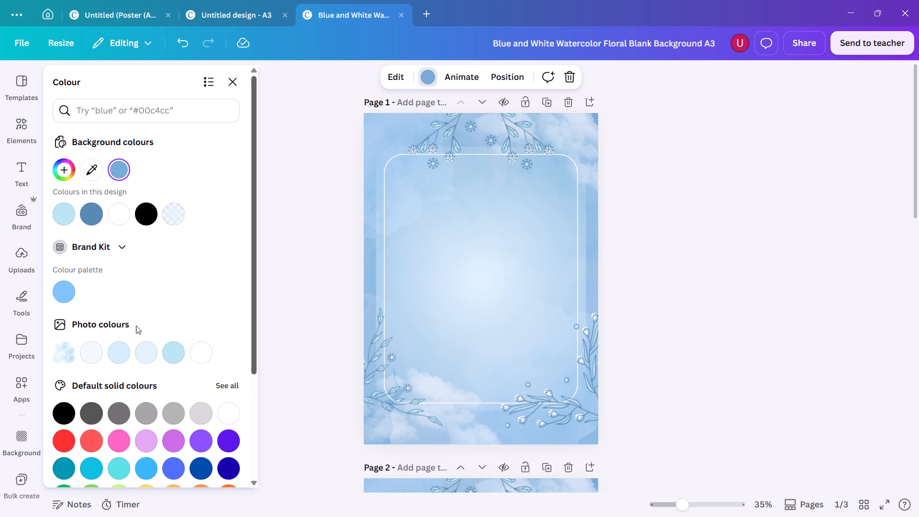
click(115, 353)
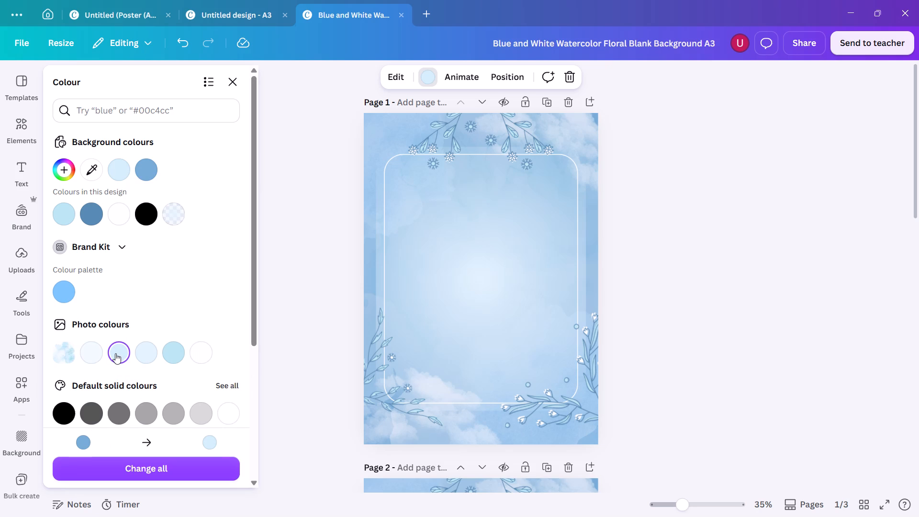
click(97, 347)
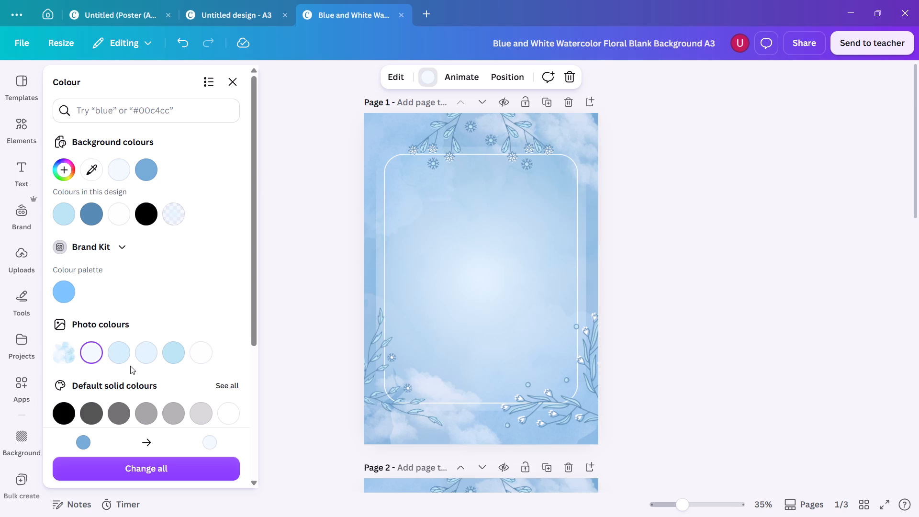
scroll(131, 371, down, 3)
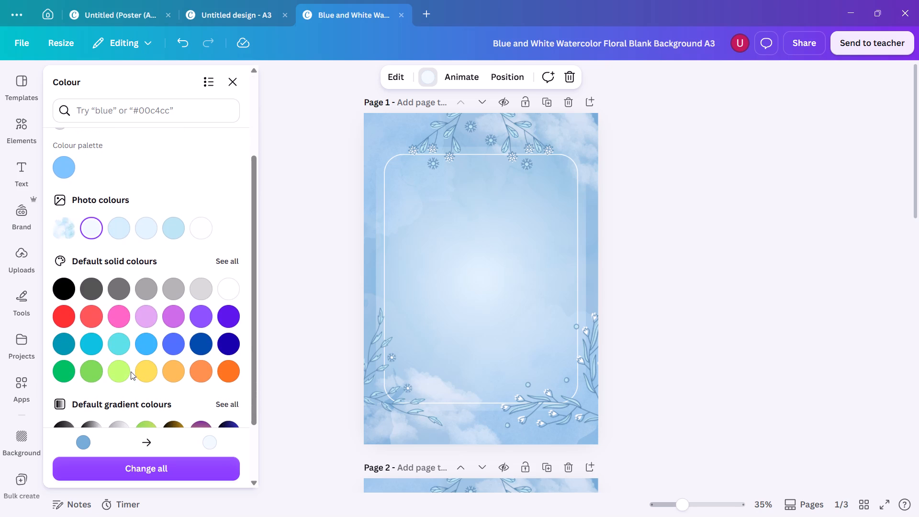
click(117, 315)
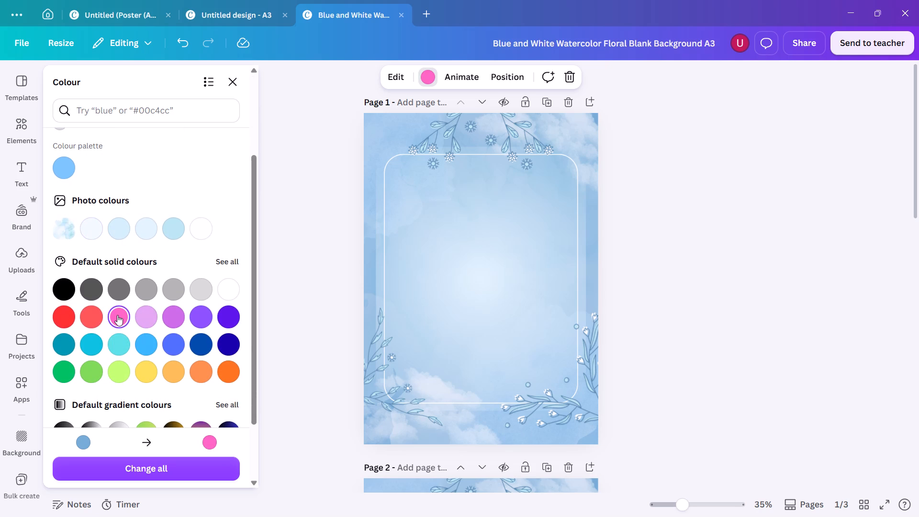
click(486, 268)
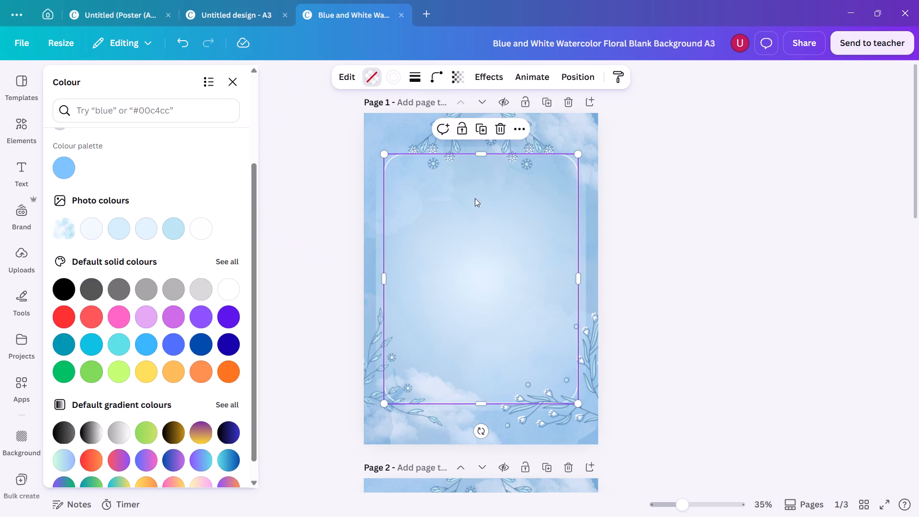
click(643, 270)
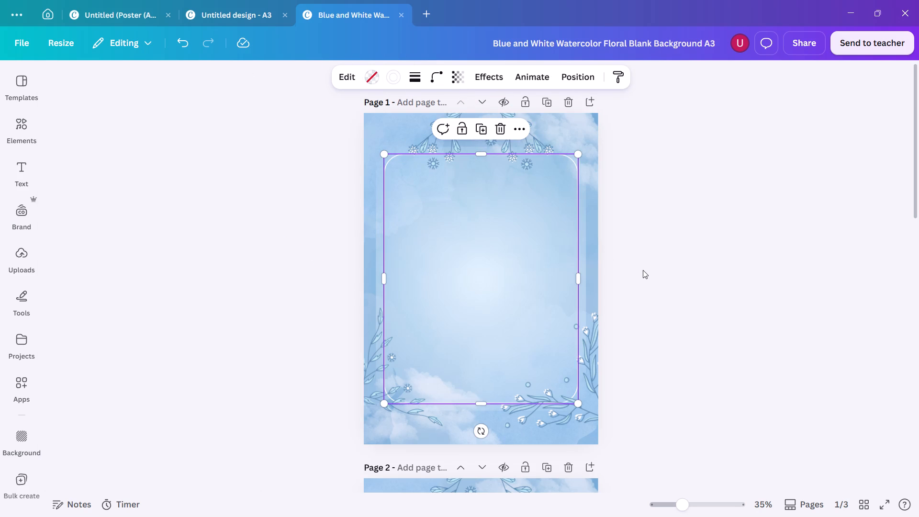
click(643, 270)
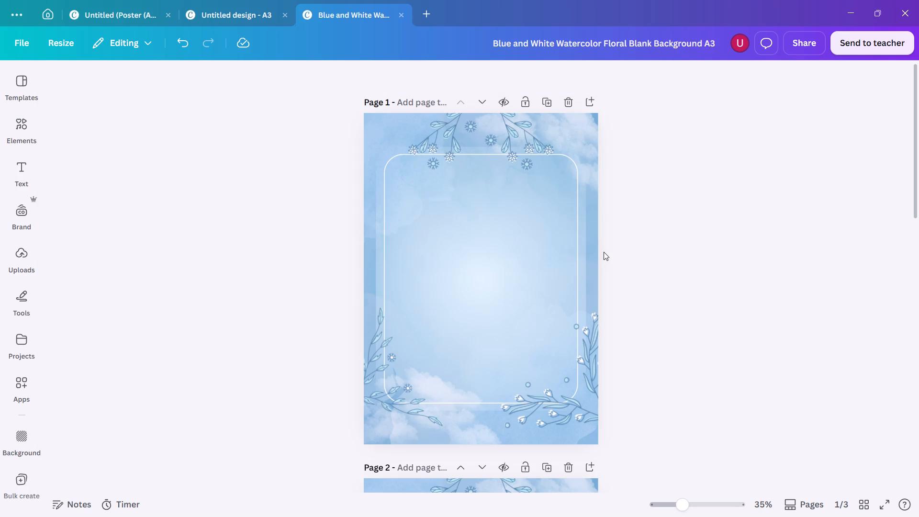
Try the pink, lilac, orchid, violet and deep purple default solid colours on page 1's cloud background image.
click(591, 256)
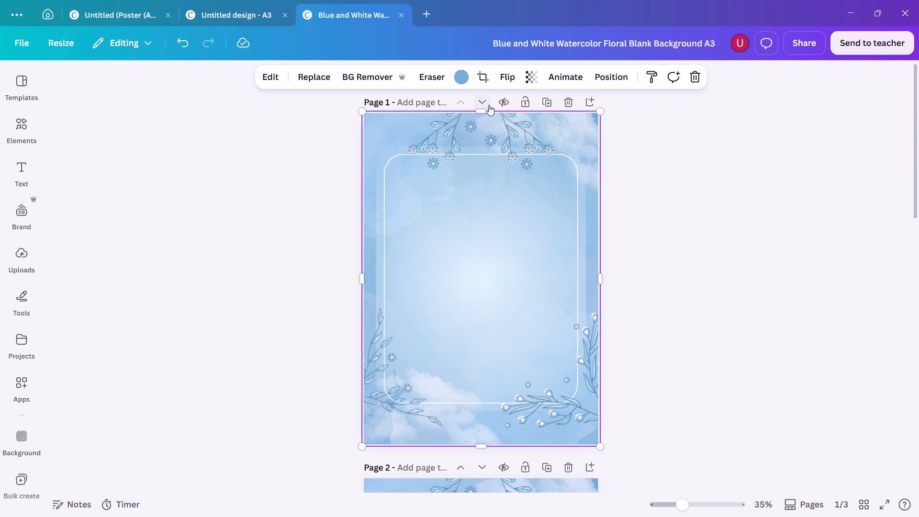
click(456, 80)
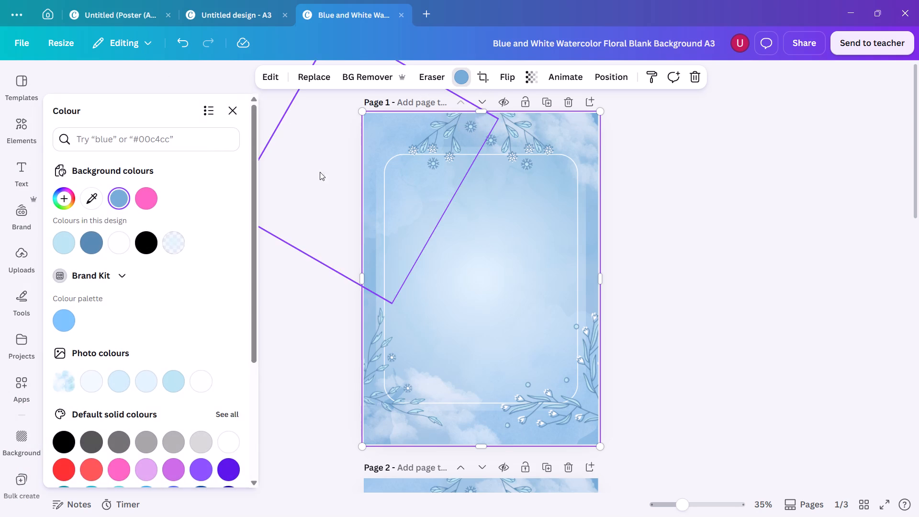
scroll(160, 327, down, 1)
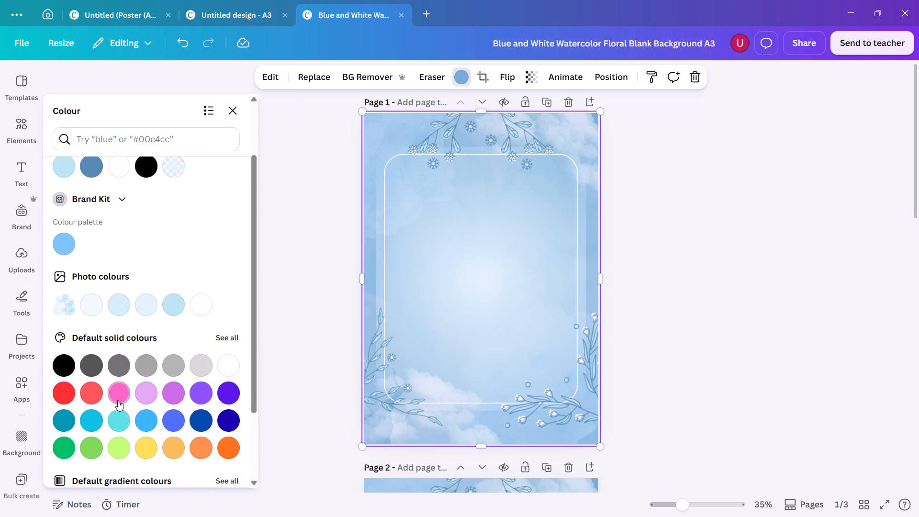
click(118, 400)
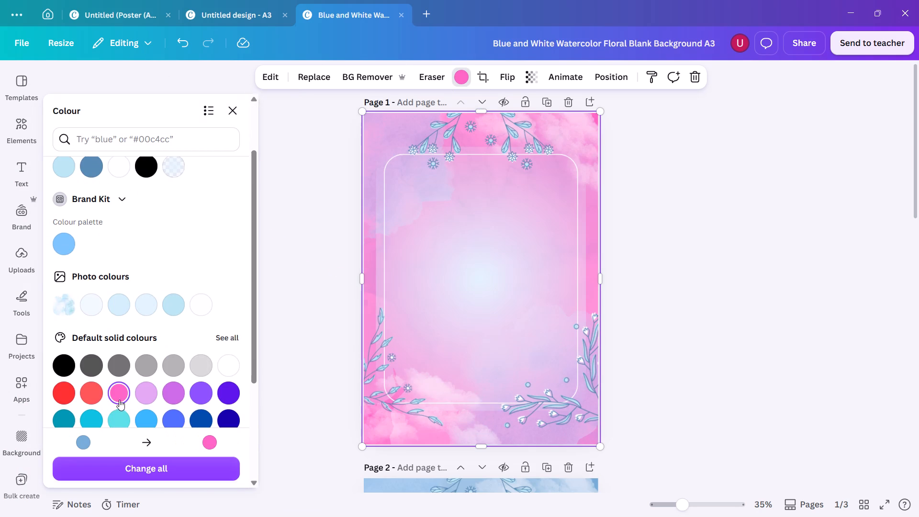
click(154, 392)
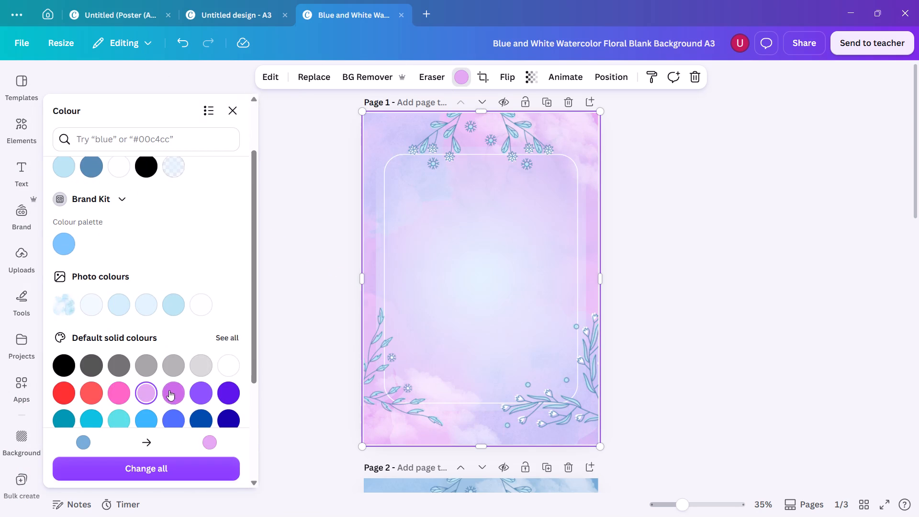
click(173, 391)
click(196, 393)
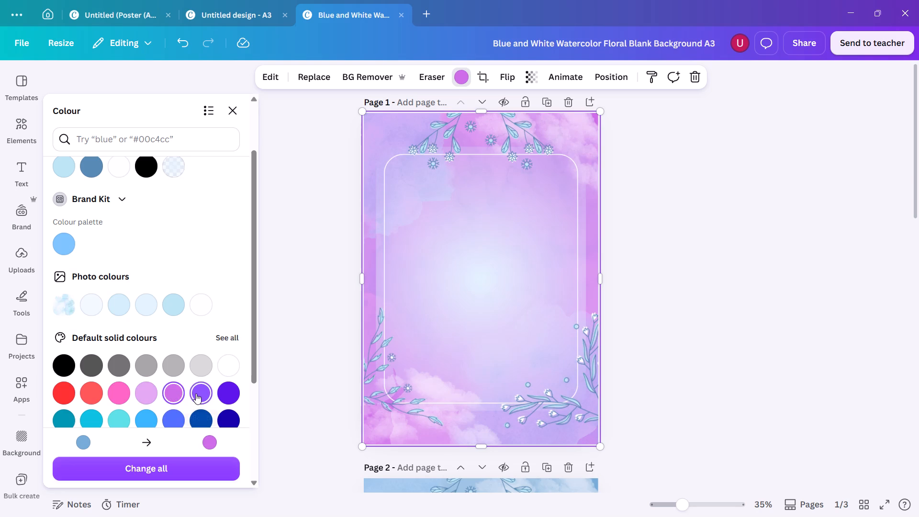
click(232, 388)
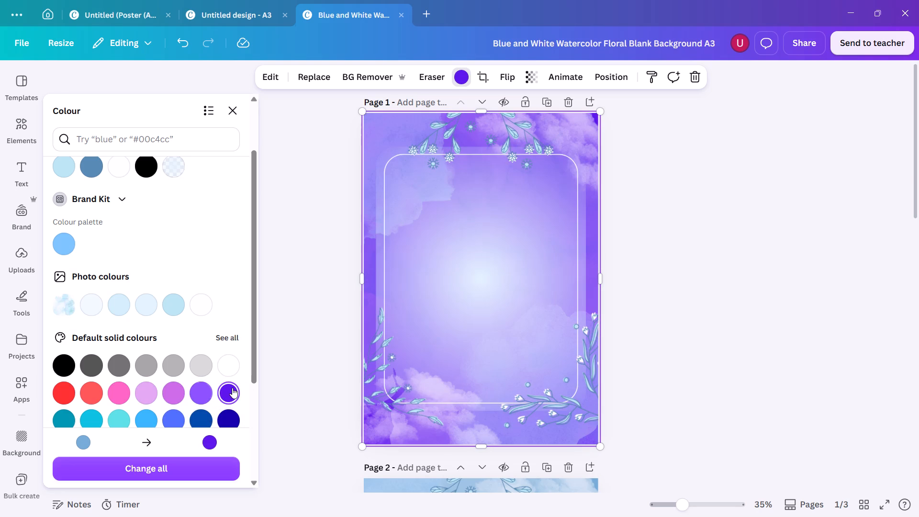
Try red, coral and light orange #ff914d, then set page 1's background image to the bright orange default solid colour.
scroll(232, 388, down, 1)
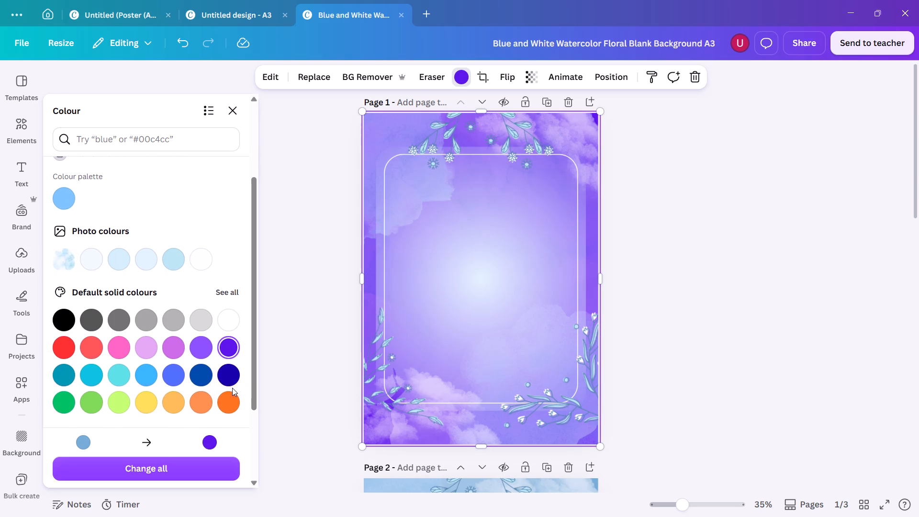
click(54, 348)
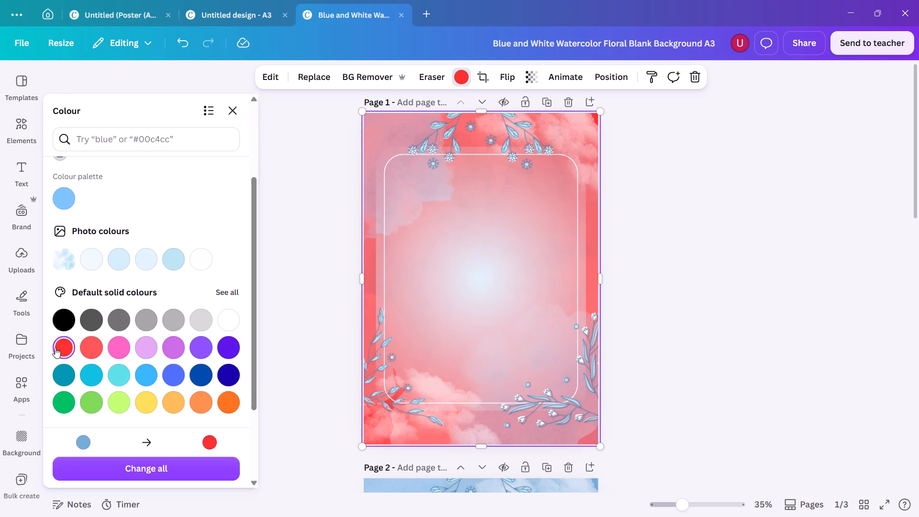
click(100, 348)
scroll(100, 348, right, 1)
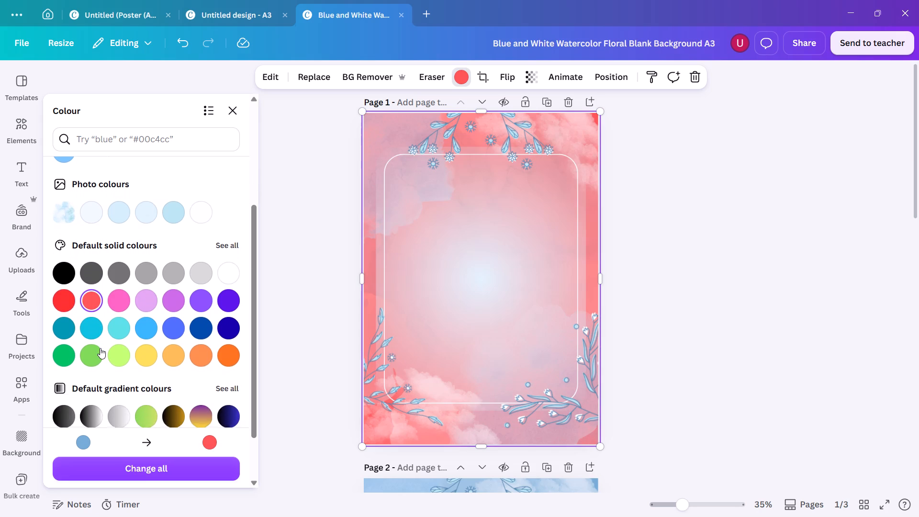
scroll(100, 348, right, 1)
click(227, 366)
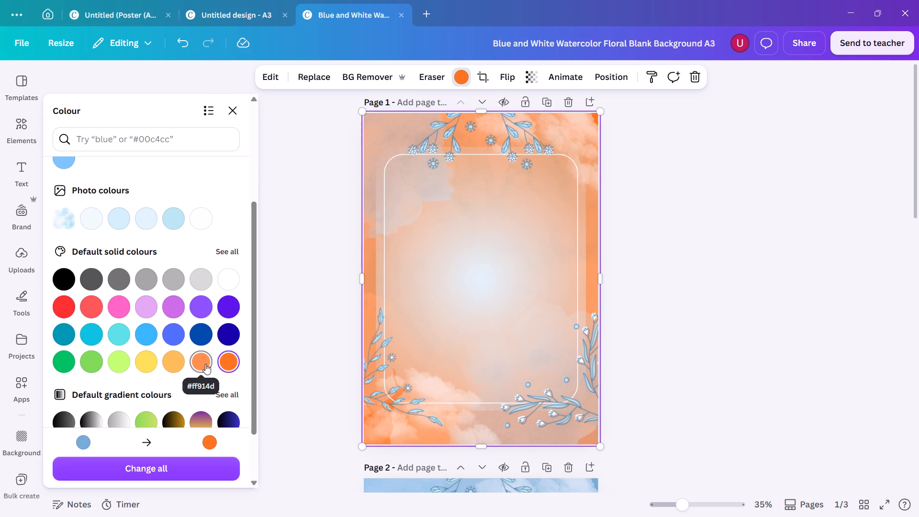
click(205, 364)
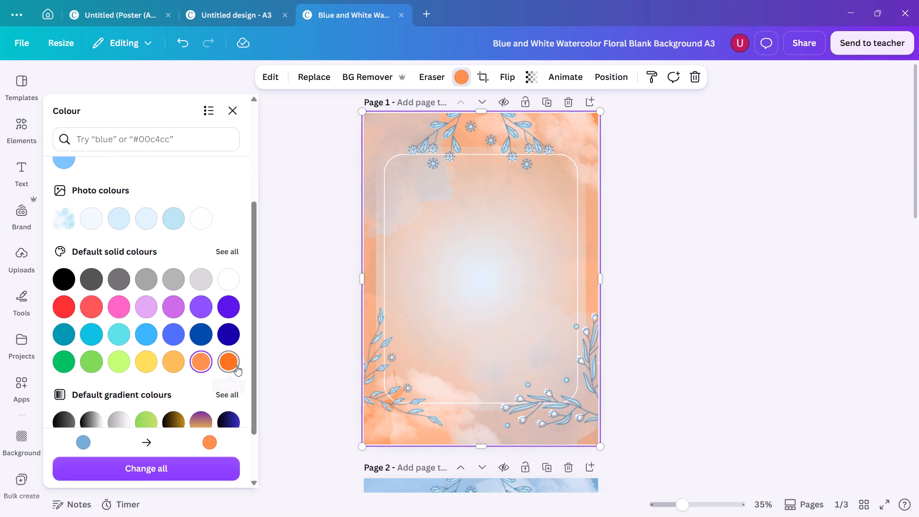
click(236, 365)
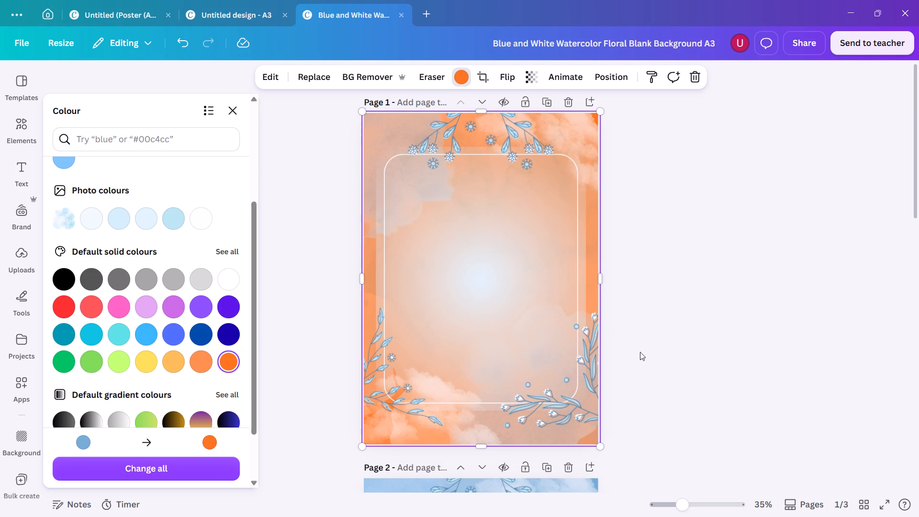
click(684, 382)
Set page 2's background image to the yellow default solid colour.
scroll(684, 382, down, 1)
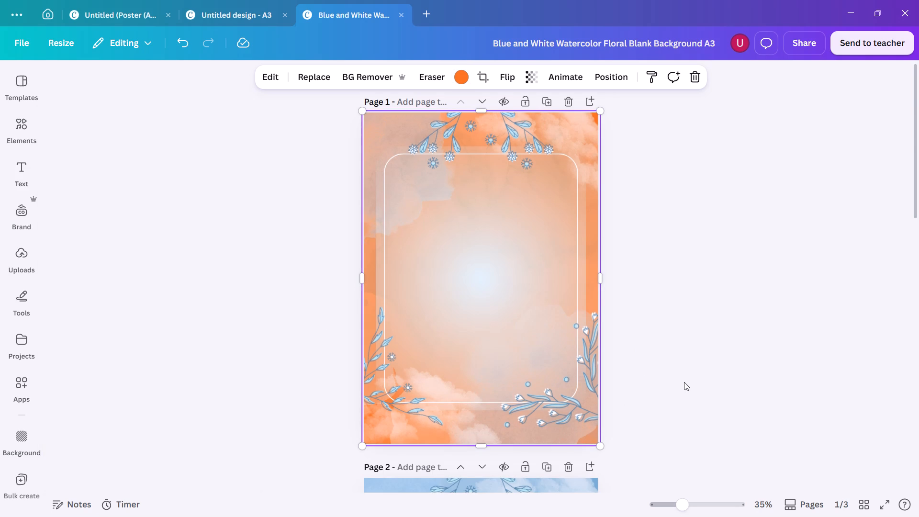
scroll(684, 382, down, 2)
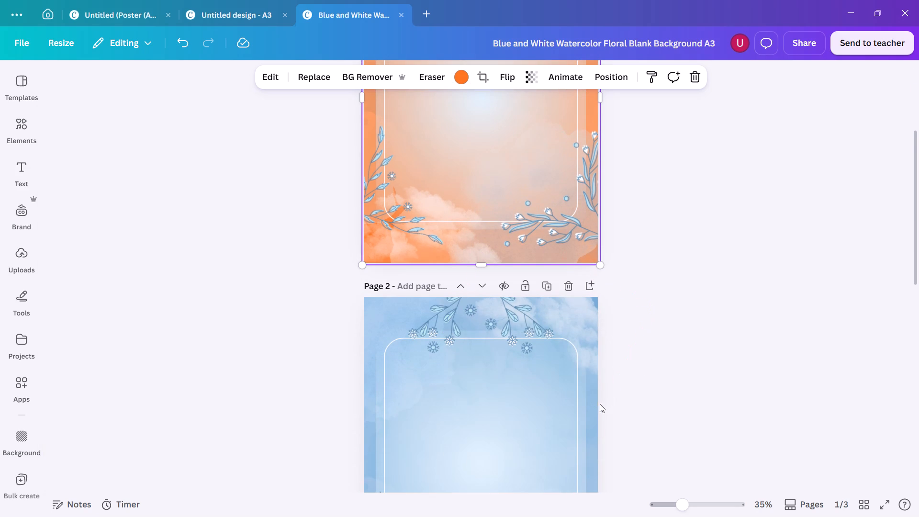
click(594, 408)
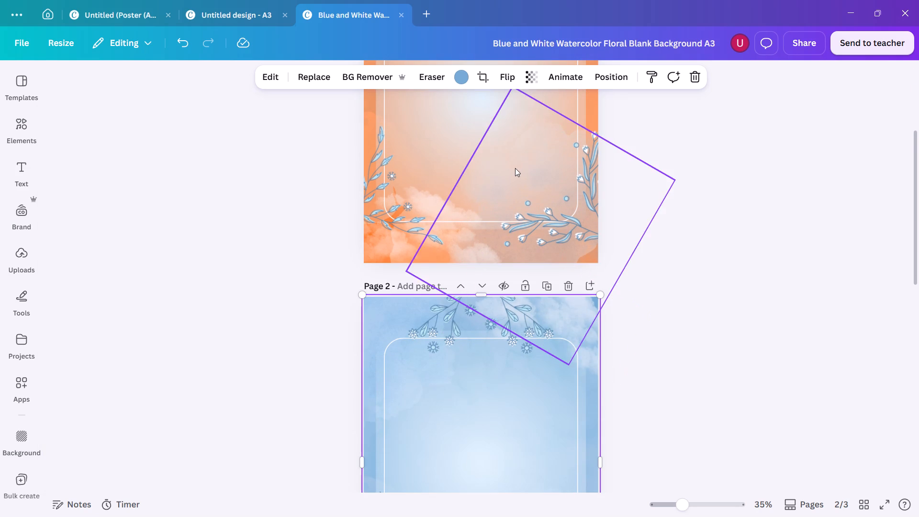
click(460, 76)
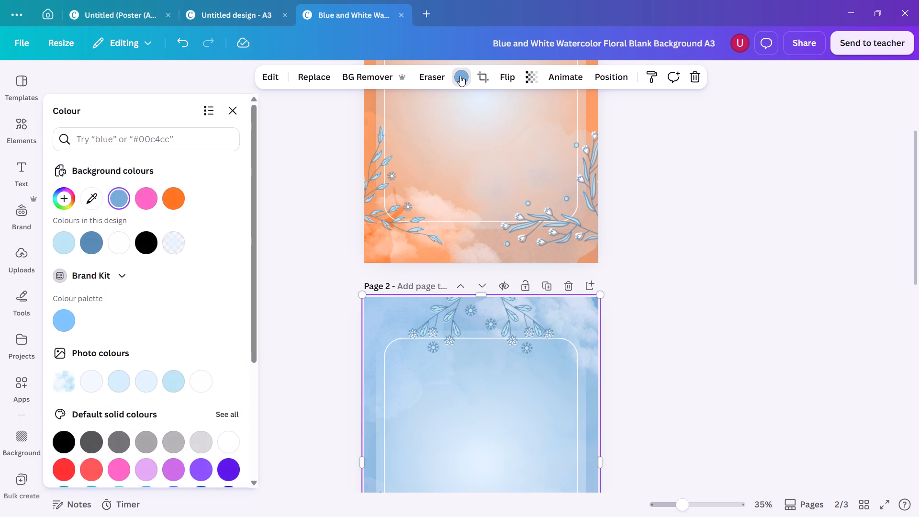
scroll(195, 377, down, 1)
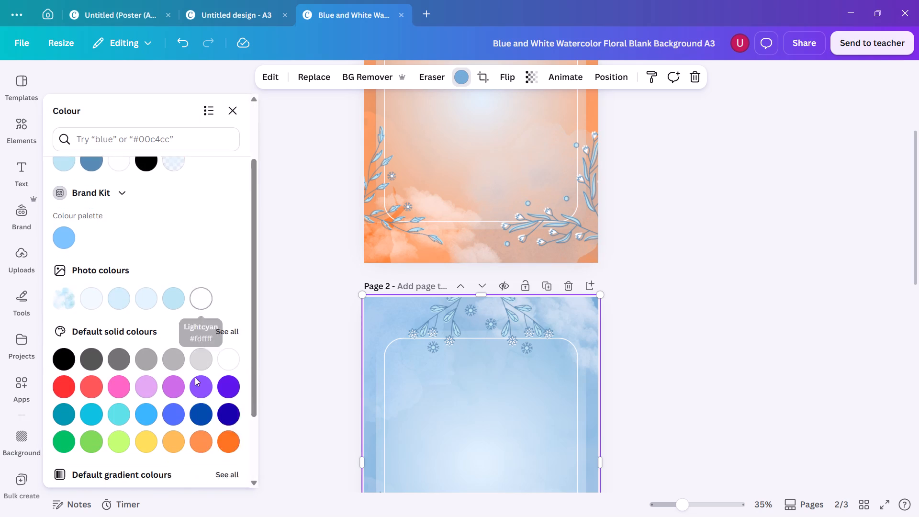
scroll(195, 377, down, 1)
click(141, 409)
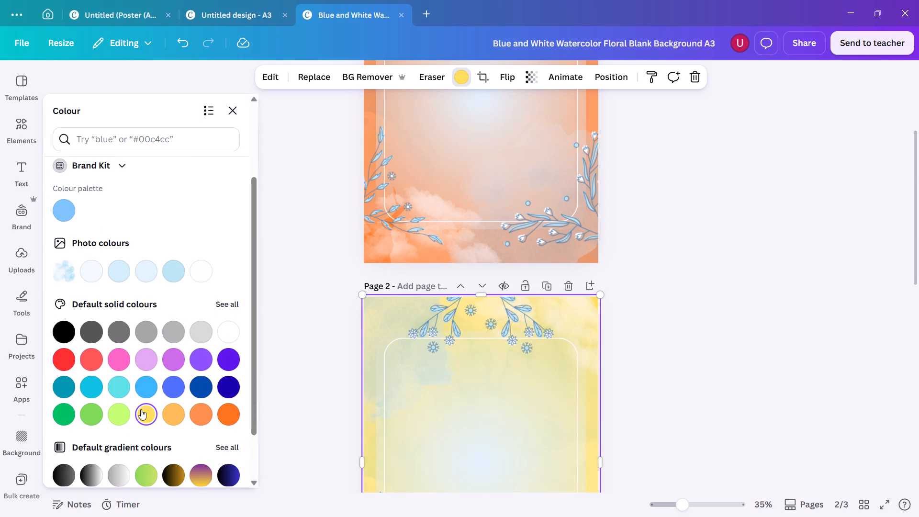
Try blues #5170ff and #38b6ff, lighter greens and a black gradient on page 2's background image, then set it to the default solid green.
scroll(141, 409, down, 2)
scroll(430, 393, down, 1)
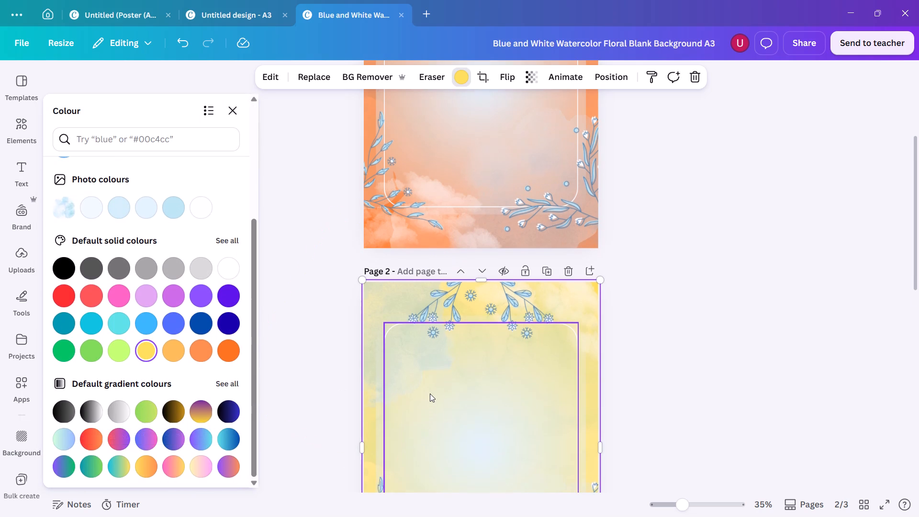
scroll(430, 393, down, 1)
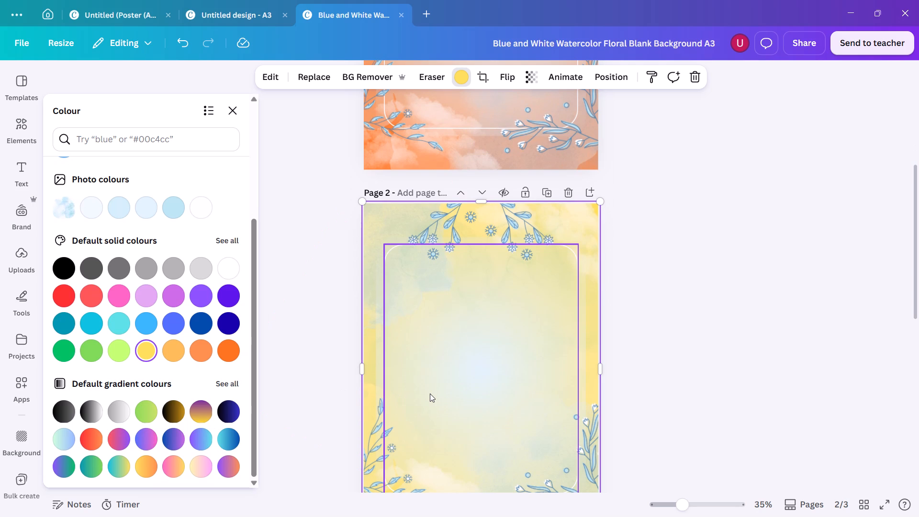
scroll(430, 393, down, 1)
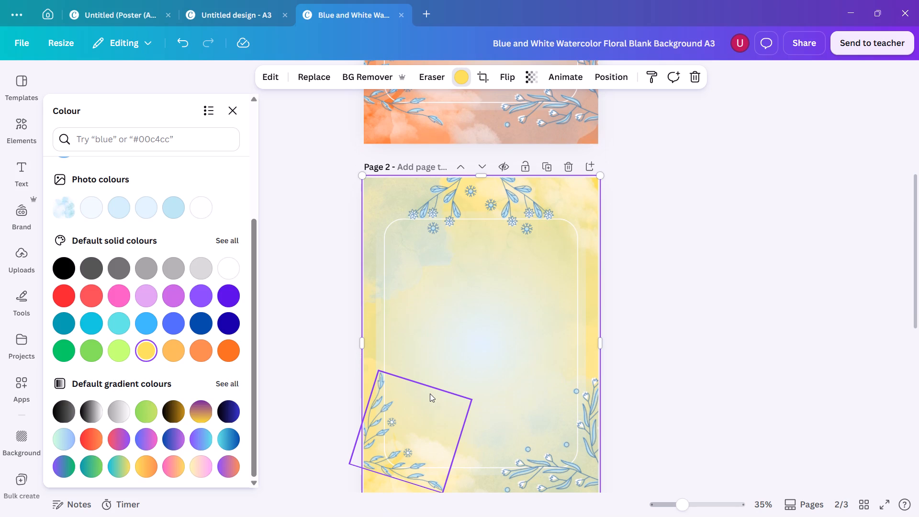
scroll(656, 326, down, 2)
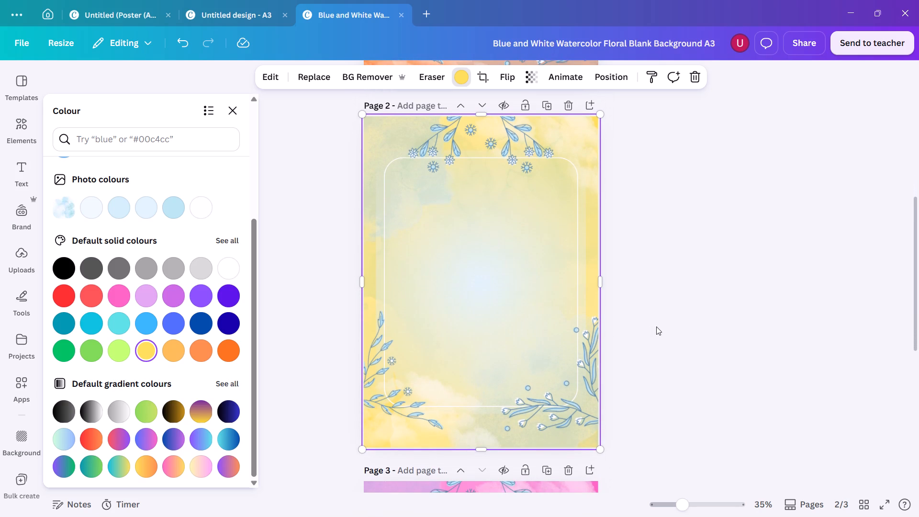
click(168, 320)
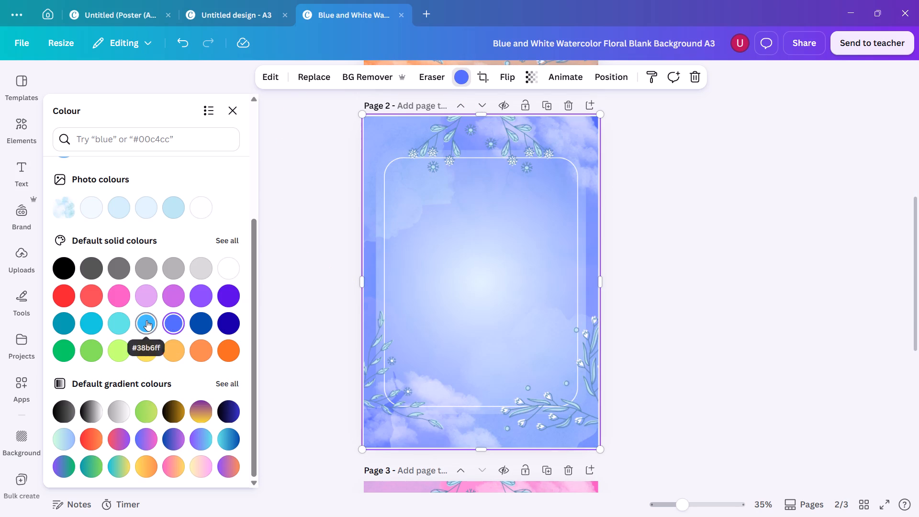
click(146, 320)
click(90, 357)
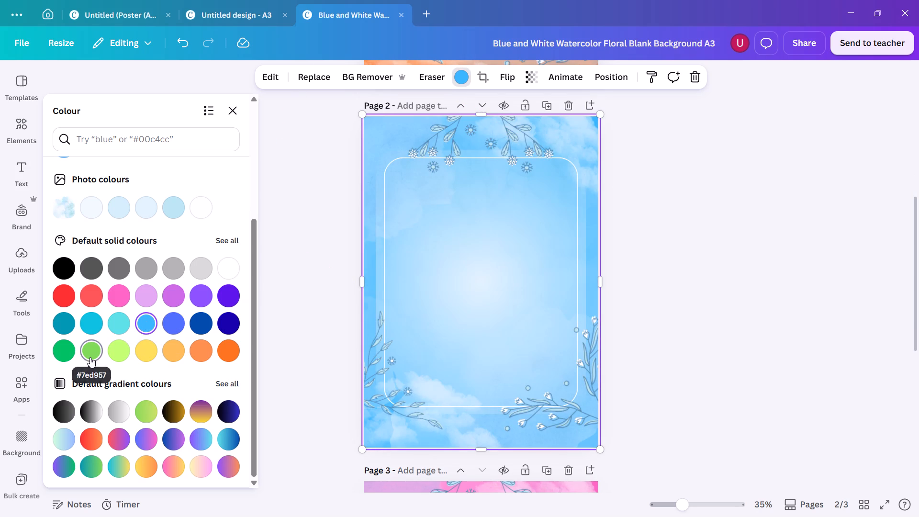
click(115, 355)
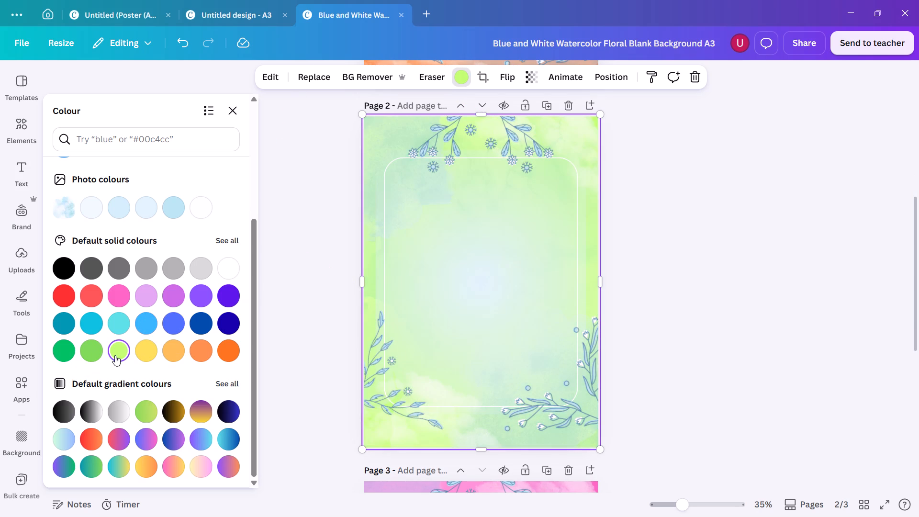
click(50, 352)
click(64, 350)
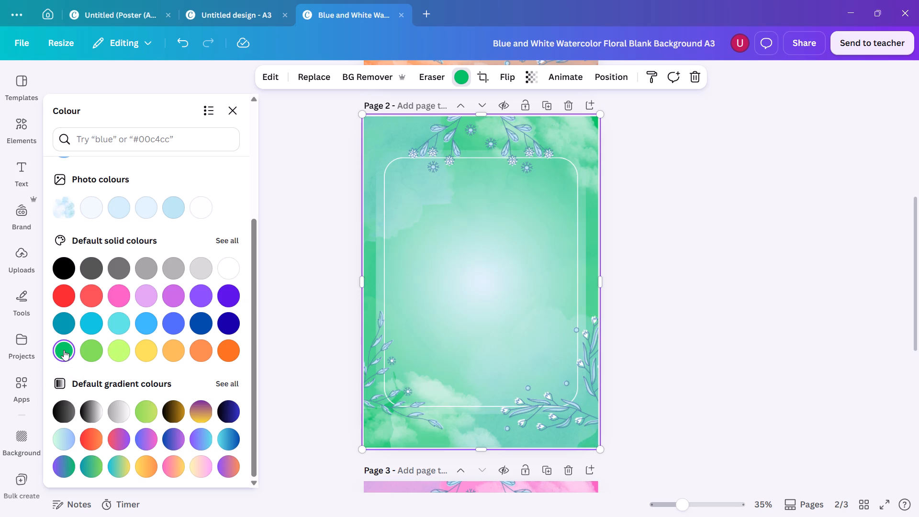
click(64, 411)
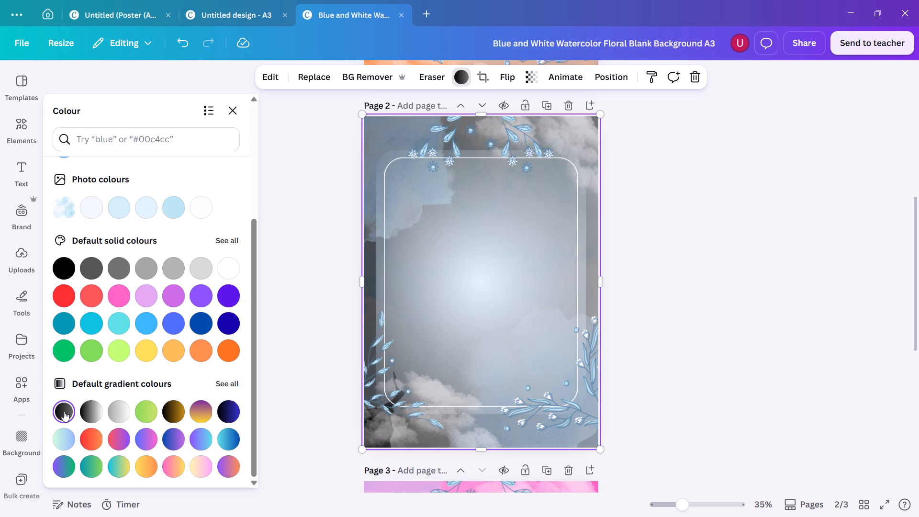
click(66, 353)
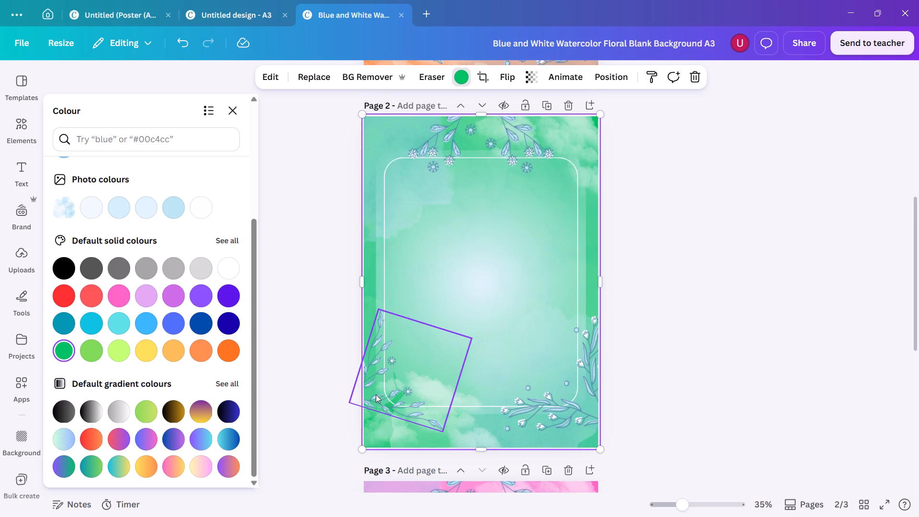
Delete the floral sprigs in the bottom-right and bottom-left corners of page 2.
click(521, 403)
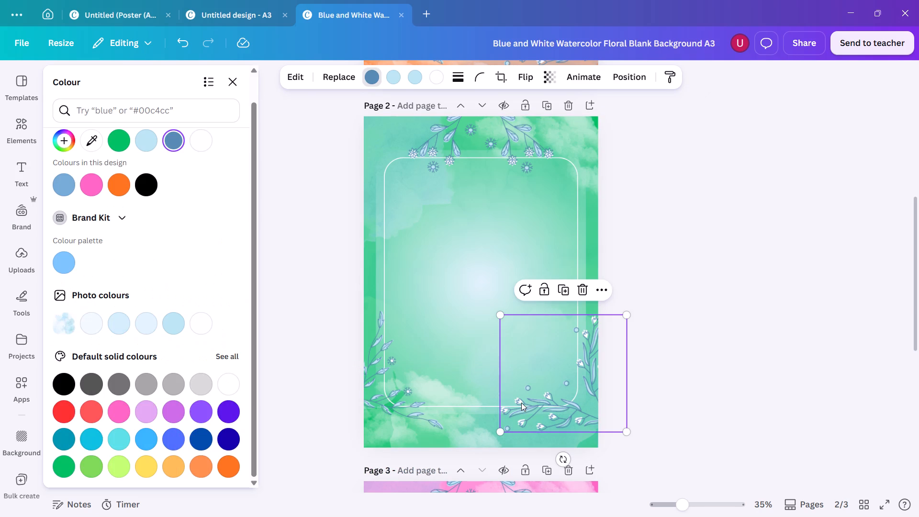
key(BackSpace)
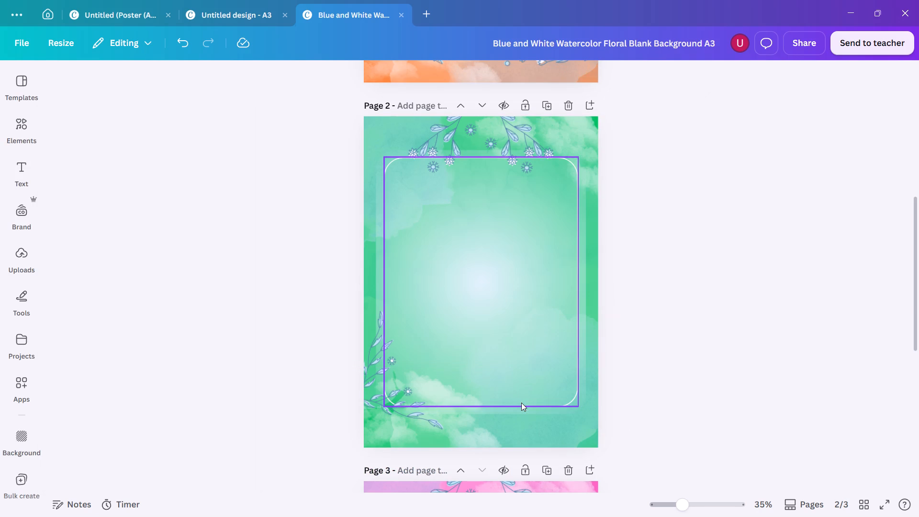
click(406, 416)
key(BackSpace)
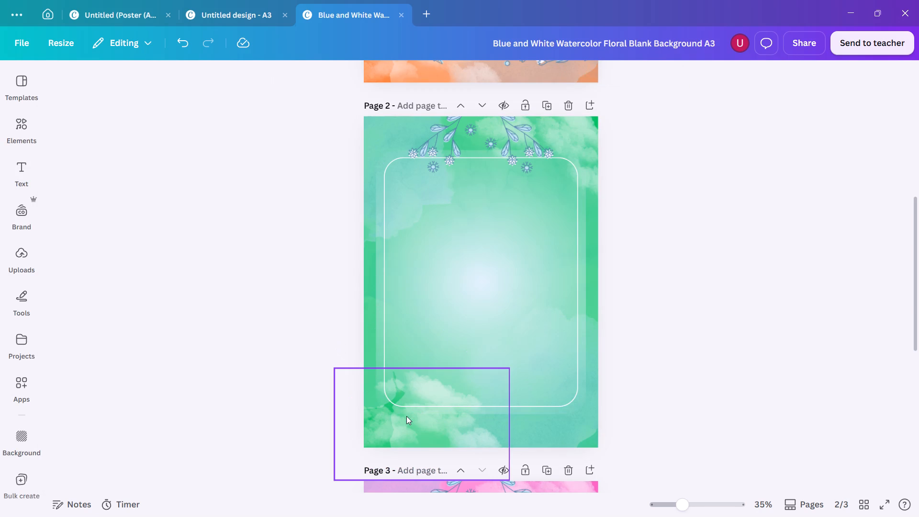
Delete the floral decoration at the top of page 2.
click(496, 142)
key(BackSpace)
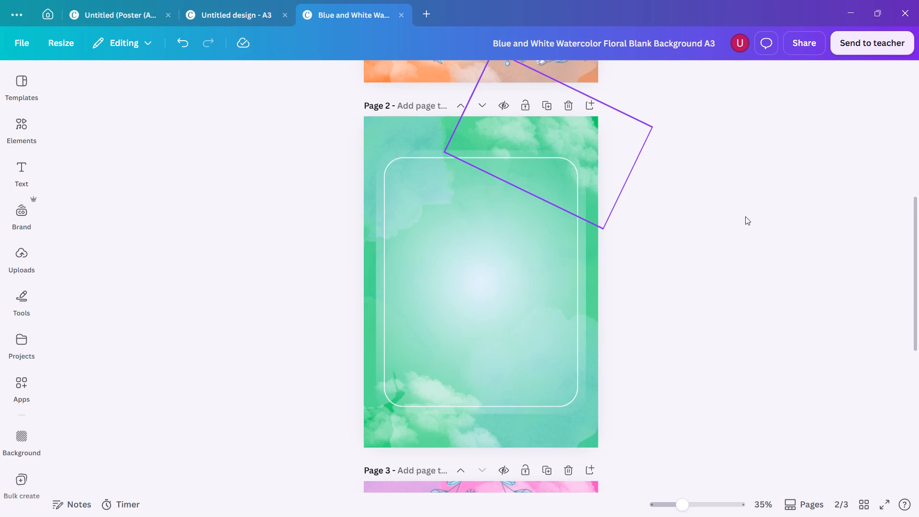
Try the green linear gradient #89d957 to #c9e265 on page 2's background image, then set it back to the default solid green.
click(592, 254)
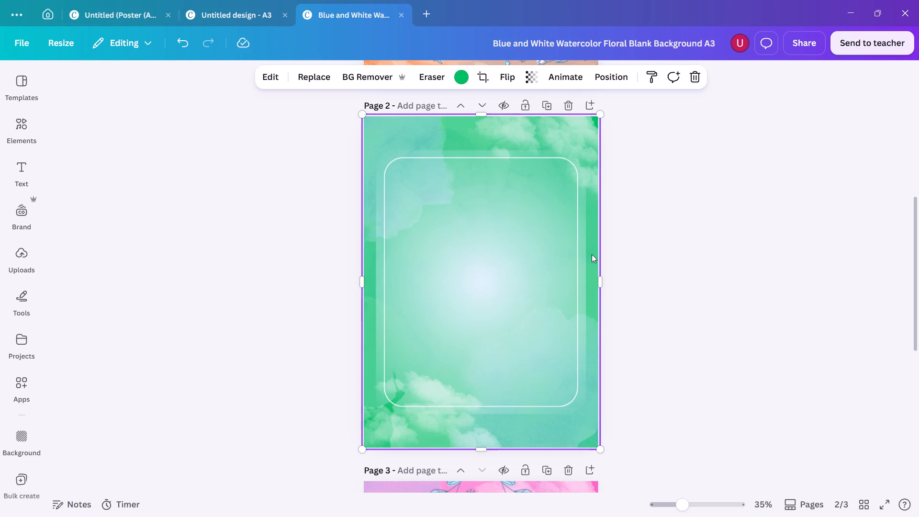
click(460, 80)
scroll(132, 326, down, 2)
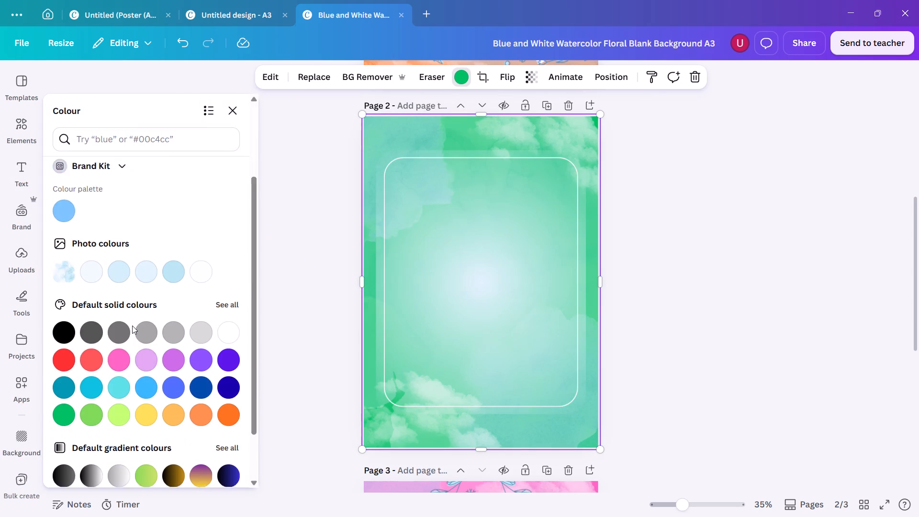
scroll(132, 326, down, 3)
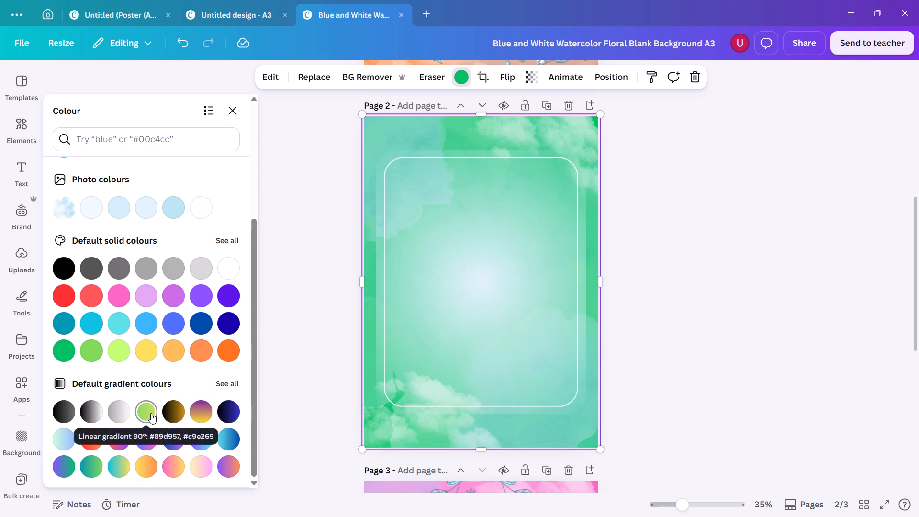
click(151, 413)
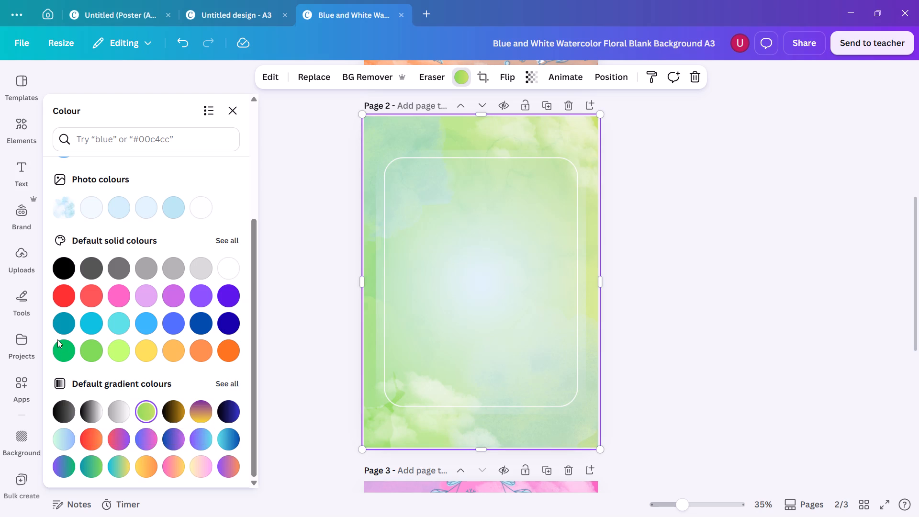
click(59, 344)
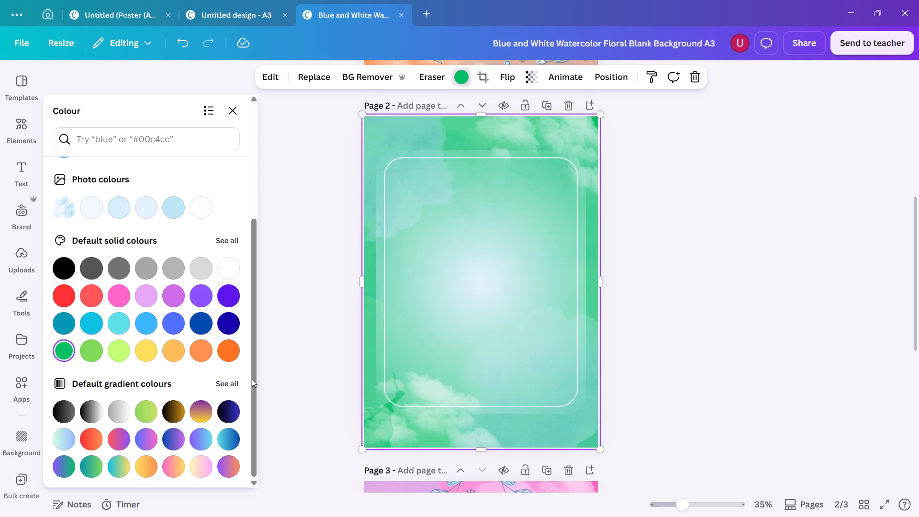
Delete the floral decorations in the bottom-right corner, along the top and in the bottom-left corner of page 3.
scroll(450, 397, down, 6)
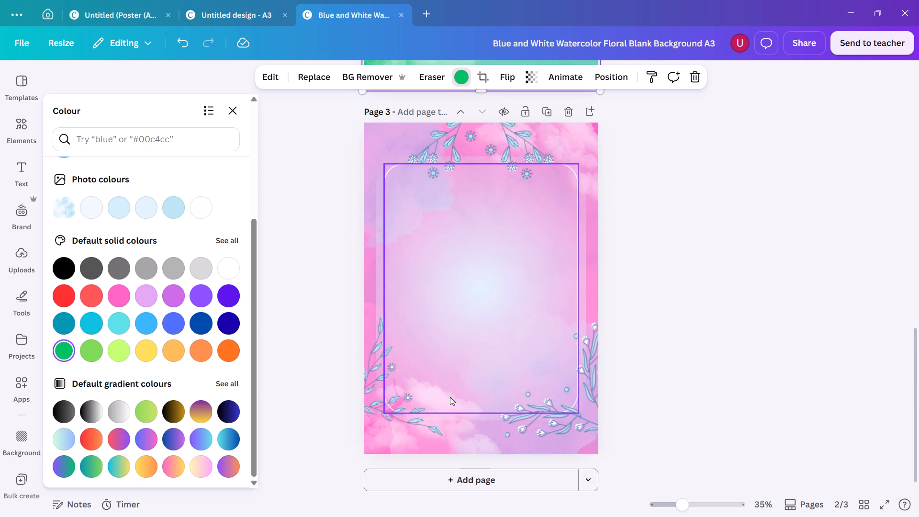
scroll(450, 397, up, 4)
scroll(450, 397, down, 3)
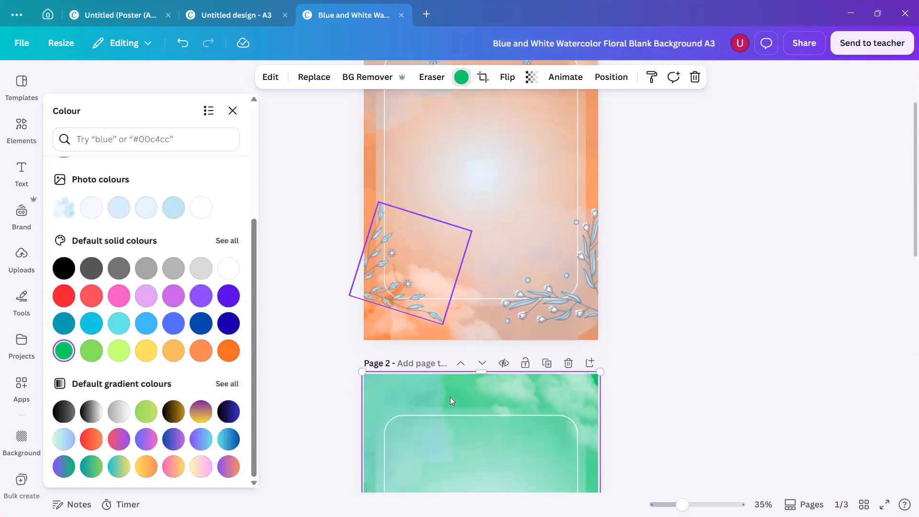
scroll(450, 397, down, 4)
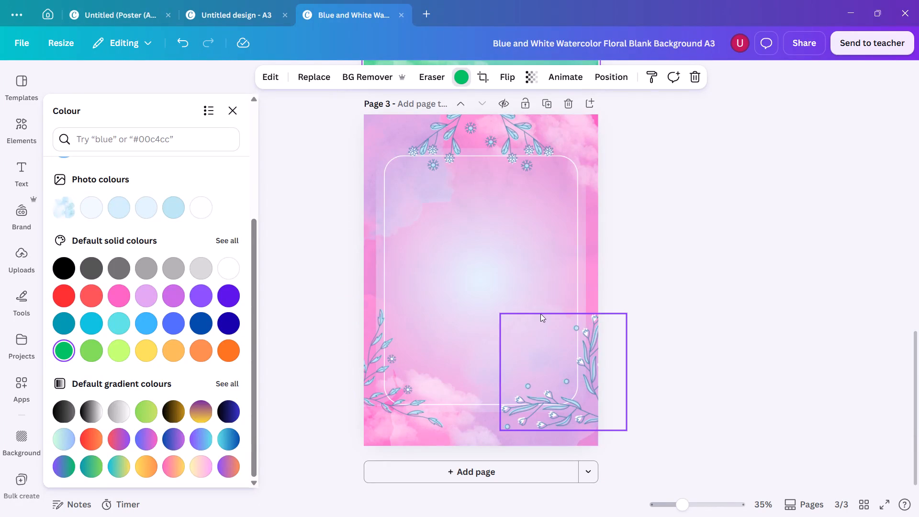
click(547, 329)
key(BackSpace)
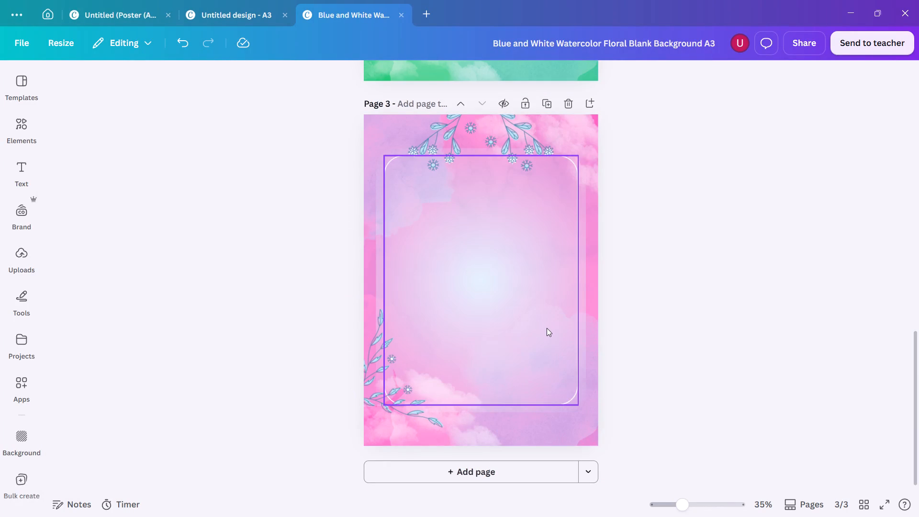
click(479, 118)
key(BackSpace)
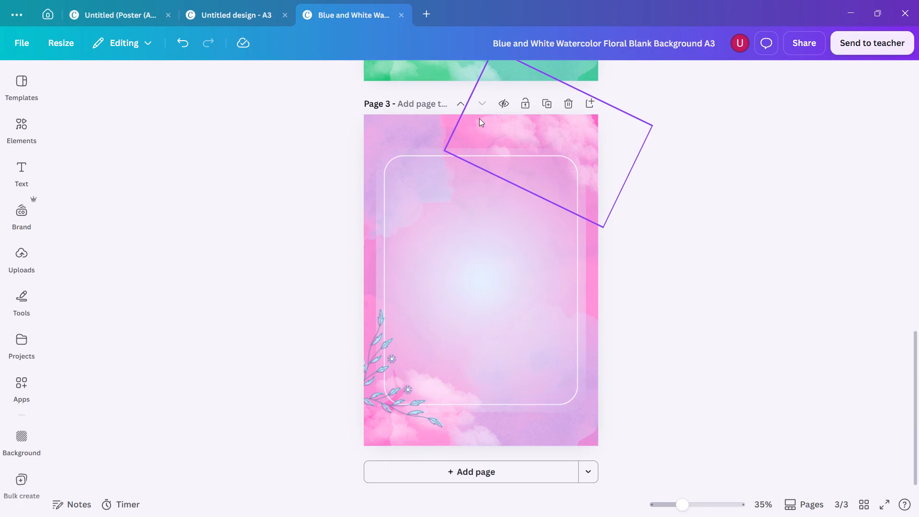
click(376, 398)
key(BackSpace)
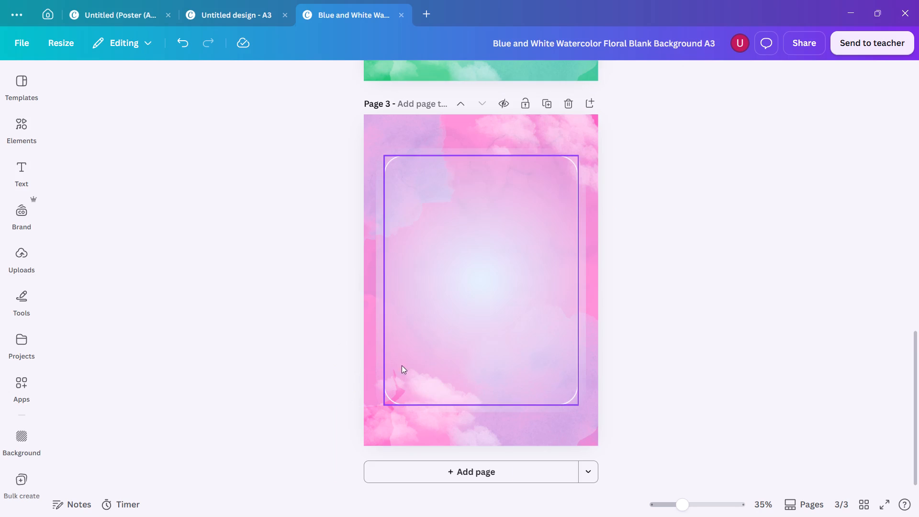
Recolour page 3's background image, trying the light blue photo colour and then the white photo colour.
click(590, 292)
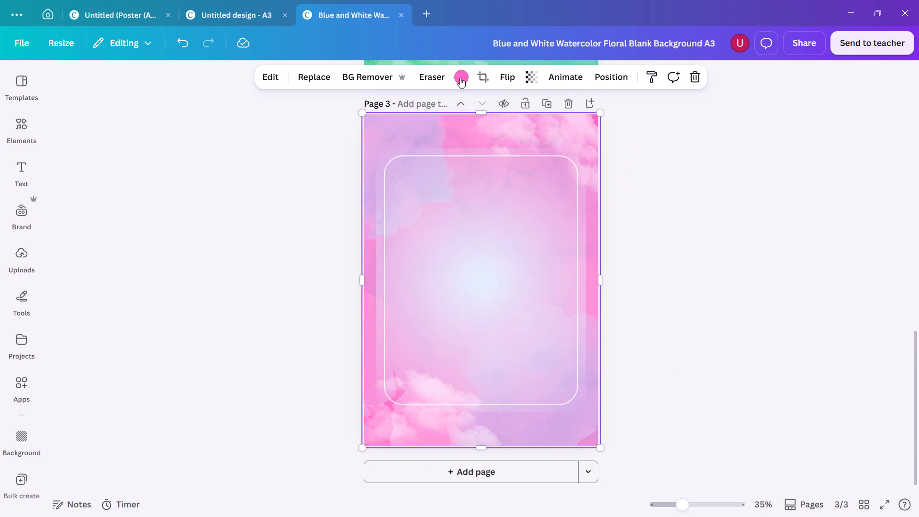
click(462, 72)
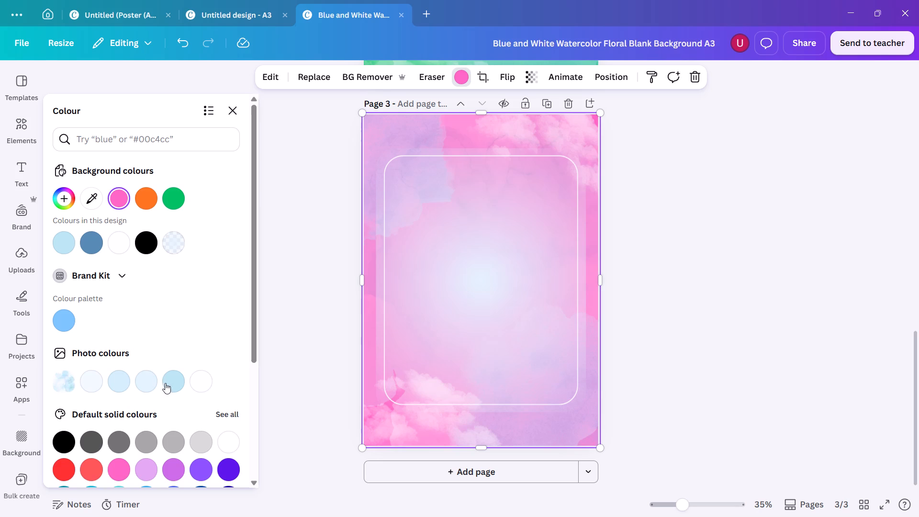
click(169, 385)
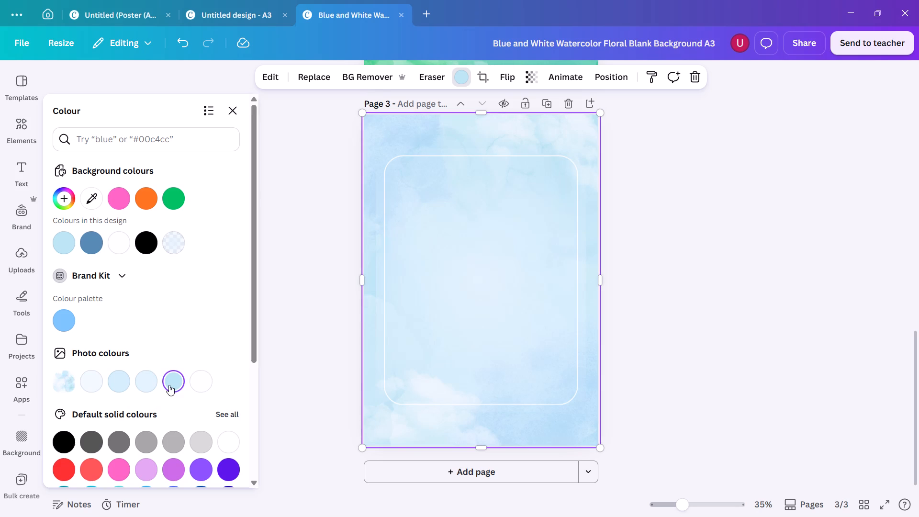
click(197, 382)
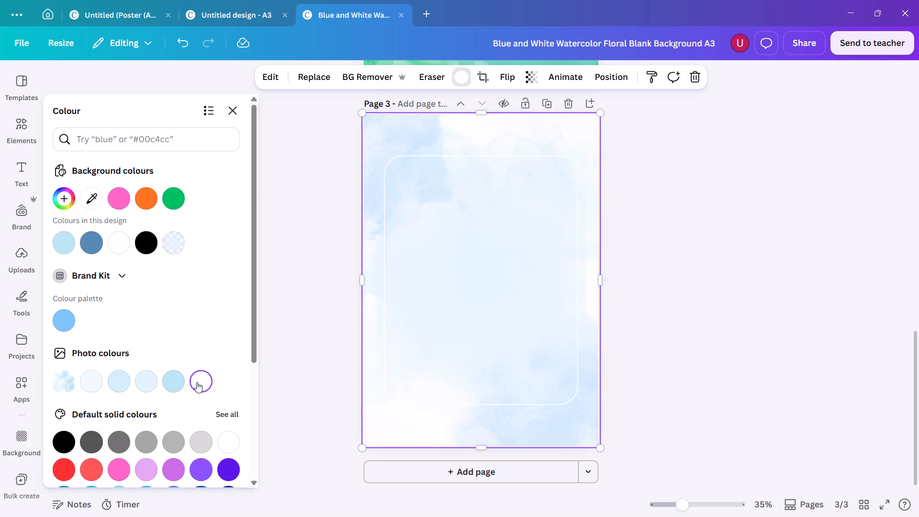
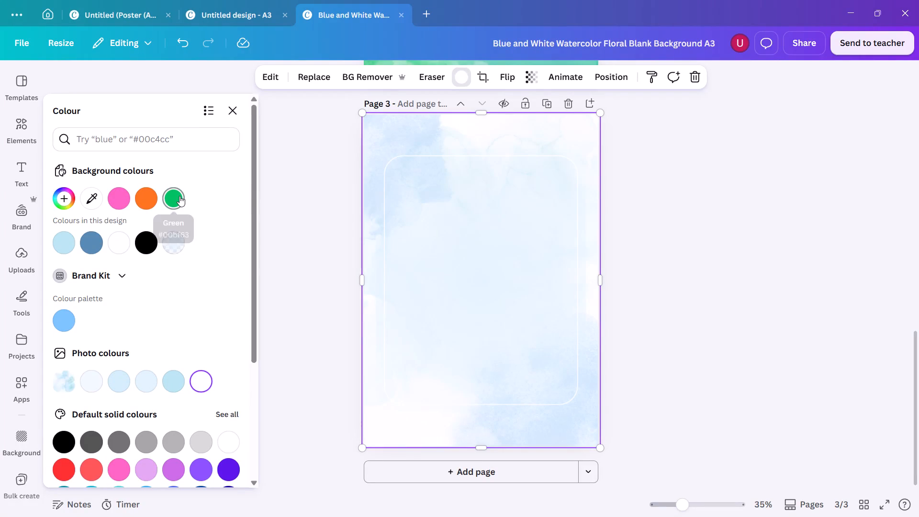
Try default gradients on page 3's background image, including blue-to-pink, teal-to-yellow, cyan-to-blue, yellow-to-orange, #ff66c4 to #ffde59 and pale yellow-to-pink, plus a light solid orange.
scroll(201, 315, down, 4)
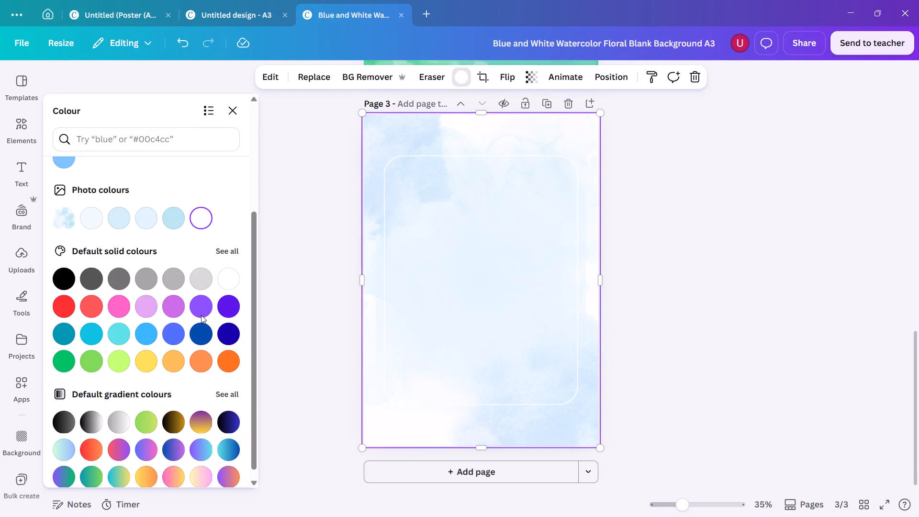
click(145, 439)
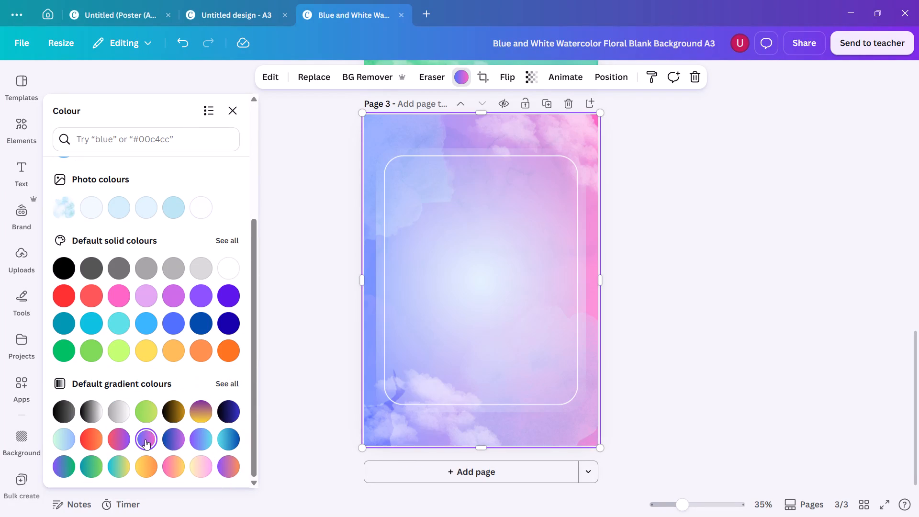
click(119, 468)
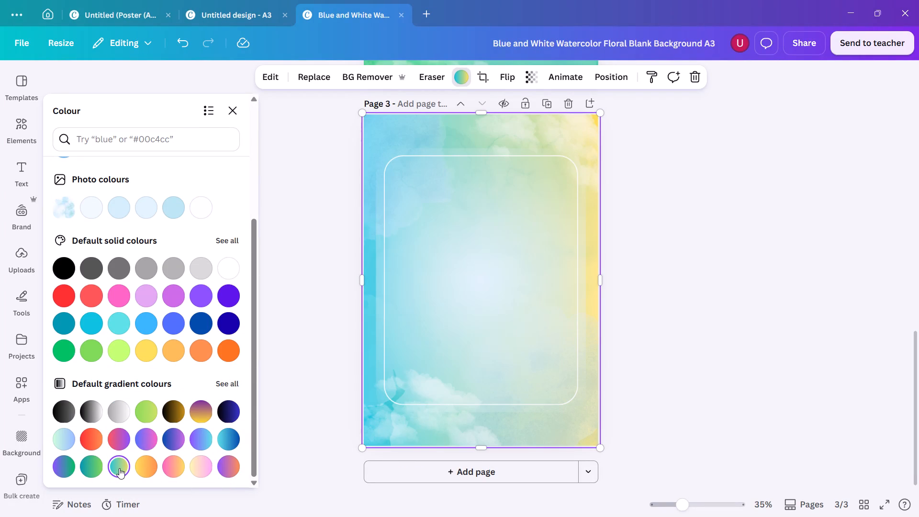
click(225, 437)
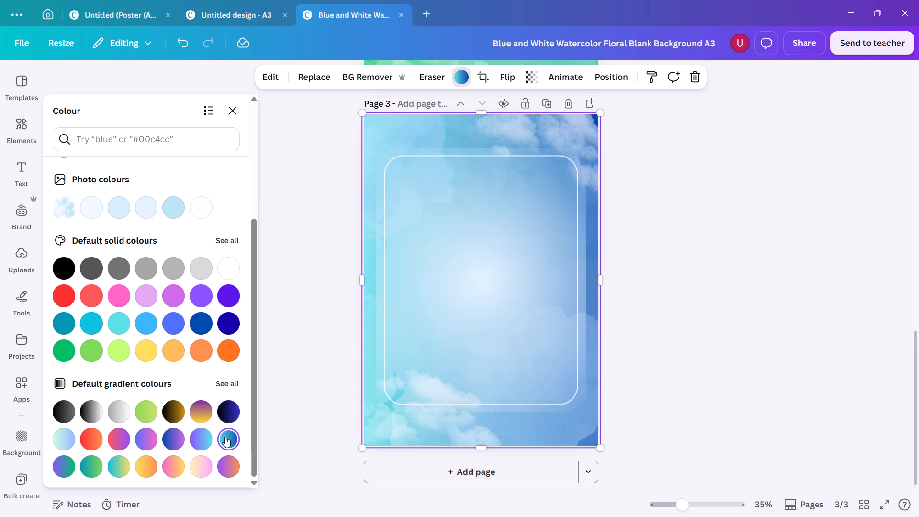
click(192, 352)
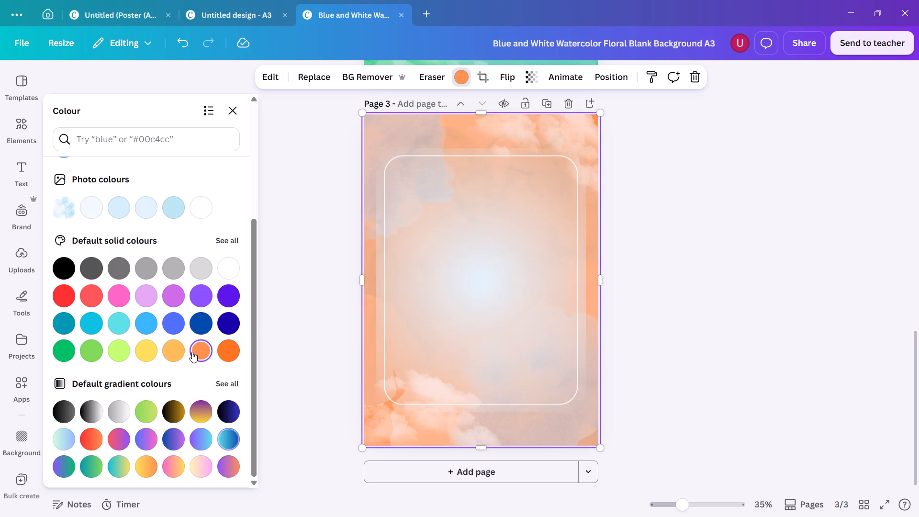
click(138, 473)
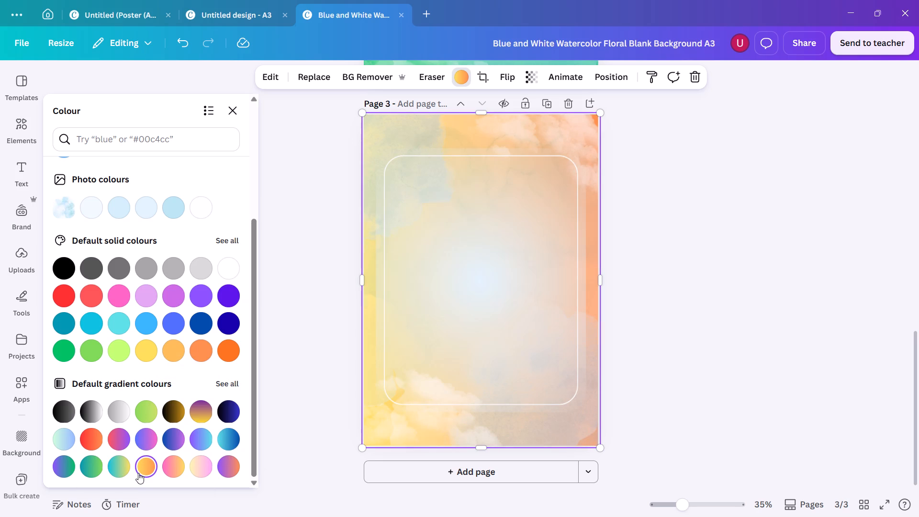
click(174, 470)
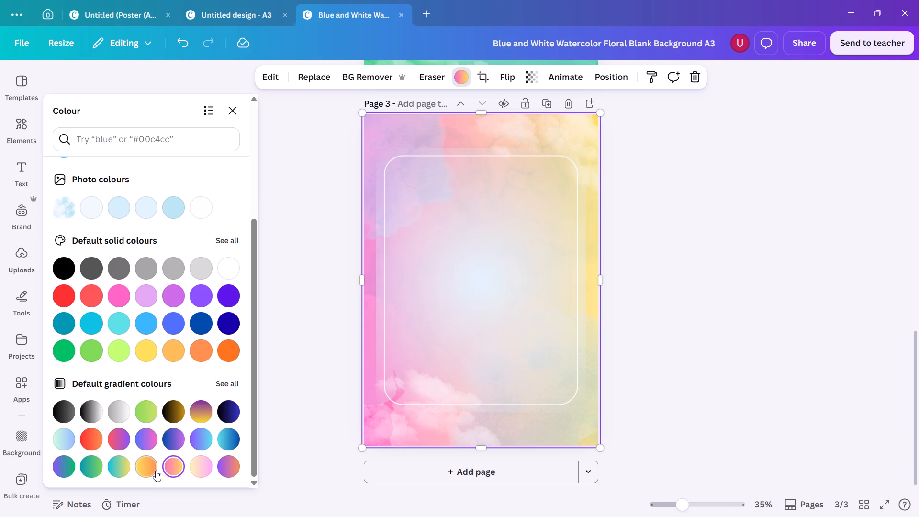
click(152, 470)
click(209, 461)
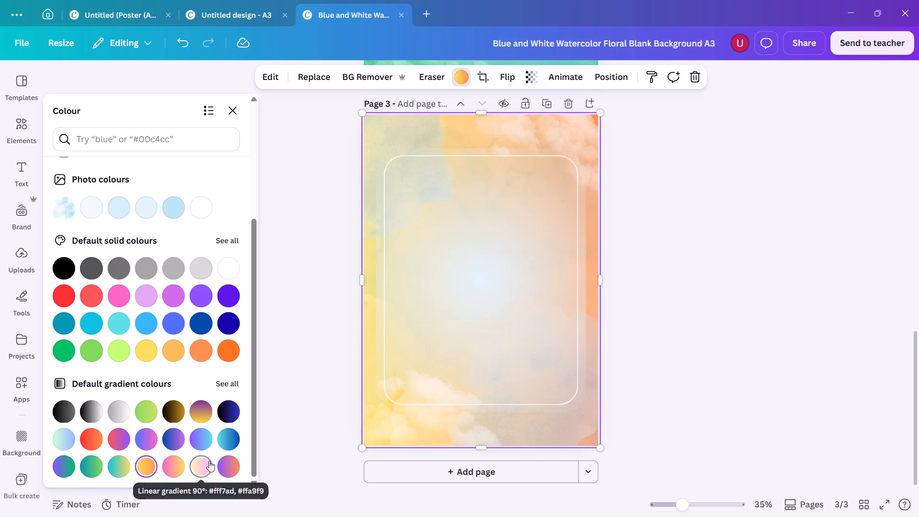
Recolour page 3's background image, trying solid #ff914d and then applying the deeper default solid orange.
click(206, 350)
click(227, 350)
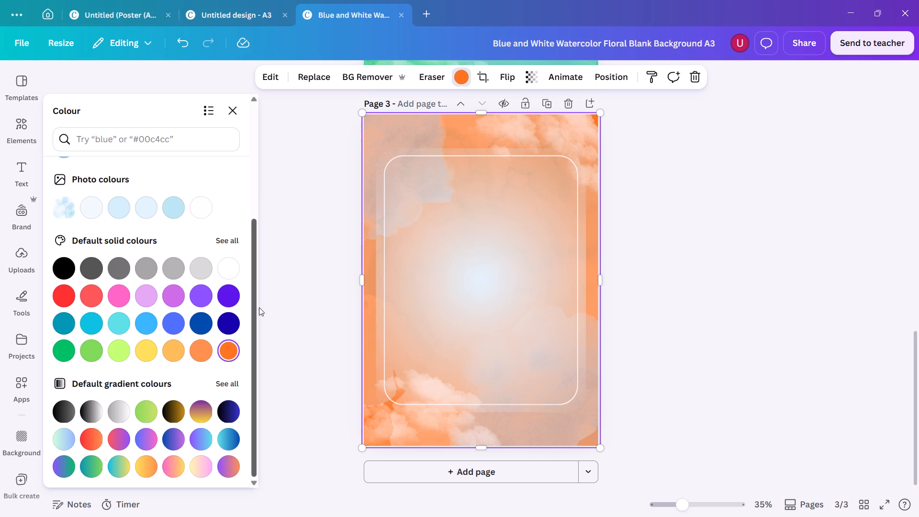
Delete the floral decorations along the top, in the bottom-right corner and in the bottom-left corner of page 1.
scroll(632, 191, up, 4)
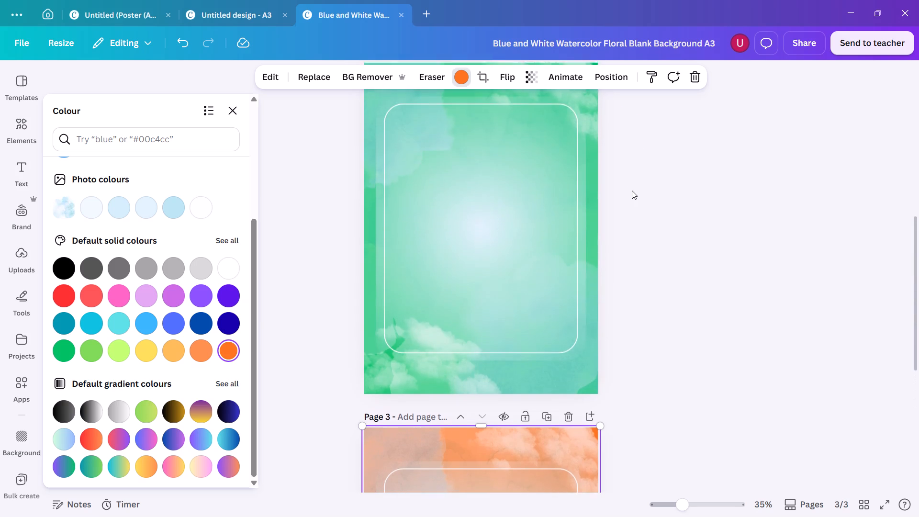
scroll(632, 191, up, 4)
scroll(632, 191, right, 1)
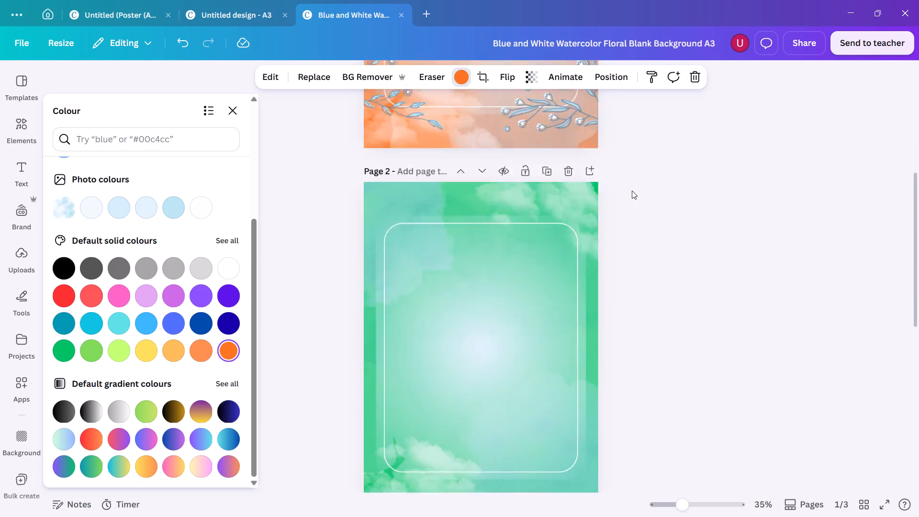
scroll(632, 191, up, 5)
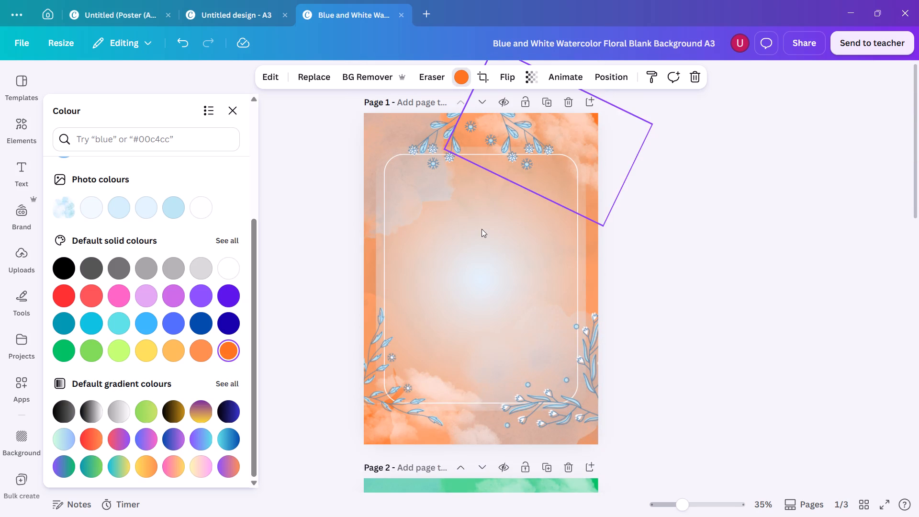
click(508, 133)
key(BackSpace)
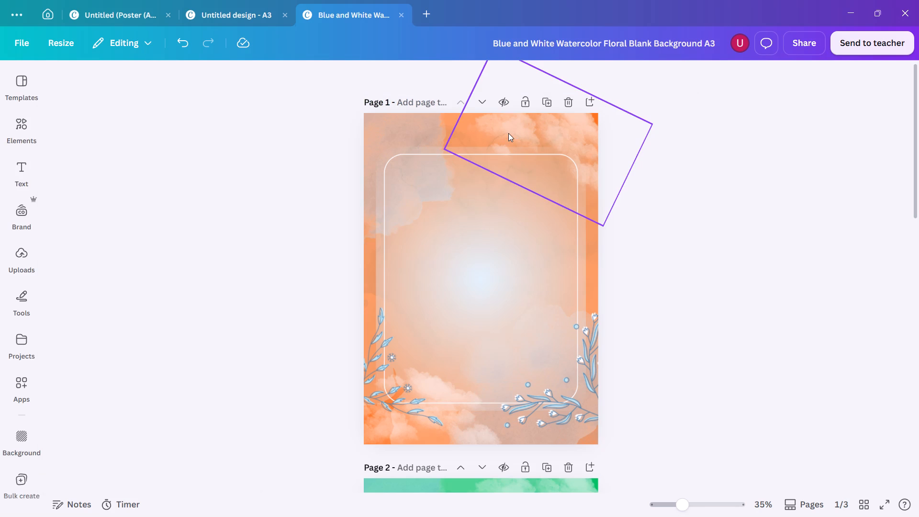
click(579, 388)
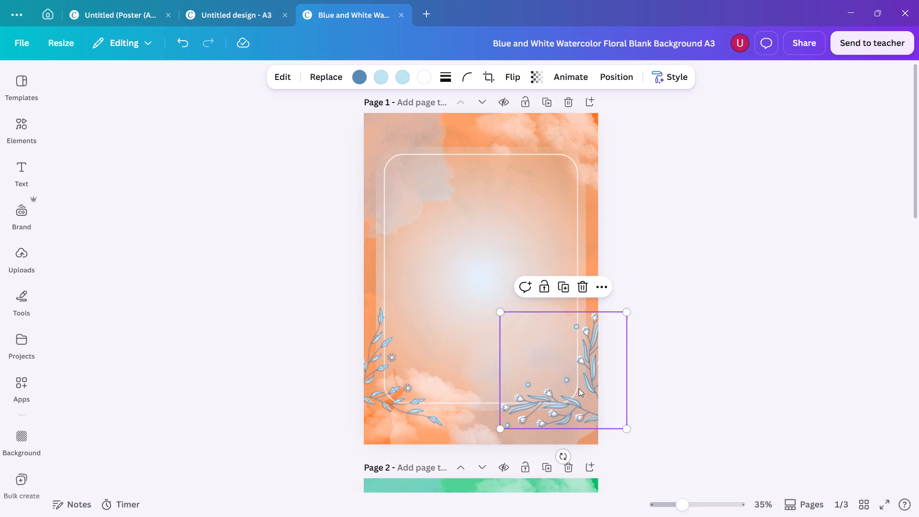
key(BackSpace)
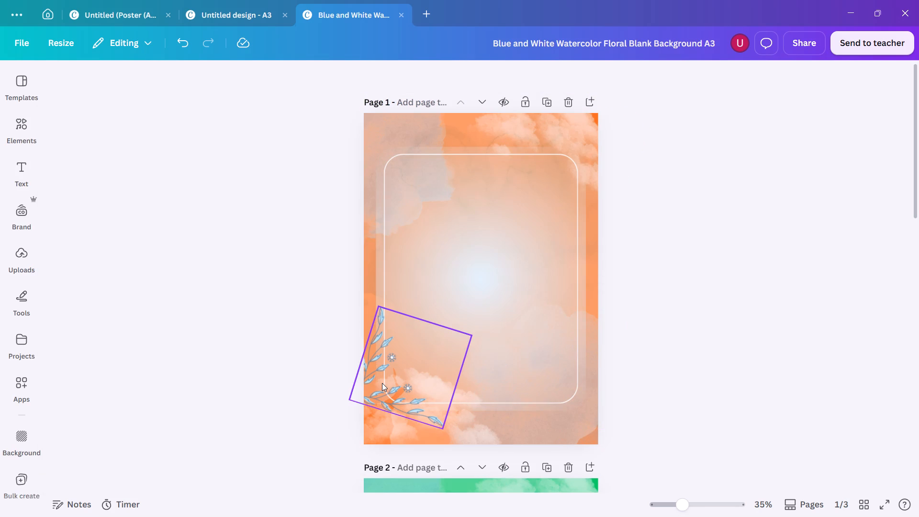
click(382, 383)
key(BackSpace)
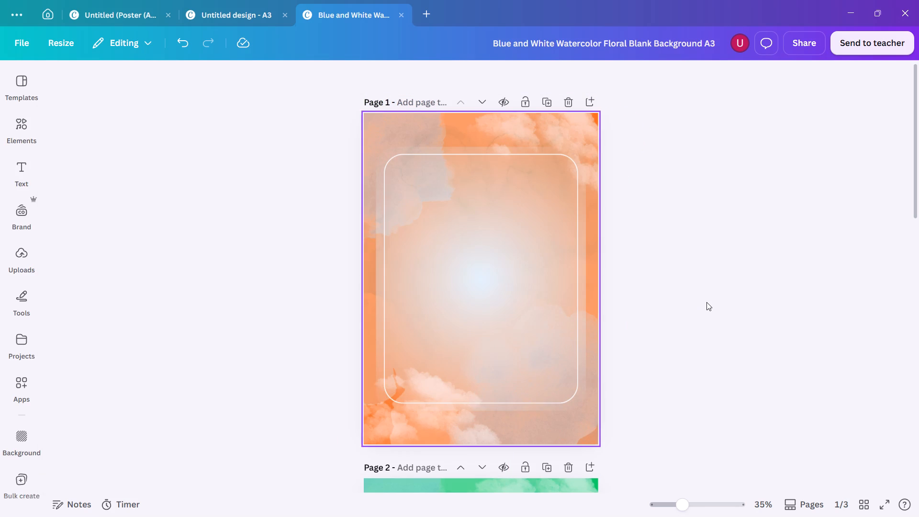
click(706, 301)
Select the orange background image on page 1.
click(590, 295)
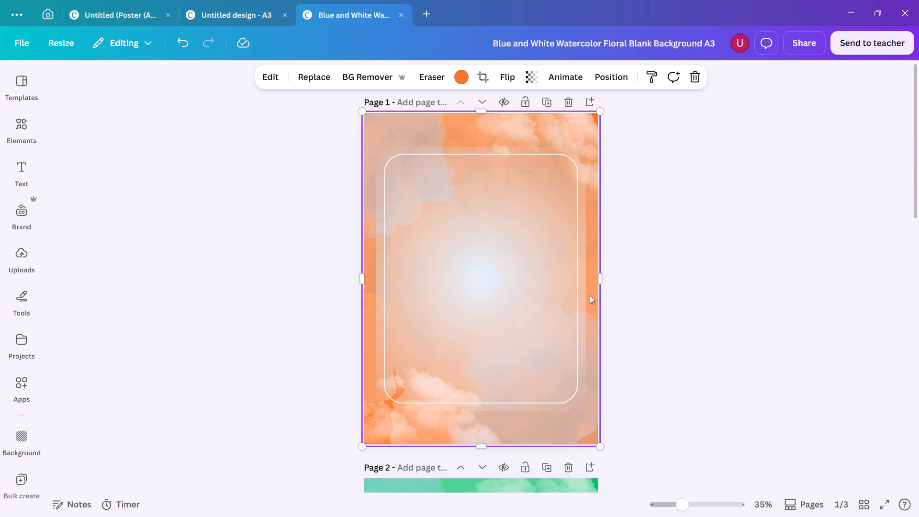
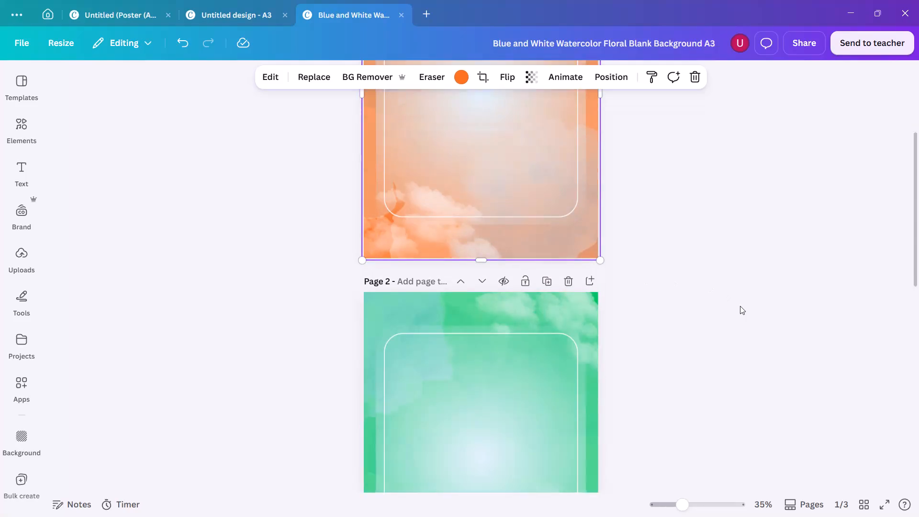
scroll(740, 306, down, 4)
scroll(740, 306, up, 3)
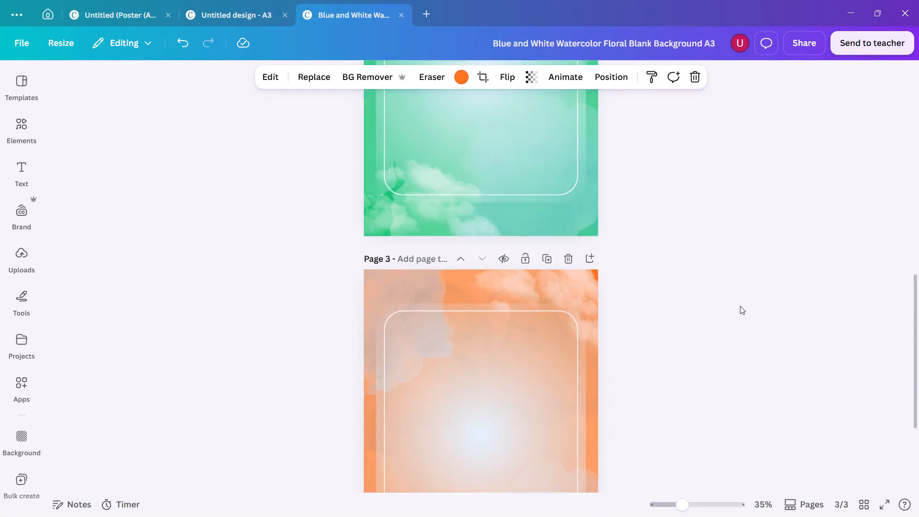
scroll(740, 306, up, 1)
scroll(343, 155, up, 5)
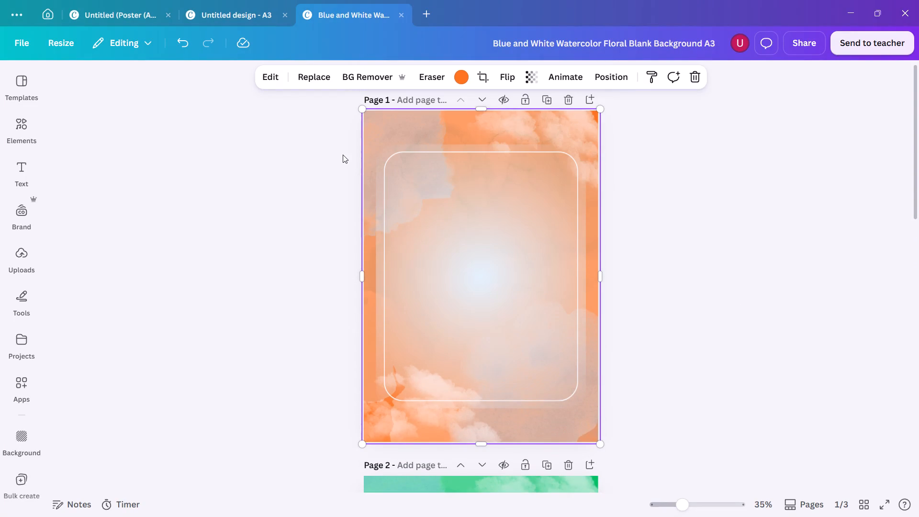
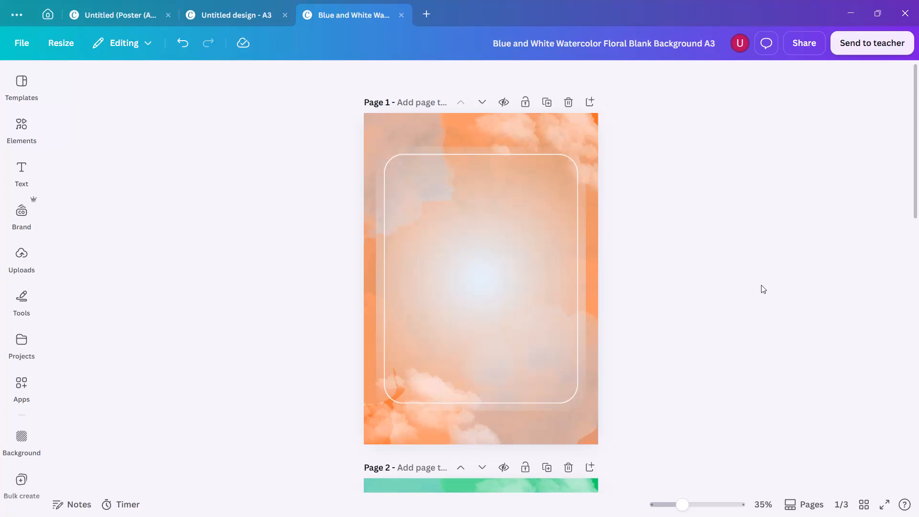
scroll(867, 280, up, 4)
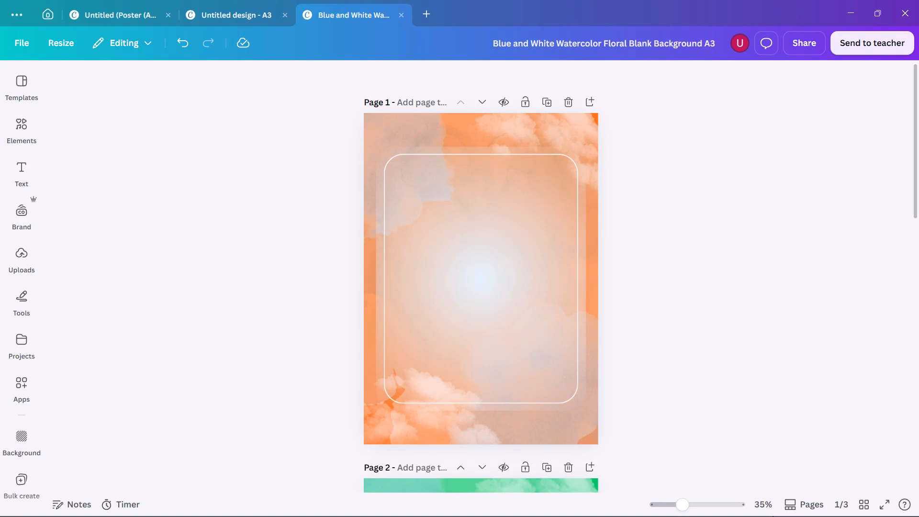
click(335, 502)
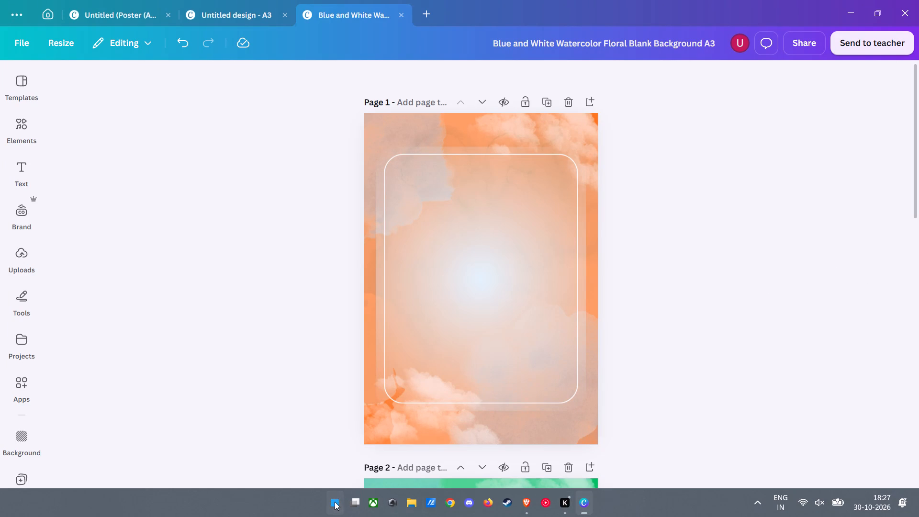
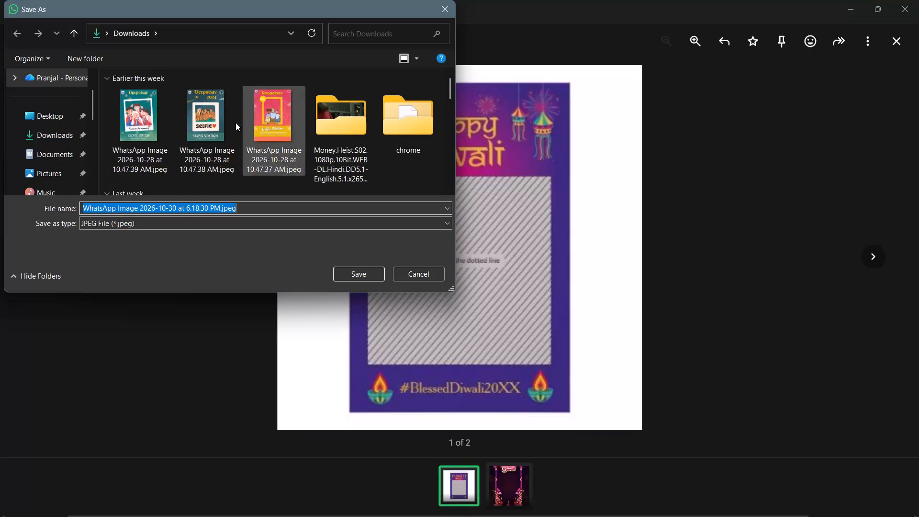
Choose the Downloads folder as the save location for the purple Happy Diwali frame image from WhatsApp.
click(33, 134)
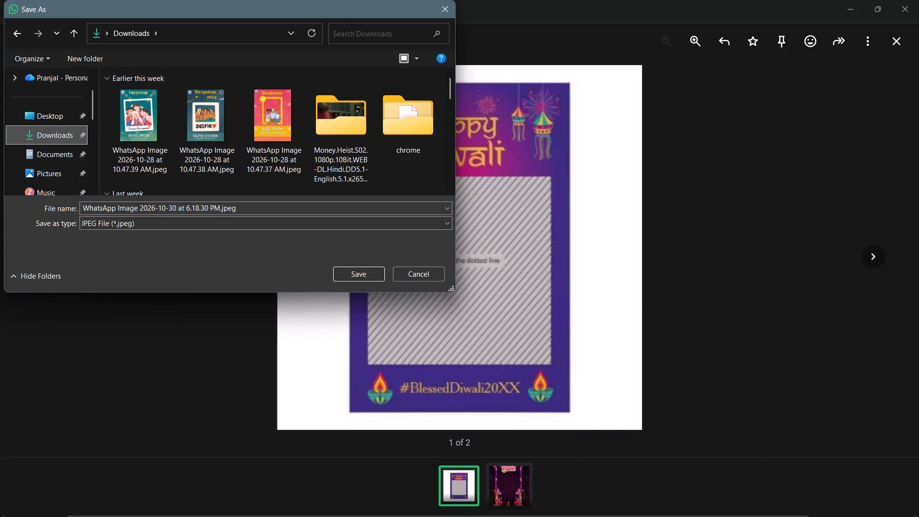
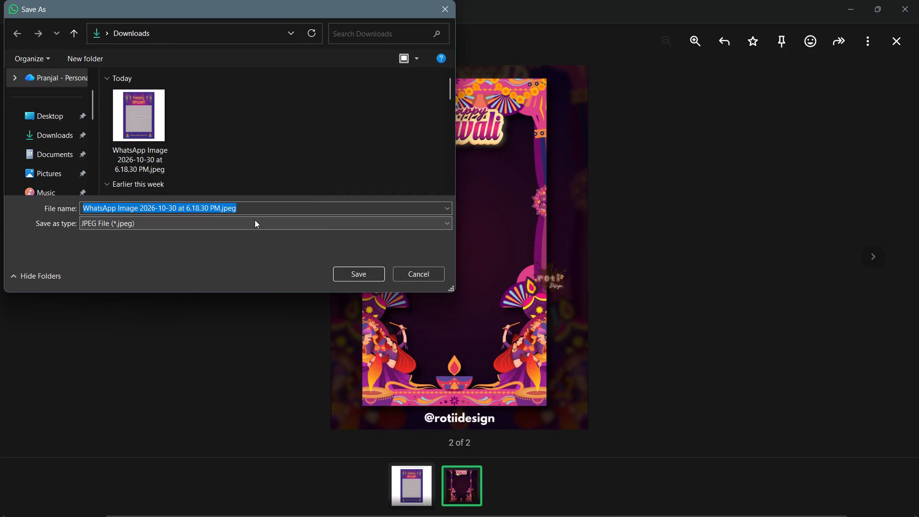
click(241, 207)
key(BackSpace)
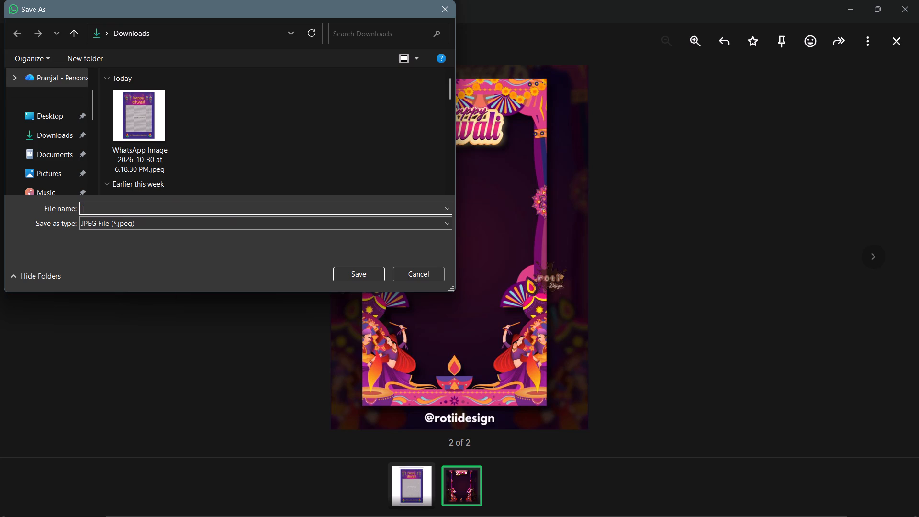
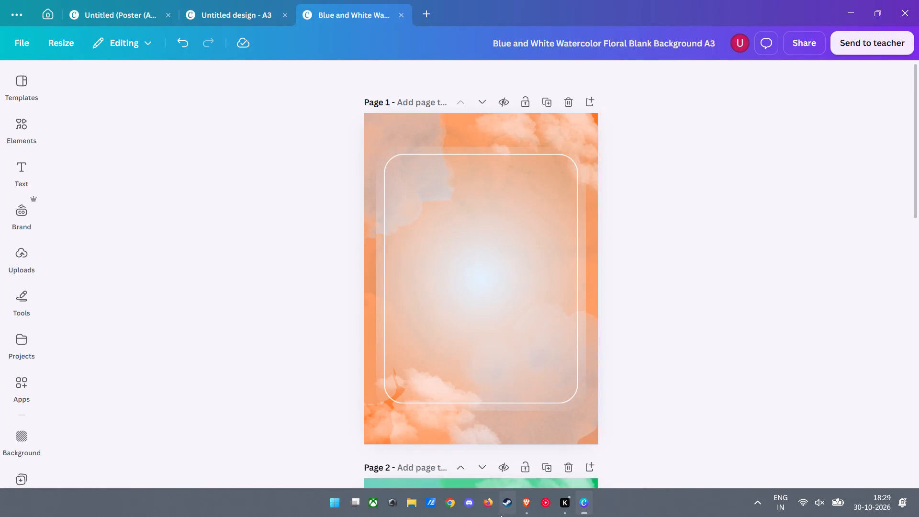
Switch to File Explorer and open the Downloads folder containing the saved Diwali frame images.
click(408, 501)
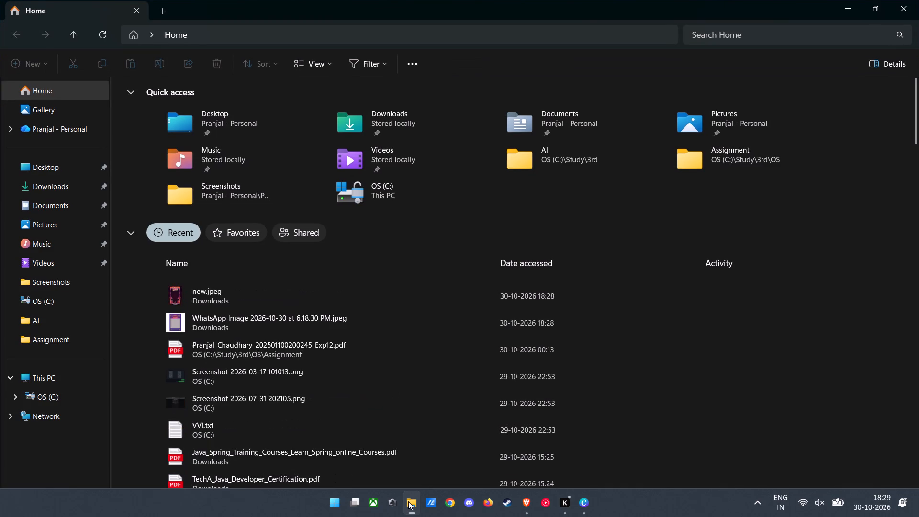
click(50, 190)
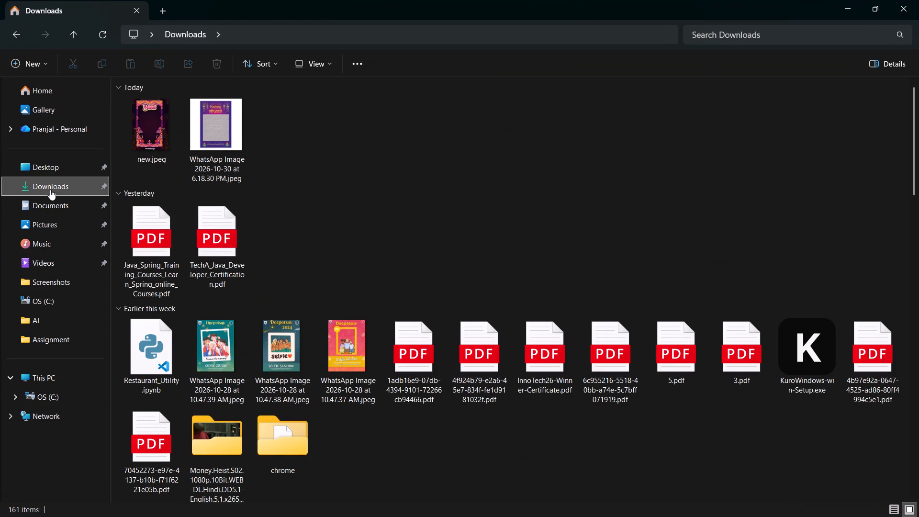
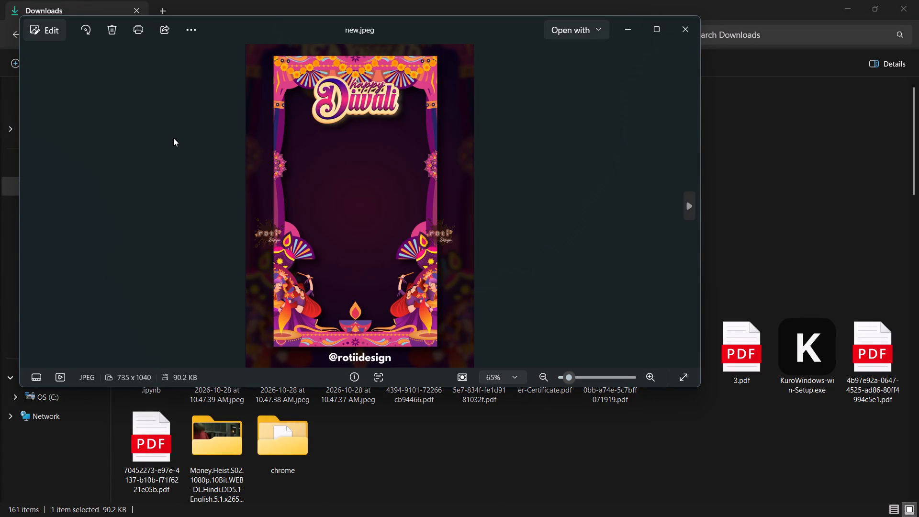
View the Diwali reference images full-window, moving on from new.jpeg to examine the purple Happy Diwali photo frame's layout and decorations.
click(653, 38)
click(911, 272)
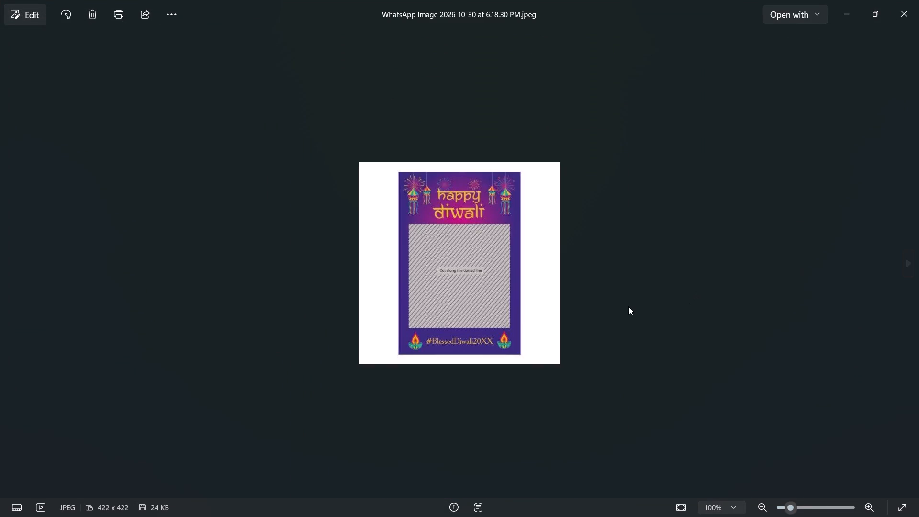
scroll(628, 306, down, 1)
ctrl+scroll(628, 306, up, 1)
ctrl+scroll(628, 306, down, 1)
ctrl+scroll(628, 306, up, 1)
ctrl+scroll(628, 306, down, 1)
ctrl+scroll(628, 306, up, 1)
ctrl+scroll(628, 306, down, 1)
ctrl+scroll(628, 306, up, 1)
ctrl+scroll(628, 306, down, 1)
ctrl+scroll(628, 306, up, 1)
ctrl+scroll(628, 306, down, 1)
ctrl+scroll(628, 306, up, 1)
ctrl+scroll(628, 306, down, 1)
ctrl+scroll(628, 306, up, 1)
ctrl+scroll(628, 306, down, 1)
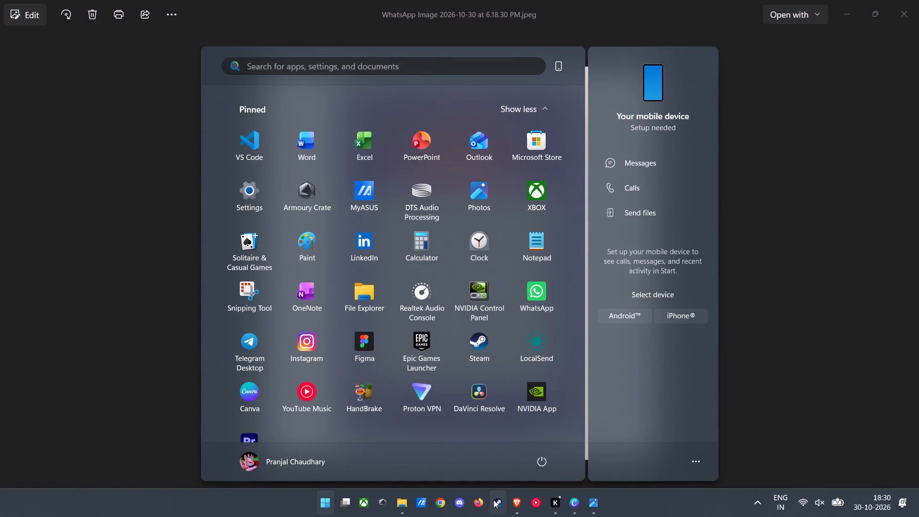
Switch from the image viewer back to the floral background A3 design in Canva.
click(578, 500)
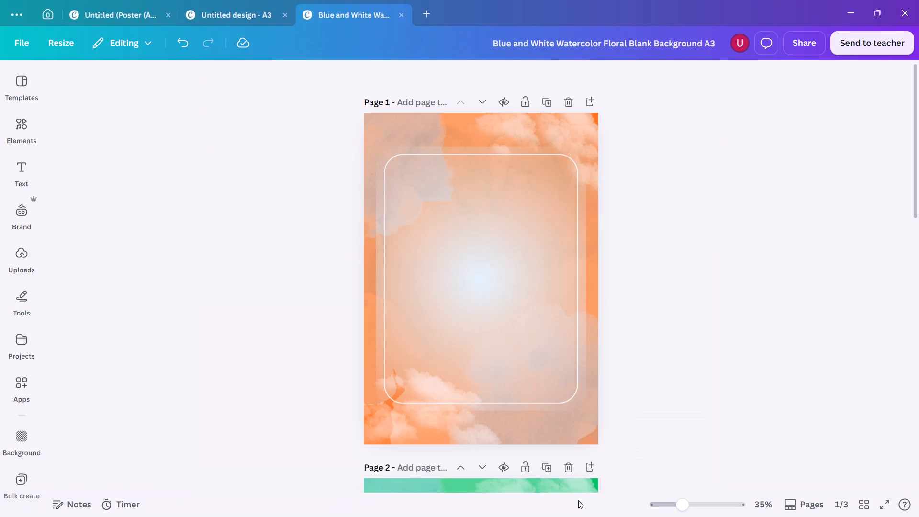
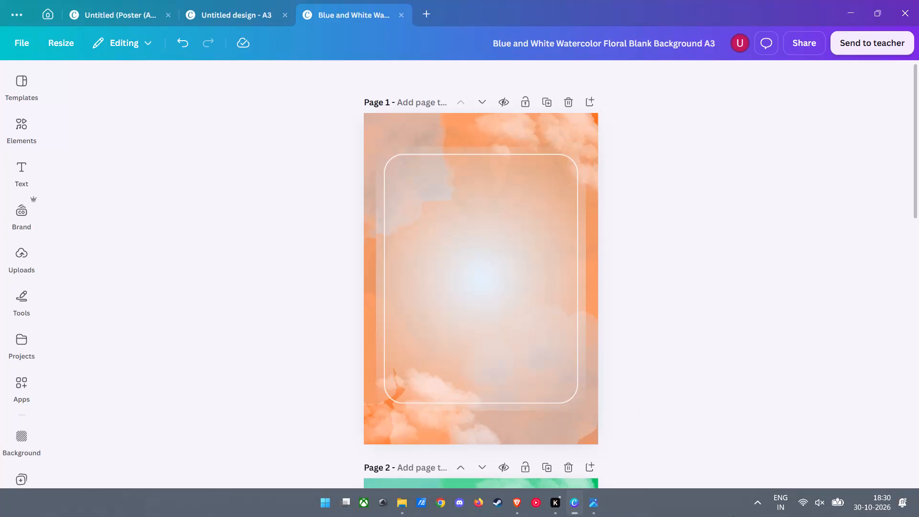
Switch to the Brave browser, open the bookmarked Pinterest site and allow its notifications.
click(514, 504)
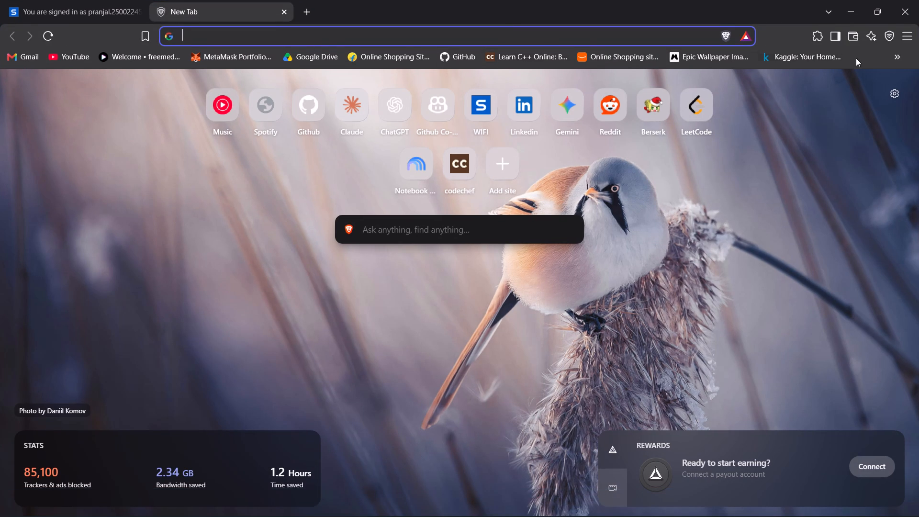
click(905, 58)
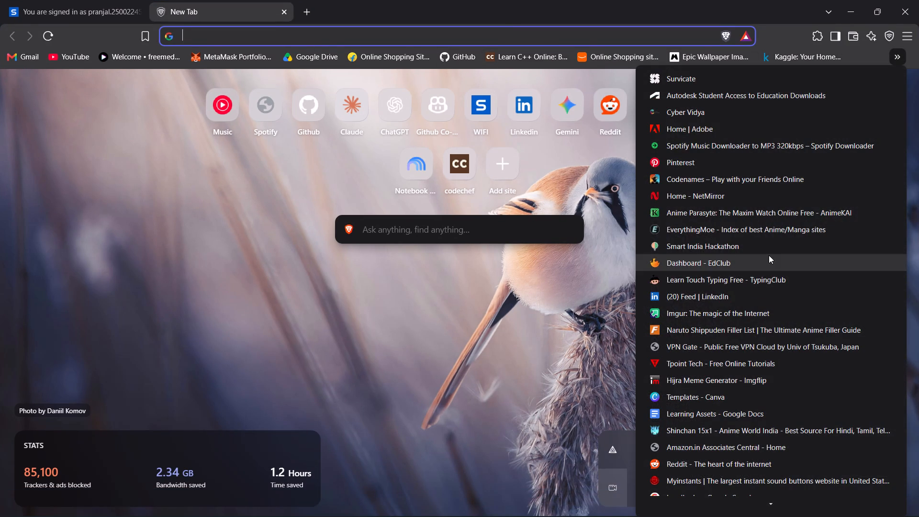
click(696, 159)
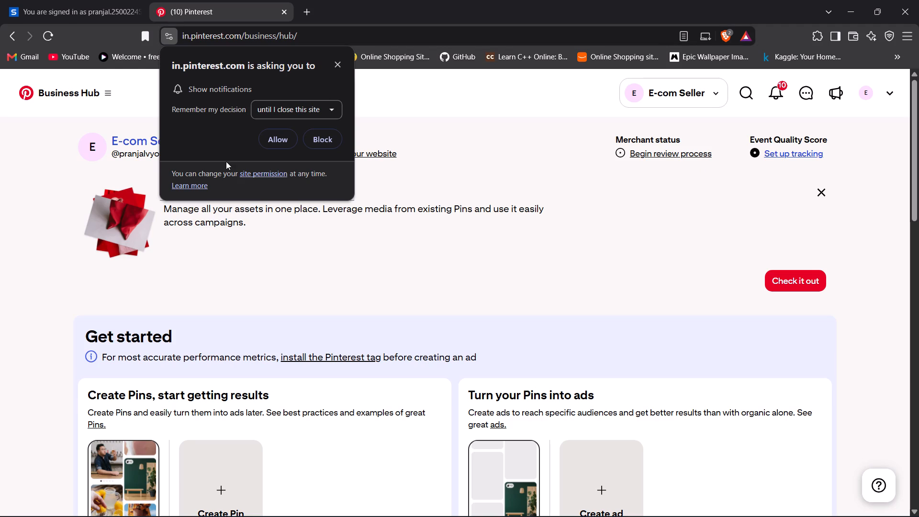
click(269, 147)
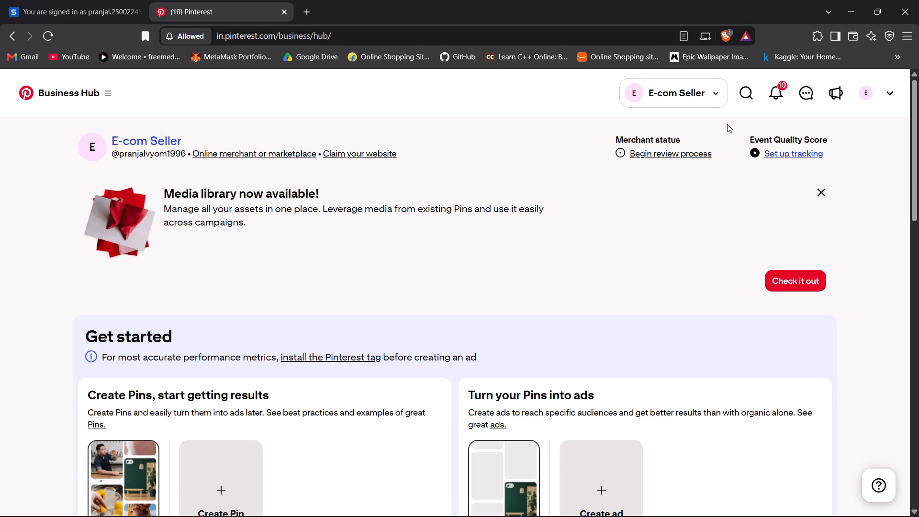
Search Pinterest for "deepostav poster".
click(744, 90)
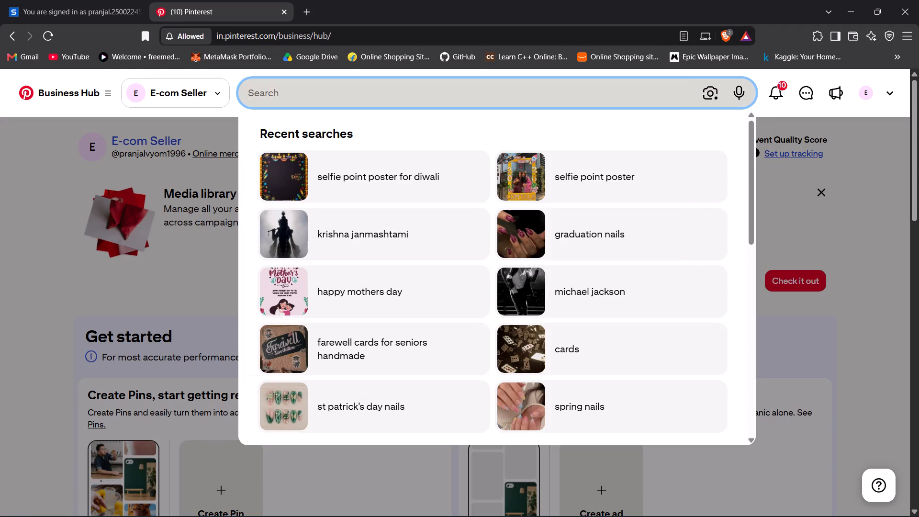
text(depos)
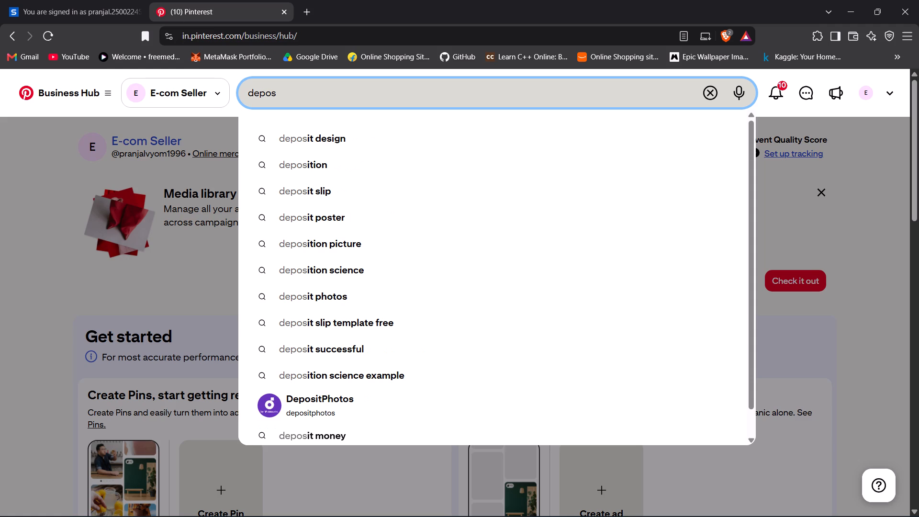
text(tav)
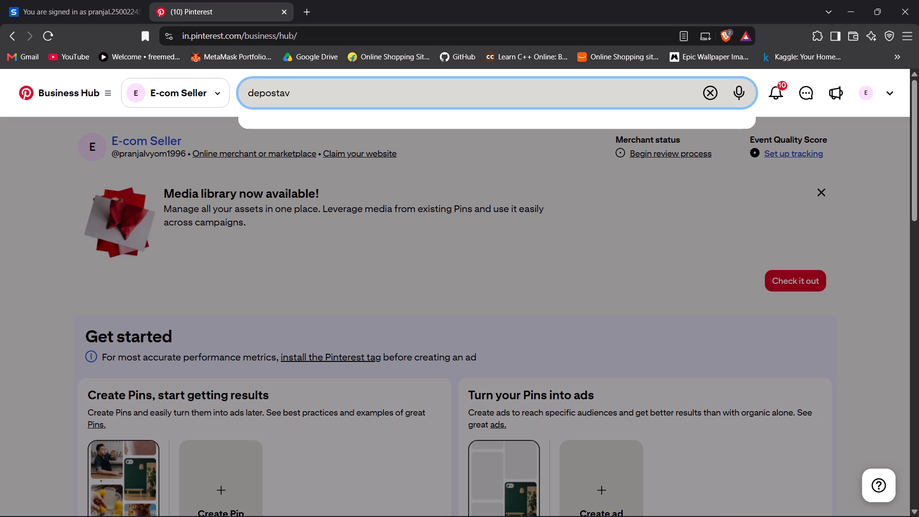
key(Left)
key(Left)
key(Left)
key(Left)
key(Left)
key(Left)
key(e)
key(Right)
key(Right)
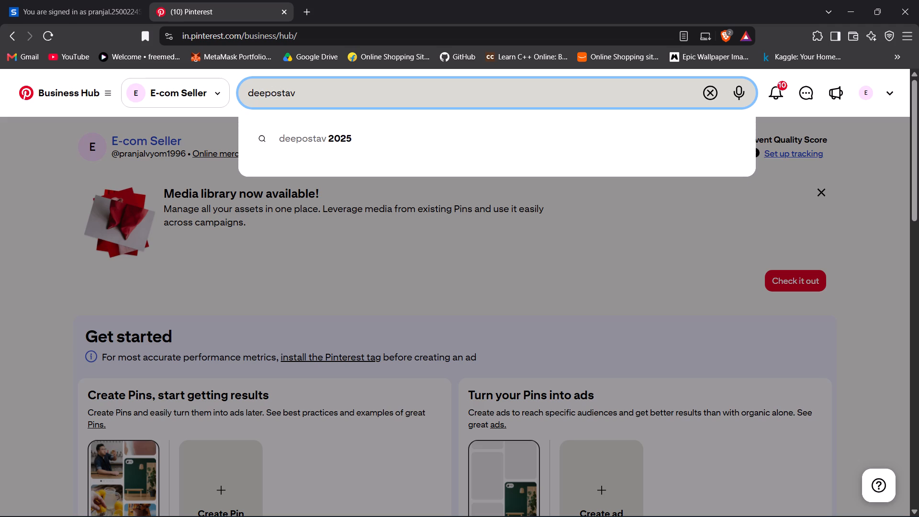
click(384, 94)
key(space)
text(poster)
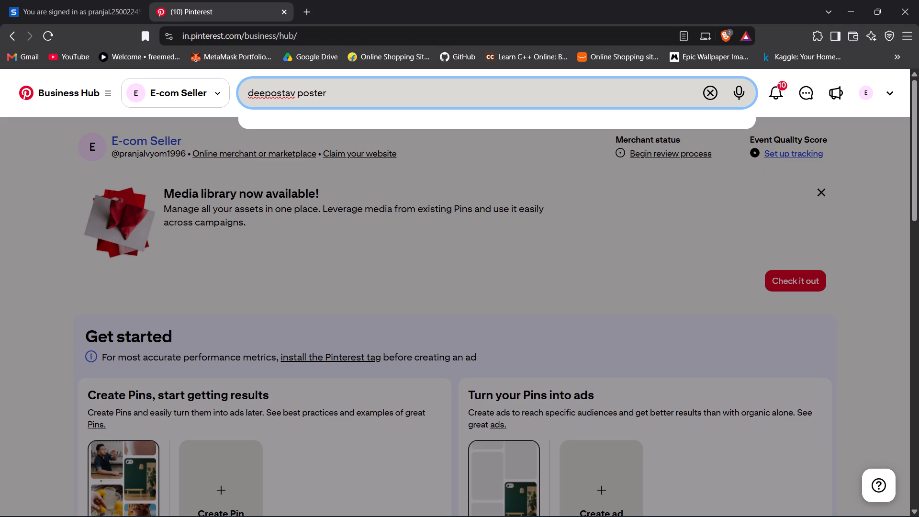
key(Return)
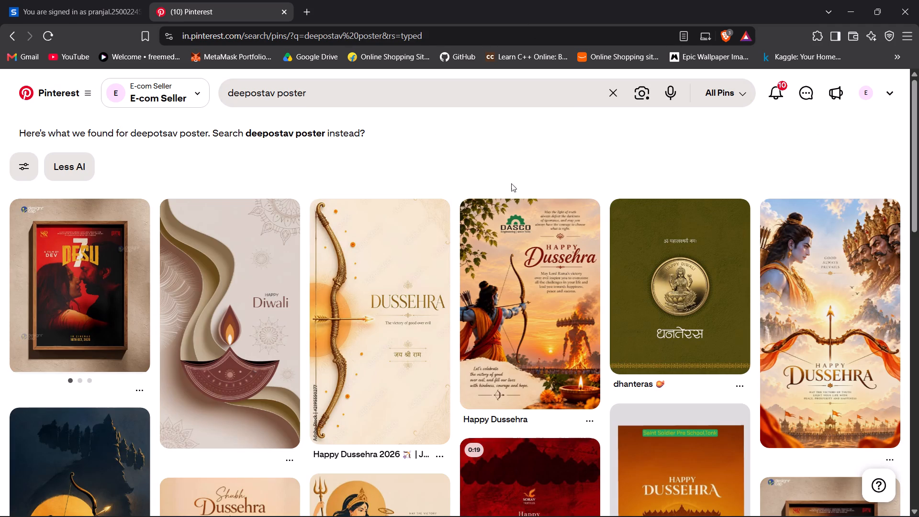
Browse the Pinterest results for Deepotsav, Diwali and Dussehra poster designs to use as reference.
scroll(419, 312, down, 5)
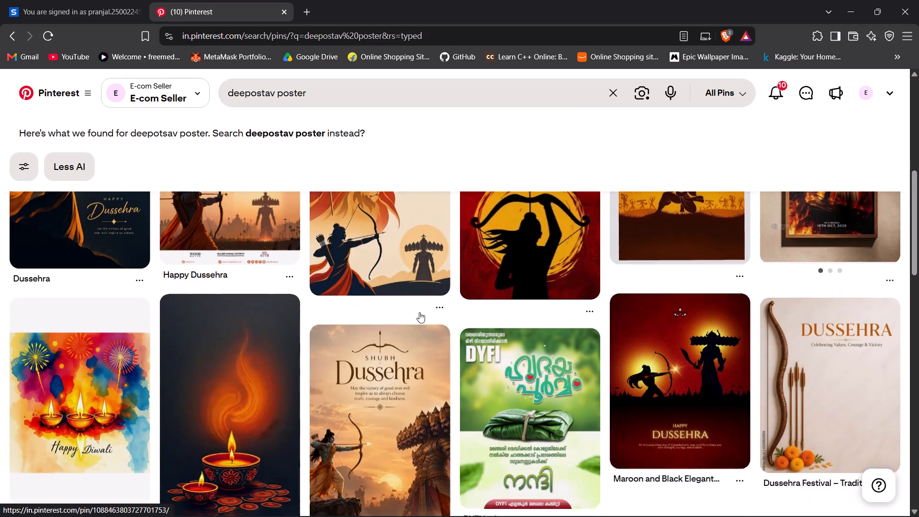
scroll(419, 312, down, 4)
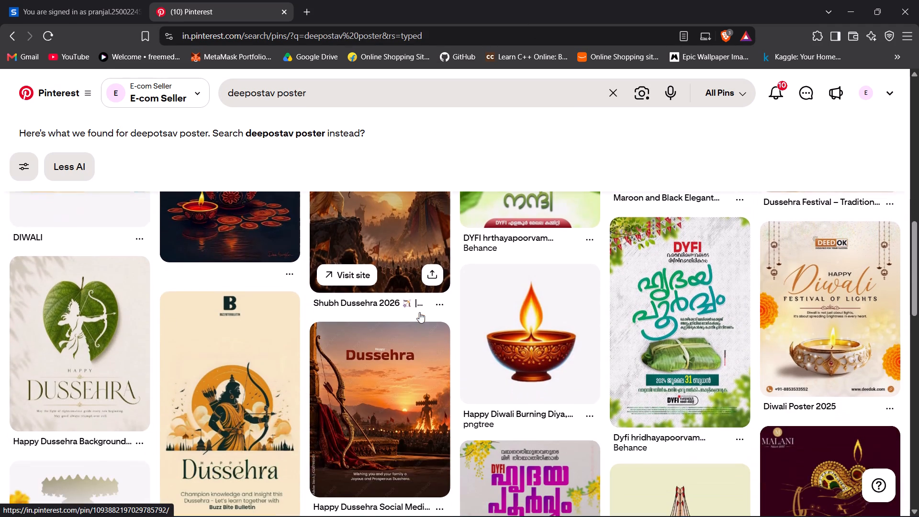
scroll(419, 312, down, 5)
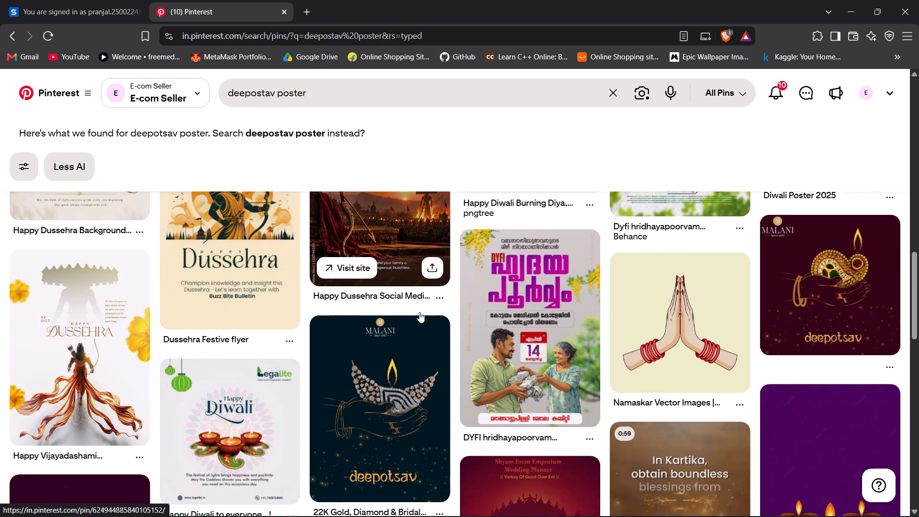
scroll(419, 312, down, 4)
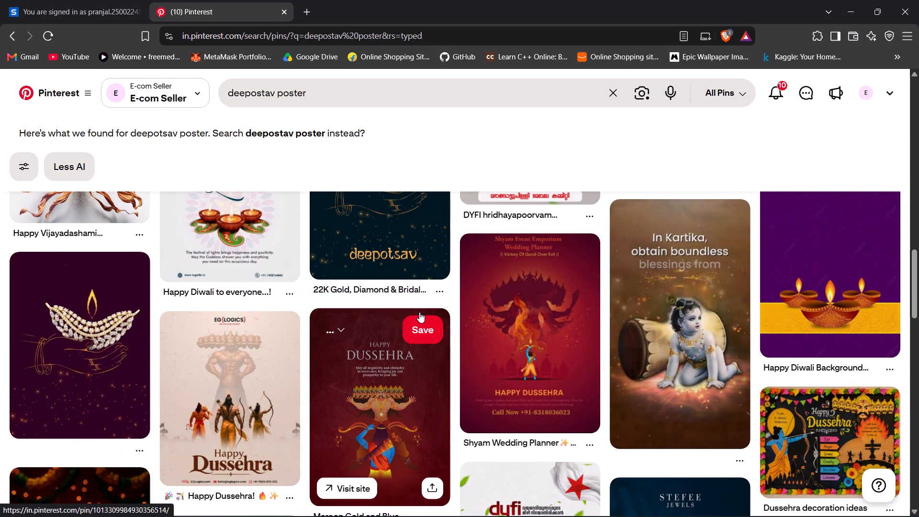
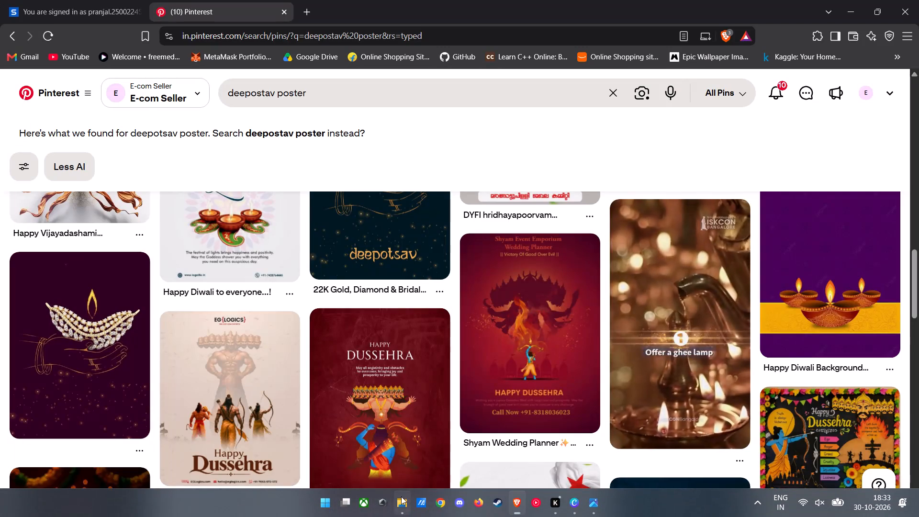
Switch to the Downloads folder and examine the three Deepotsav Selfie Station poster images from WhatsApp in the image viewer as design references.
click(401, 496)
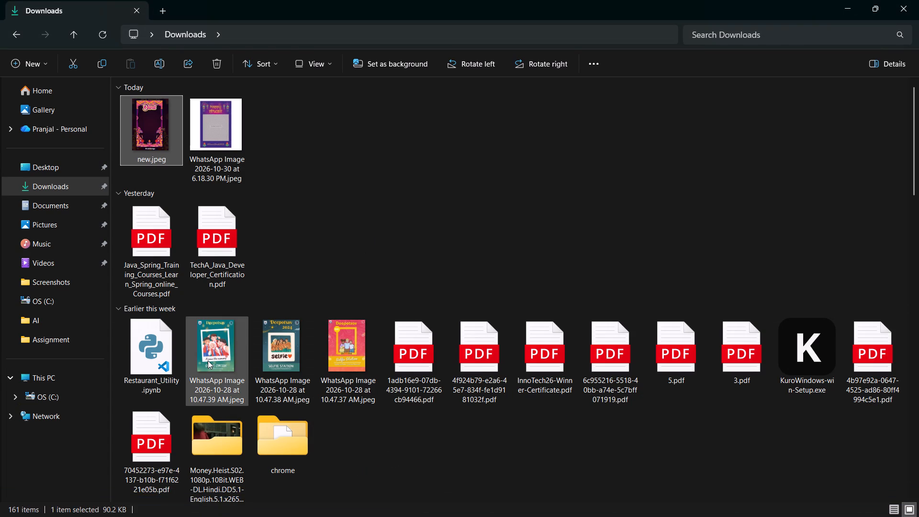
double_click(208, 360)
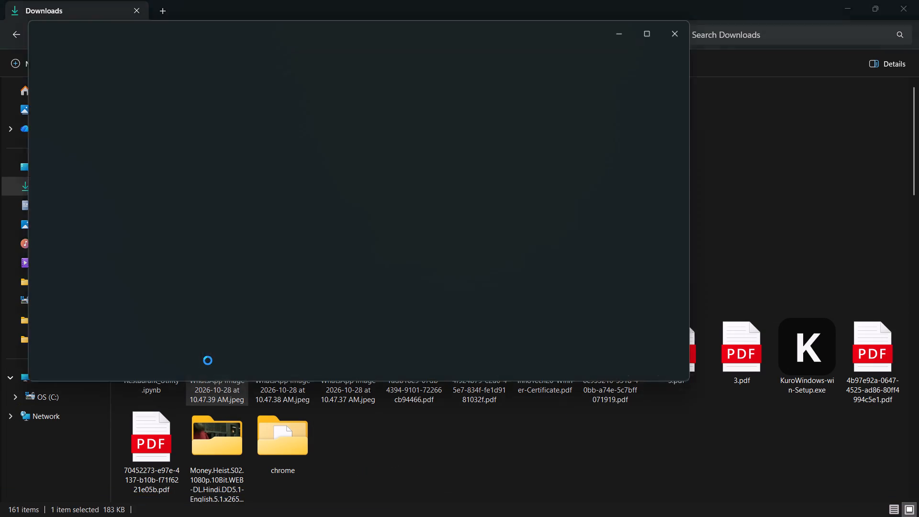
click(668, 32)
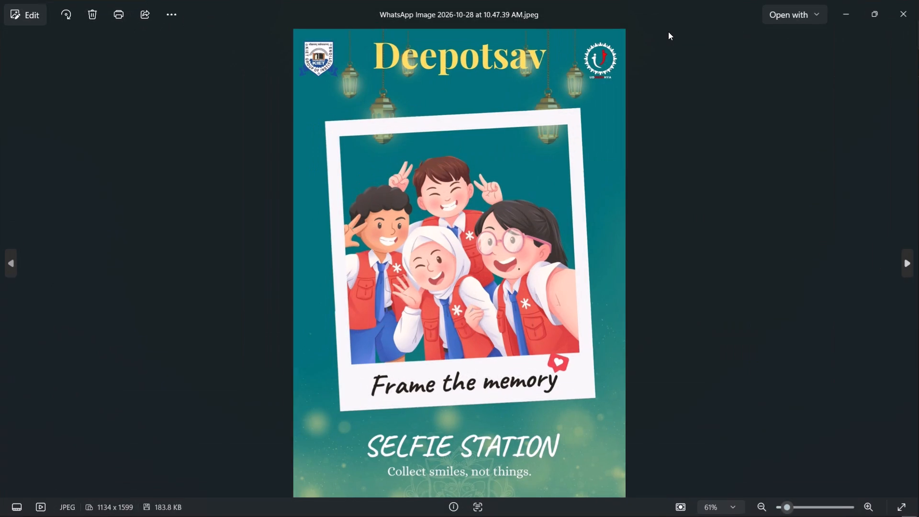
key(Right)
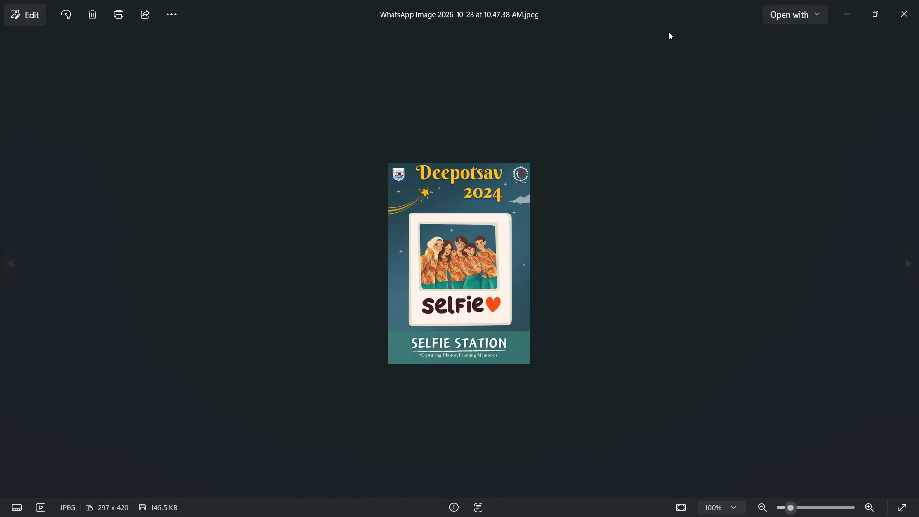
key(Right)
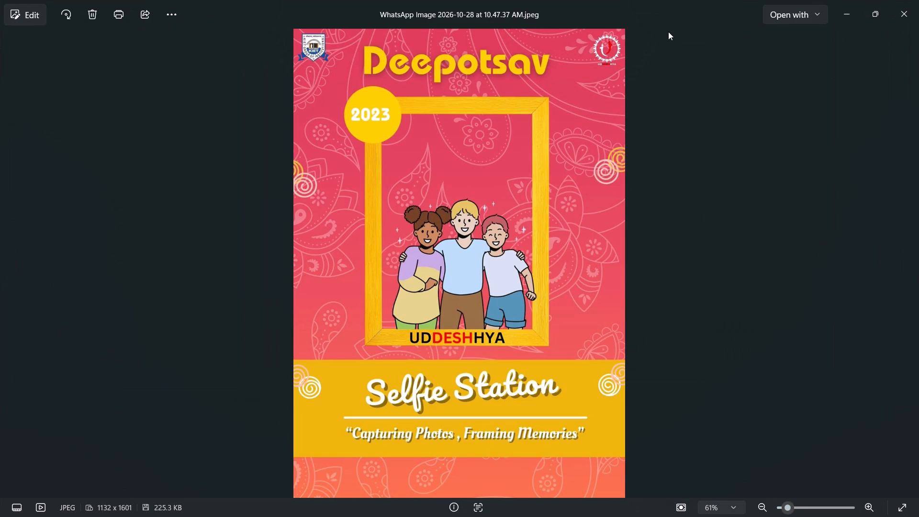
click(896, 0)
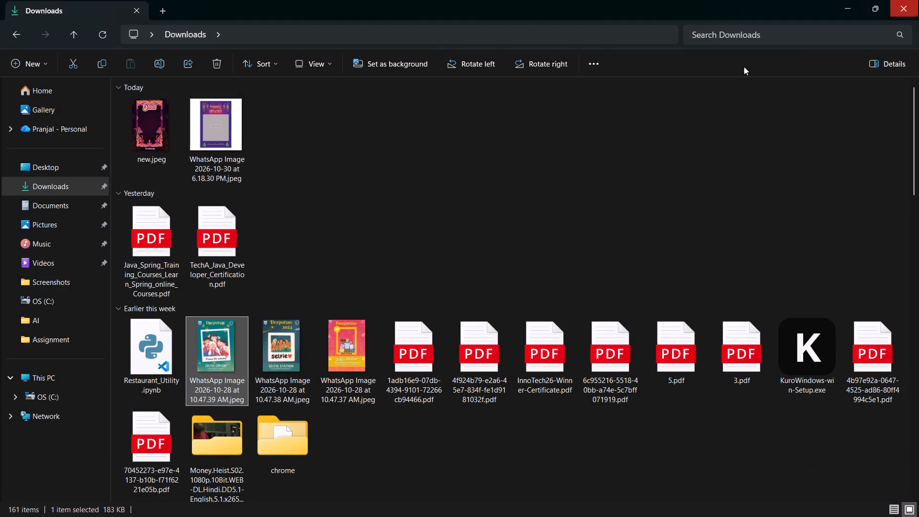
double_click(217, 343)
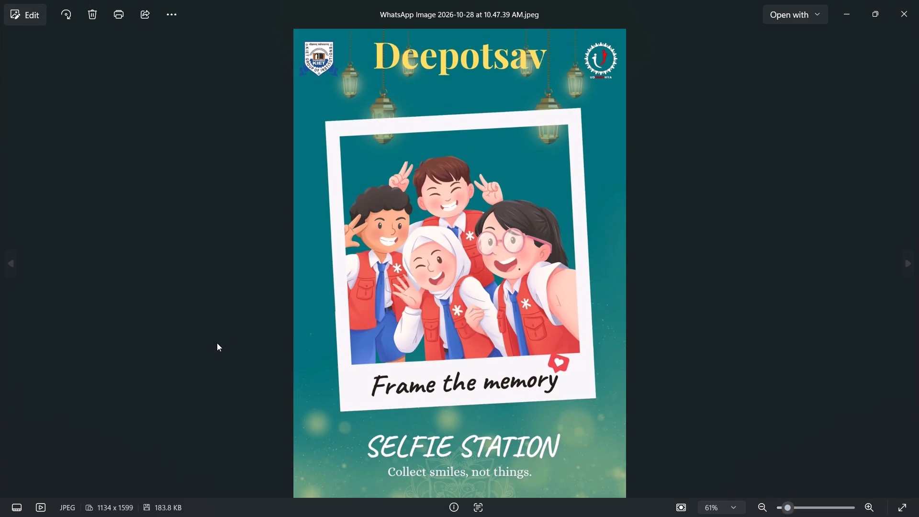
key(Right)
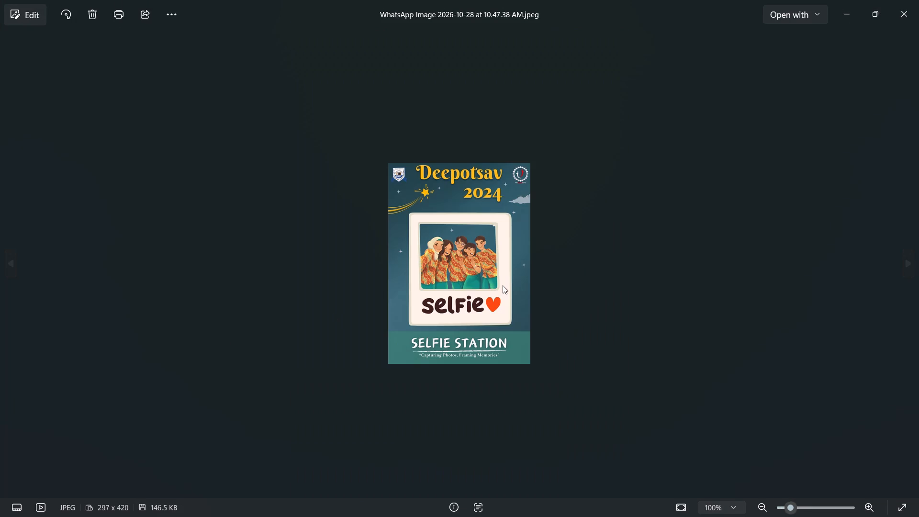
ctrl+scroll(503, 285, up, 8)
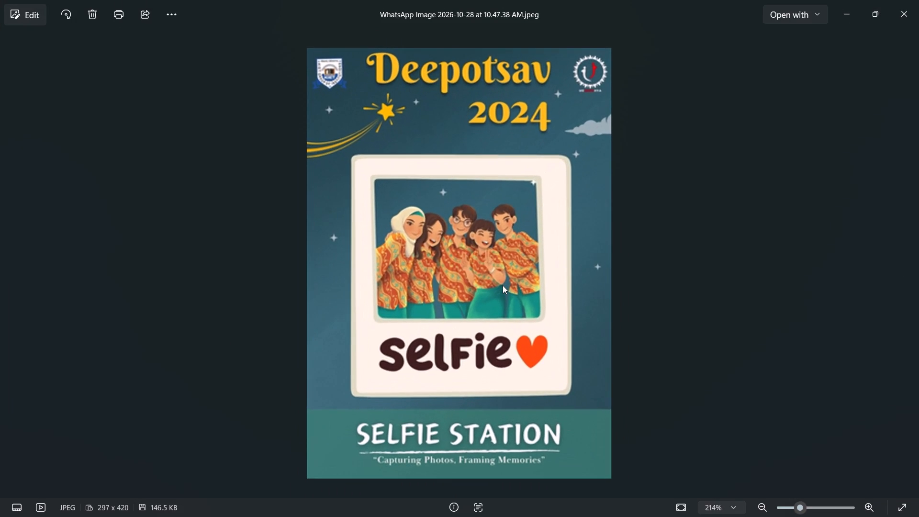
key(Right)
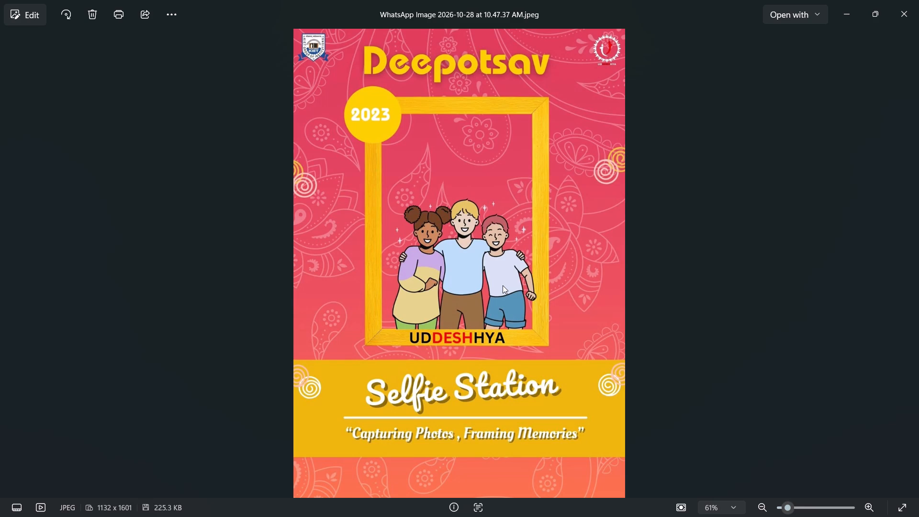
click(918, 0)
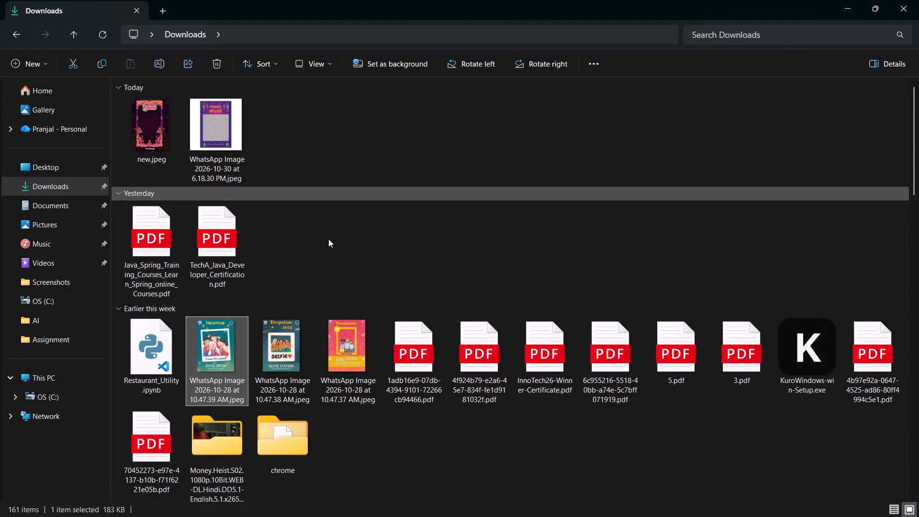
double_click(210, 348)
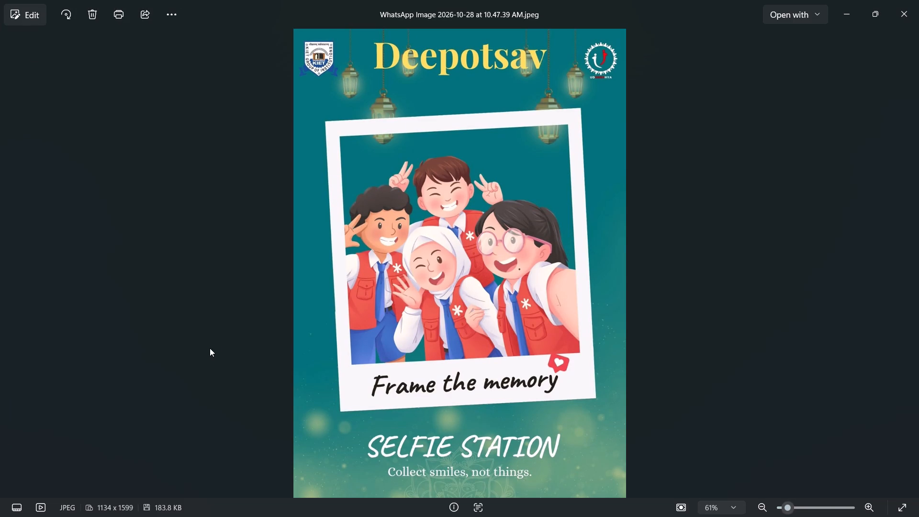
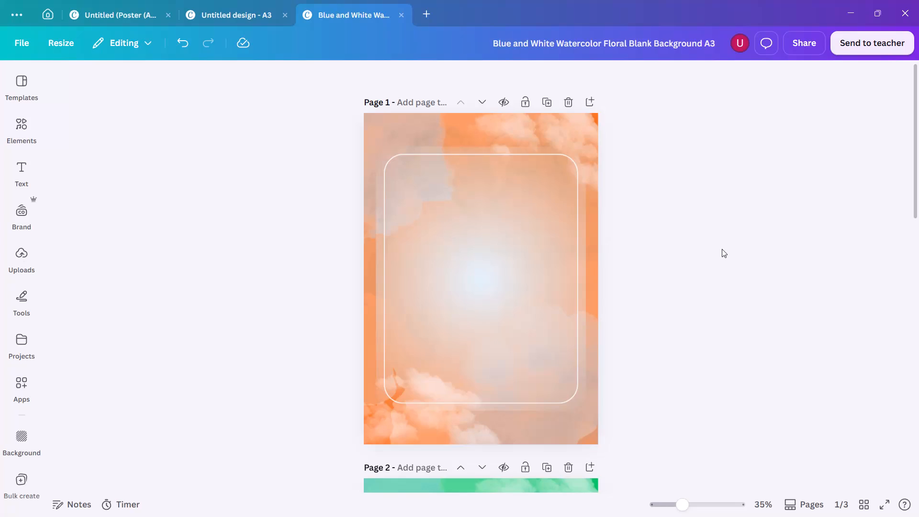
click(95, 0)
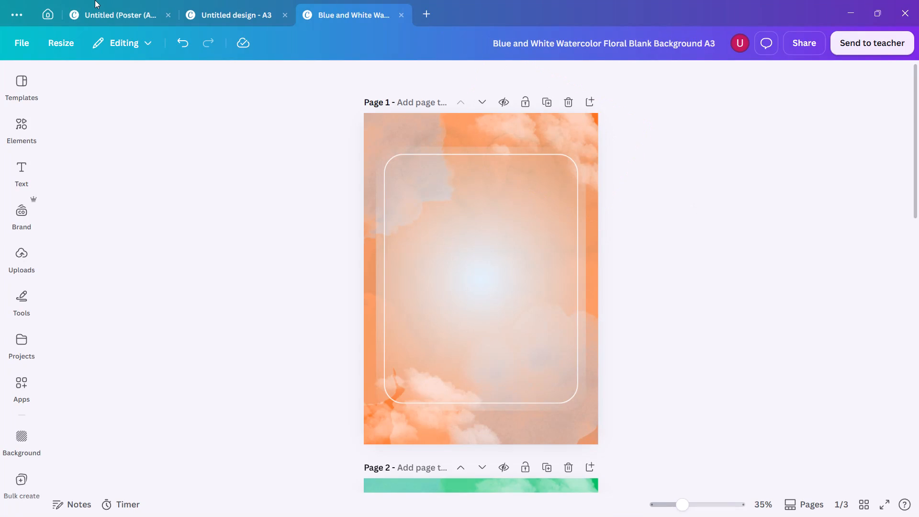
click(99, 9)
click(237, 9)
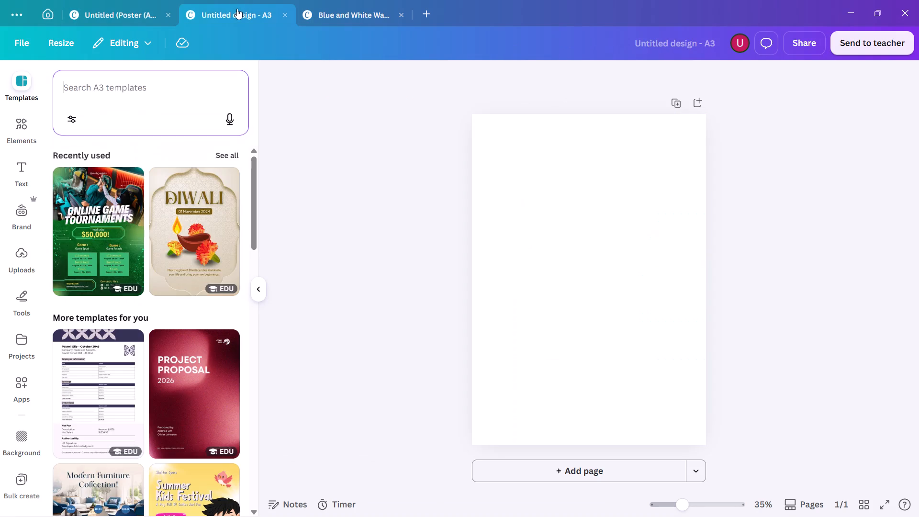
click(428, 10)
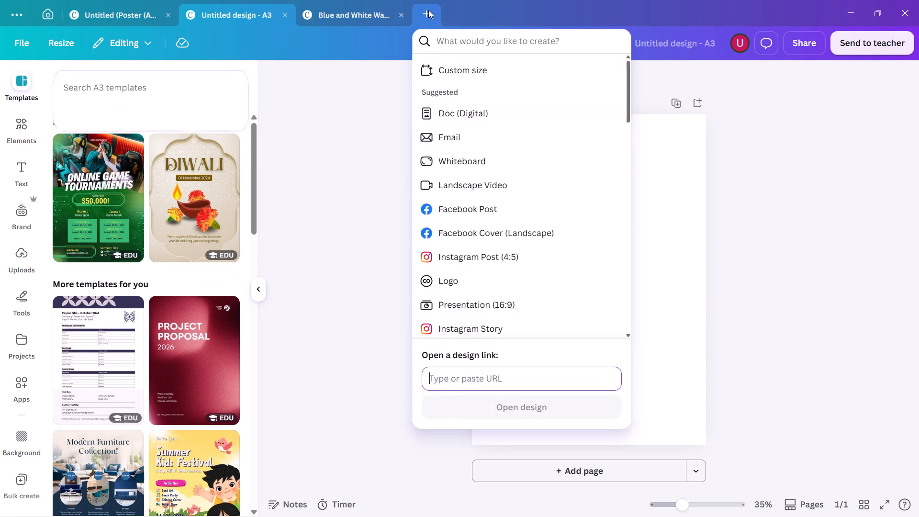
Return to the home page, close the floral template preview and clear the "diwali A3 poster background" search.
click(54, 16)
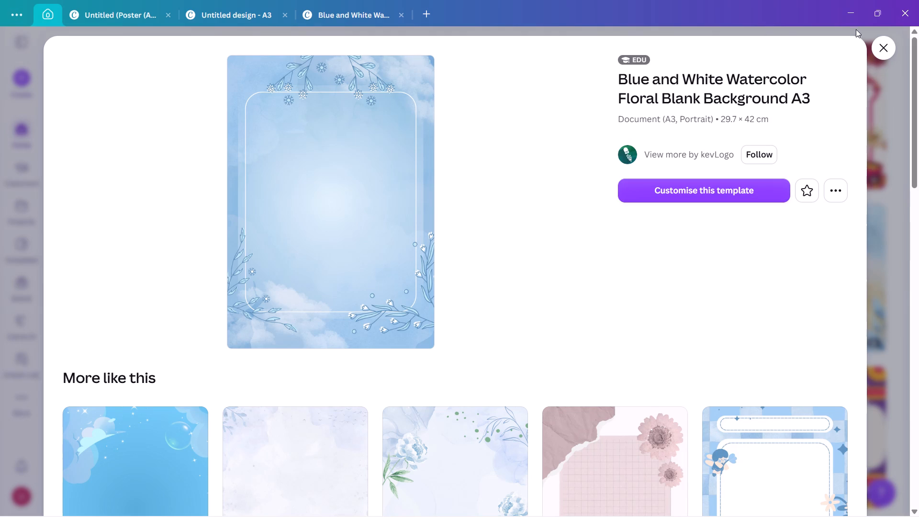
click(885, 46)
scroll(617, 157, up, 9)
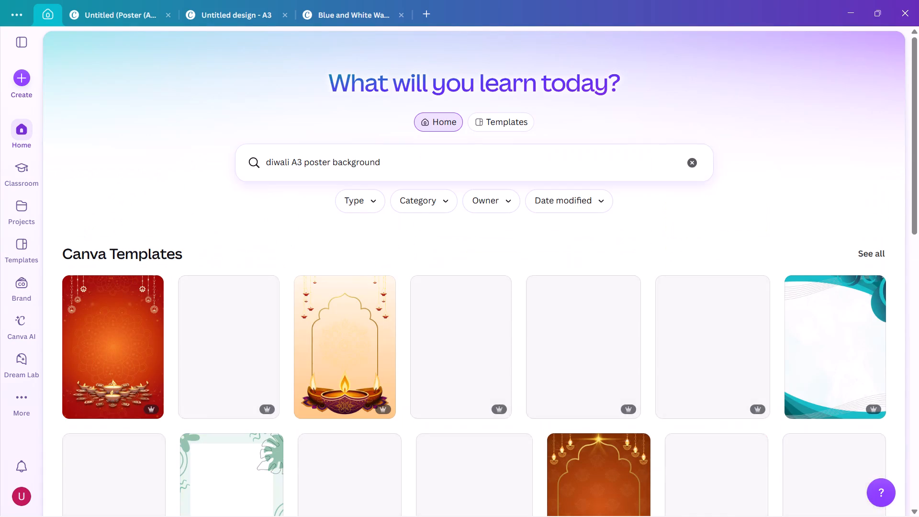
scroll(617, 157, up, 4)
drag(409, 170, 247, 175)
key(BackSpace)
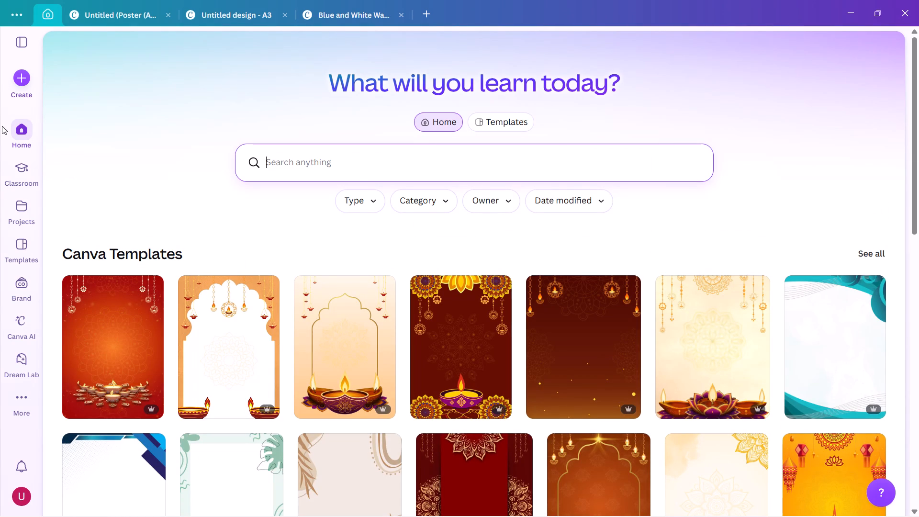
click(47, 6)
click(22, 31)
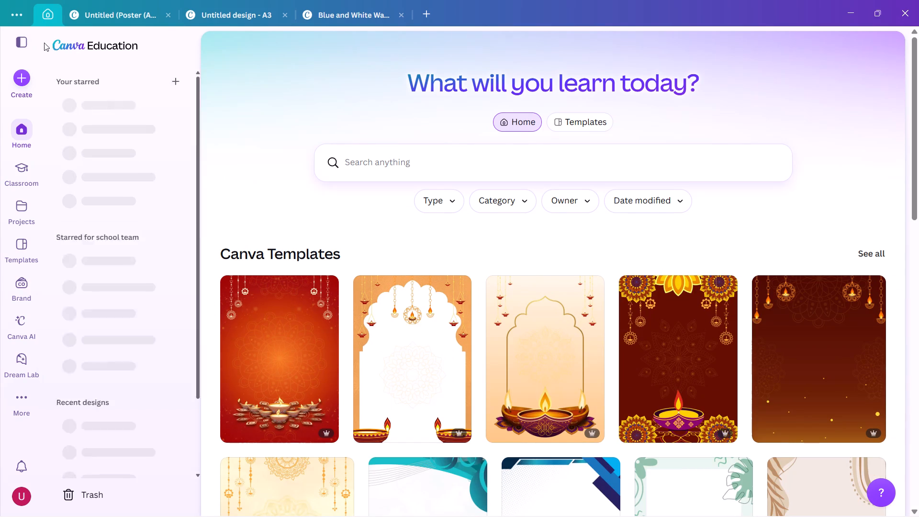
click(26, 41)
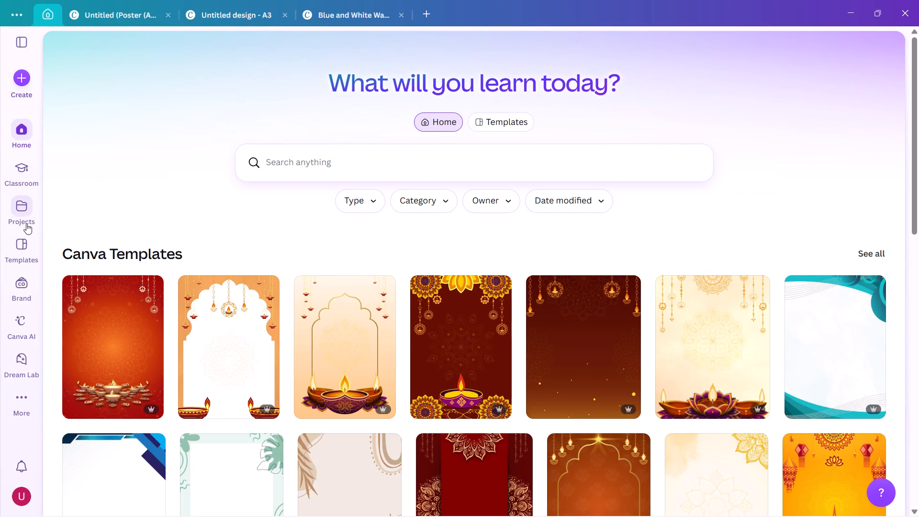
Open the existing Handcraft (A3) design from the recent projects.
click(25, 214)
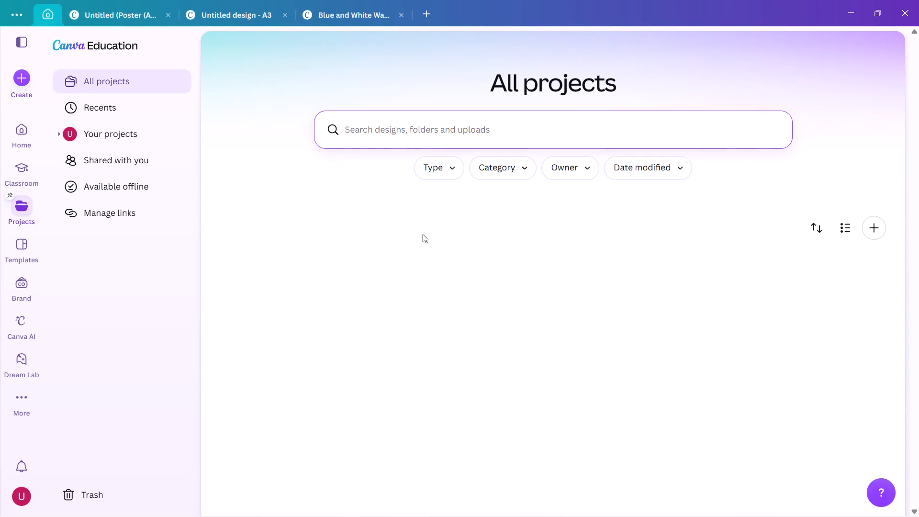
scroll(441, 238, down, 1)
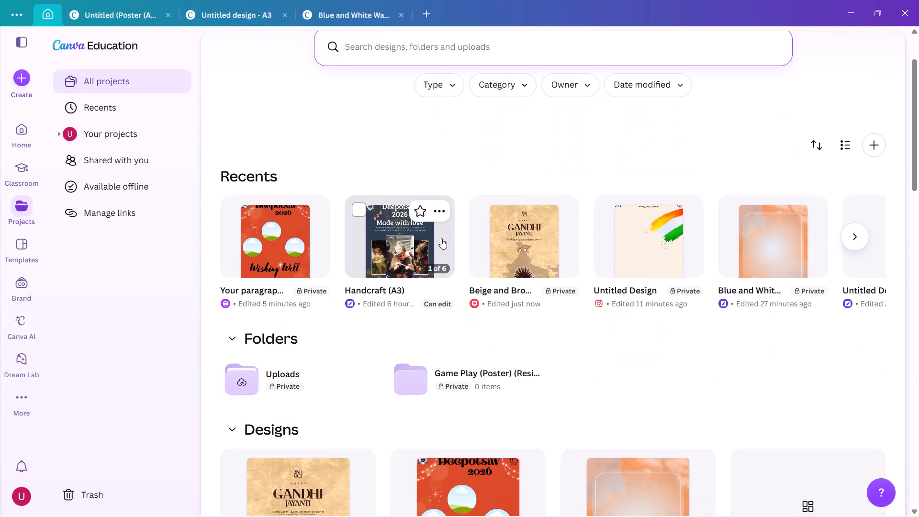
click(393, 263)
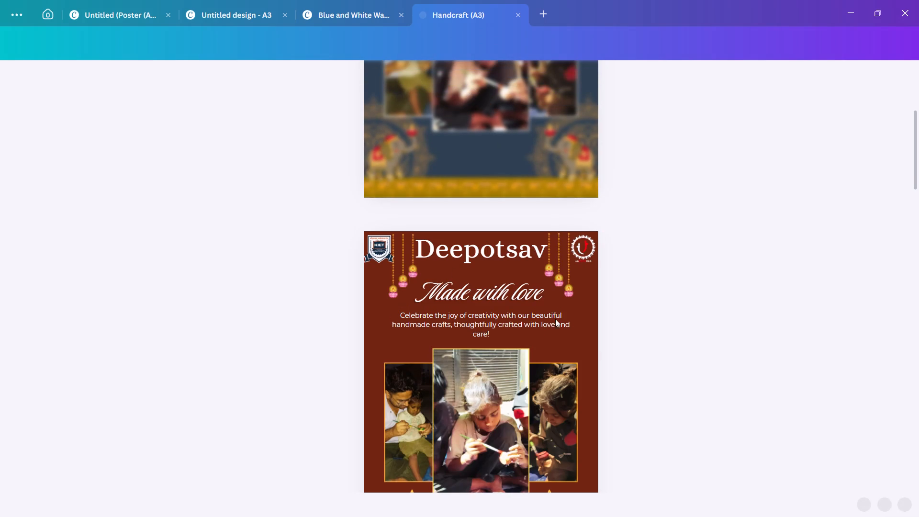
Look through the pages of the Handcraft (A3) design to examine its Deepotsav poster layouts.
scroll(630, 364, down, 16)
scroll(630, 364, up, 2)
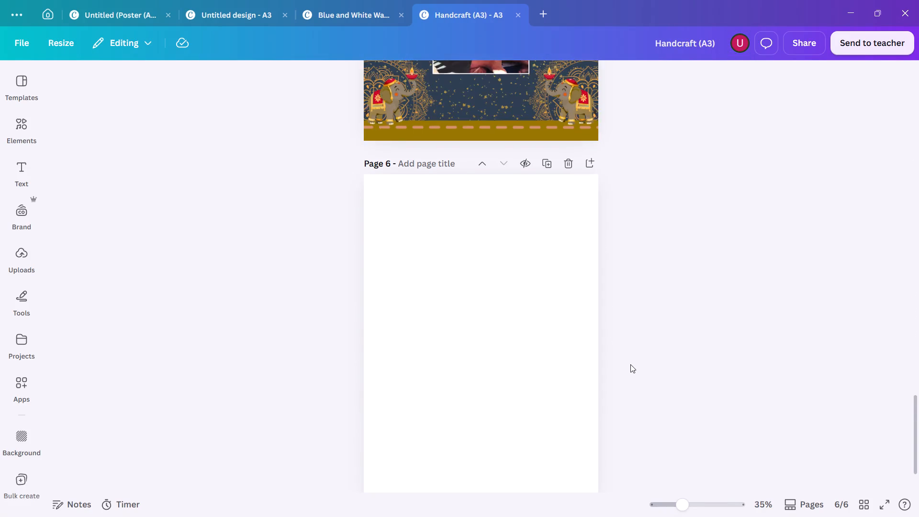
scroll(630, 364, up, 9)
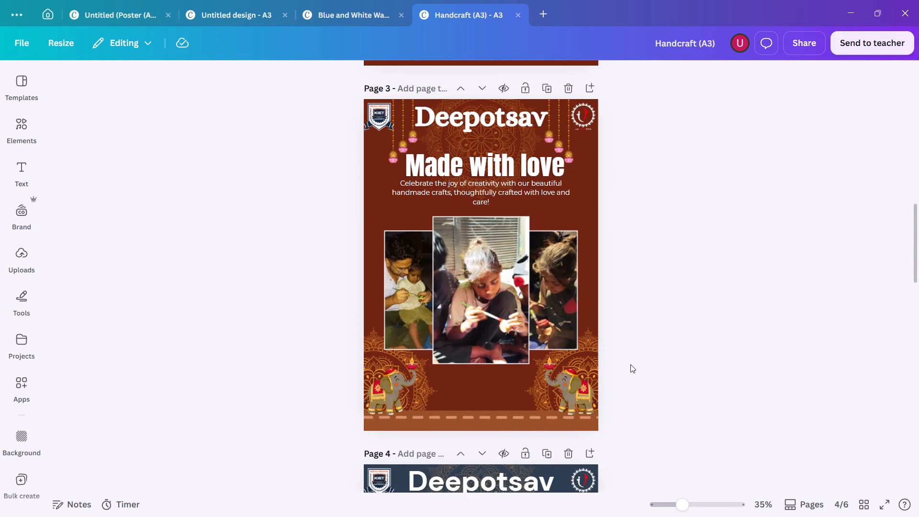
scroll(630, 364, up, 1)
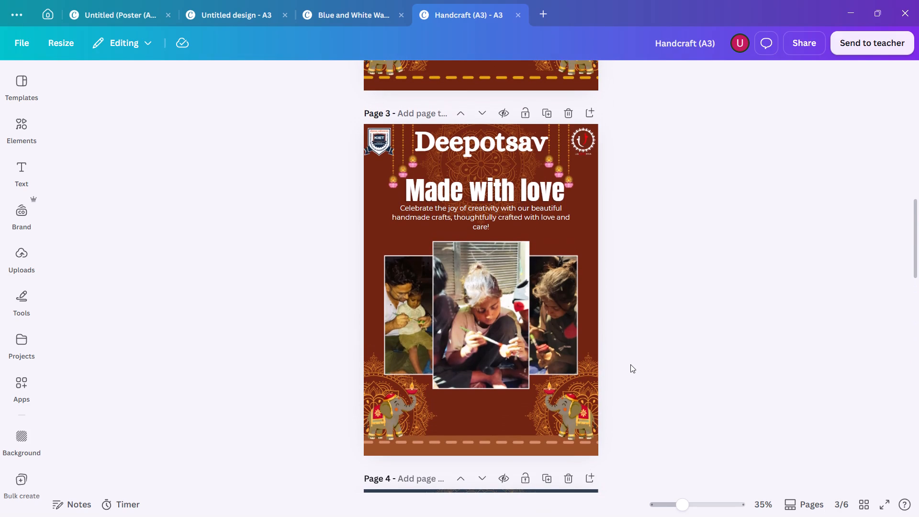
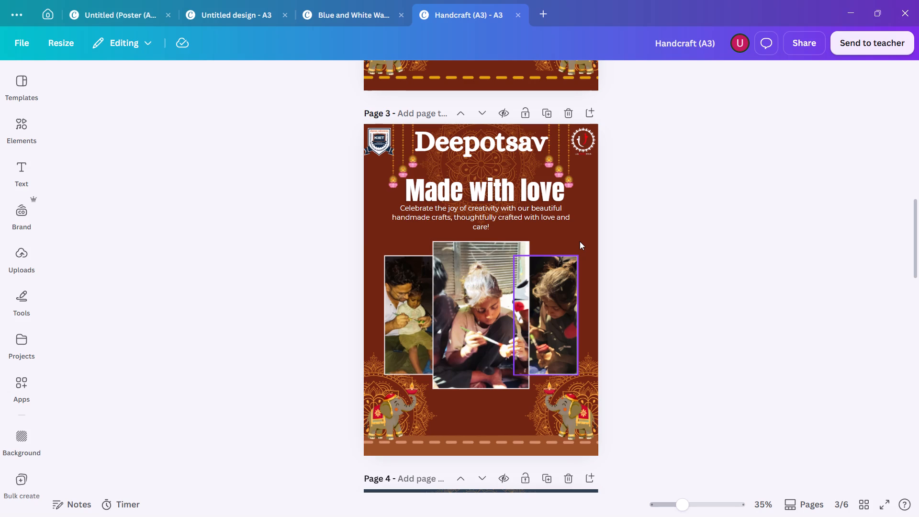
Compare the Deepotsav poster pages of the Handcraft (A3) design to choose a layout to reuse.
scroll(584, 276, up, 1)
scroll(586, 300, down, 1)
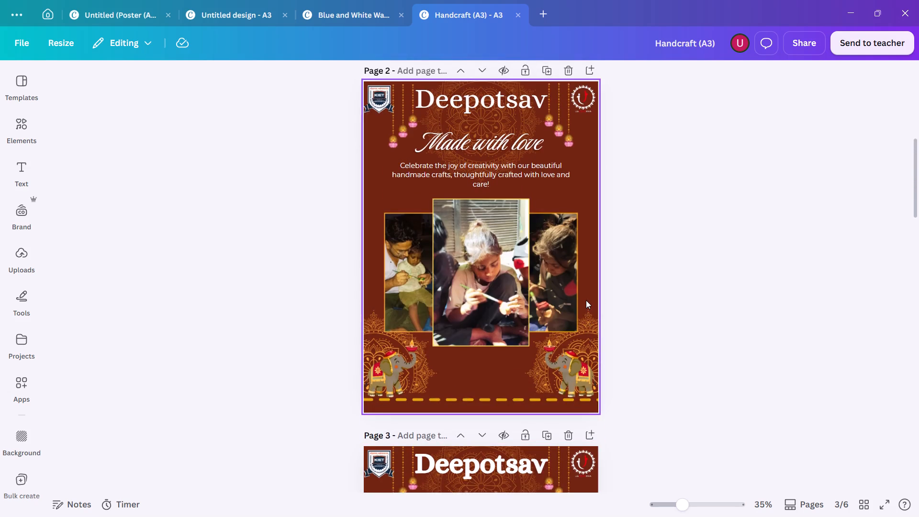
scroll(586, 300, down, 8)
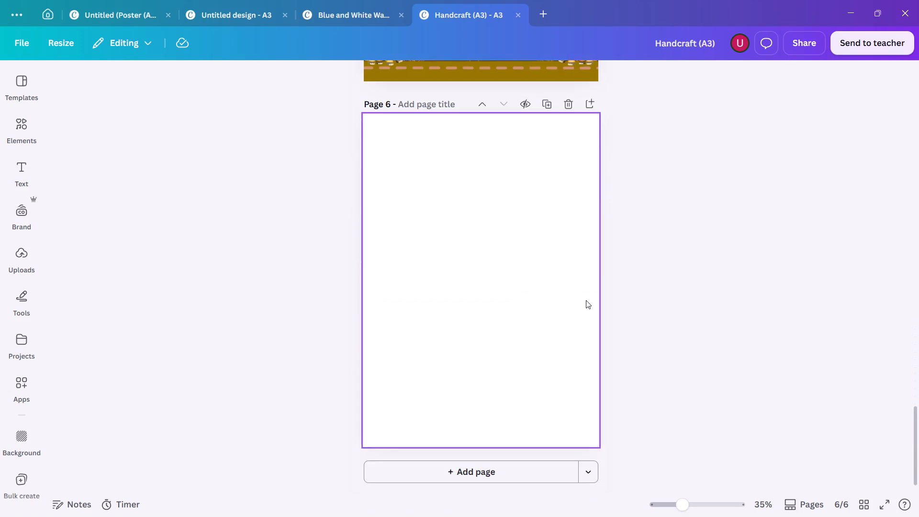
scroll(586, 300, up, 9)
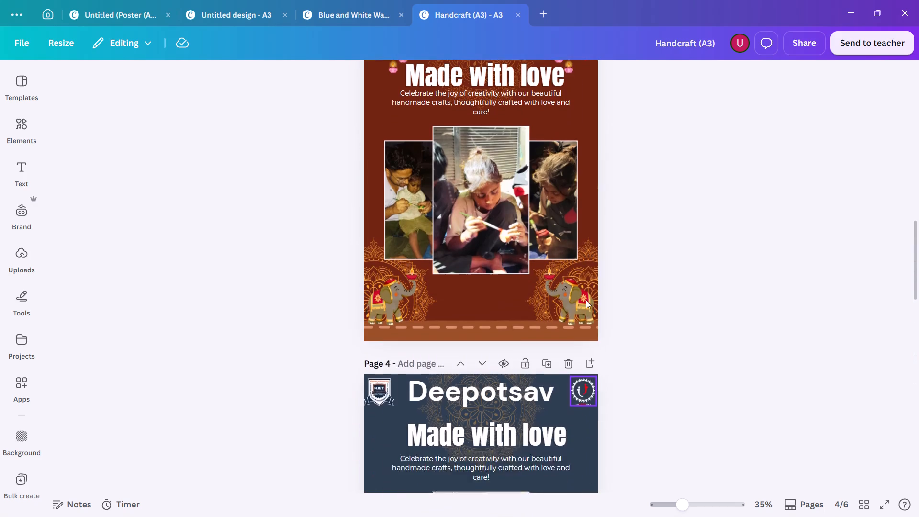
scroll(586, 300, up, 3)
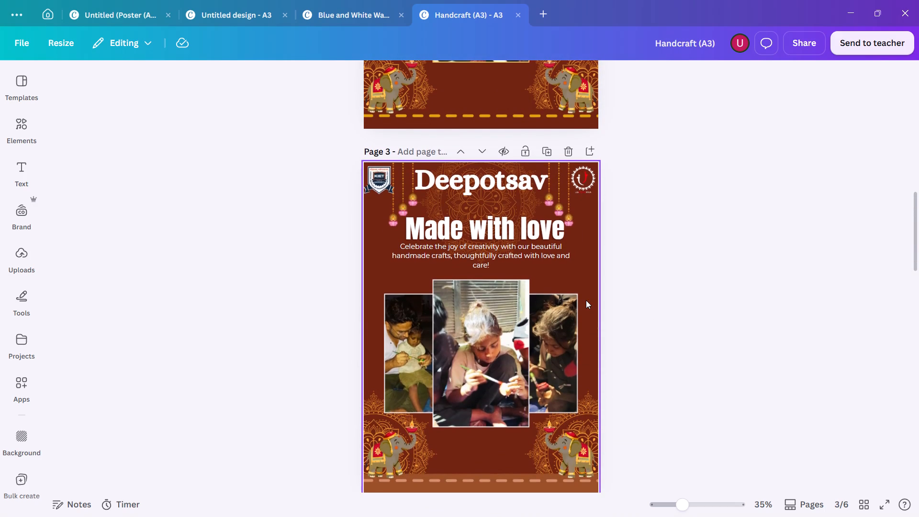
scroll(586, 300, down, 1)
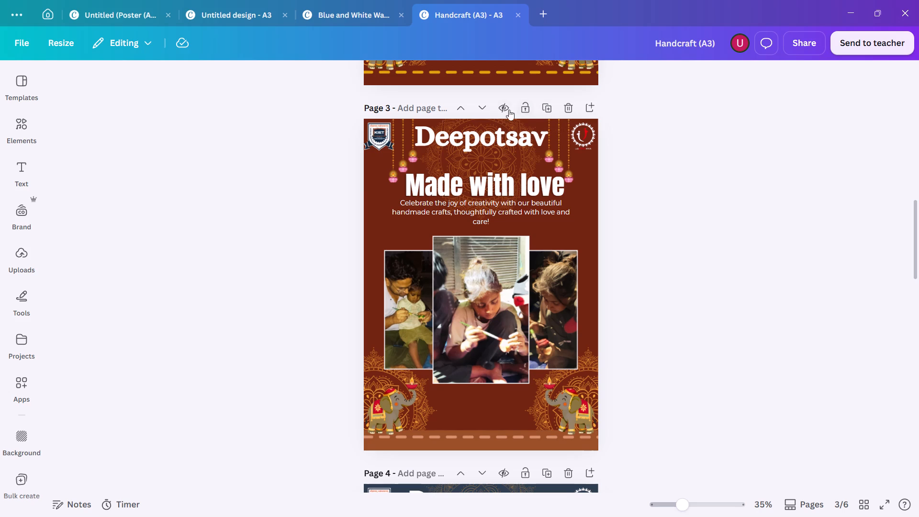
Copy the plain dark red-brown background of page 3 into a new Poster (A3, Portrait) design.
click(597, 230)
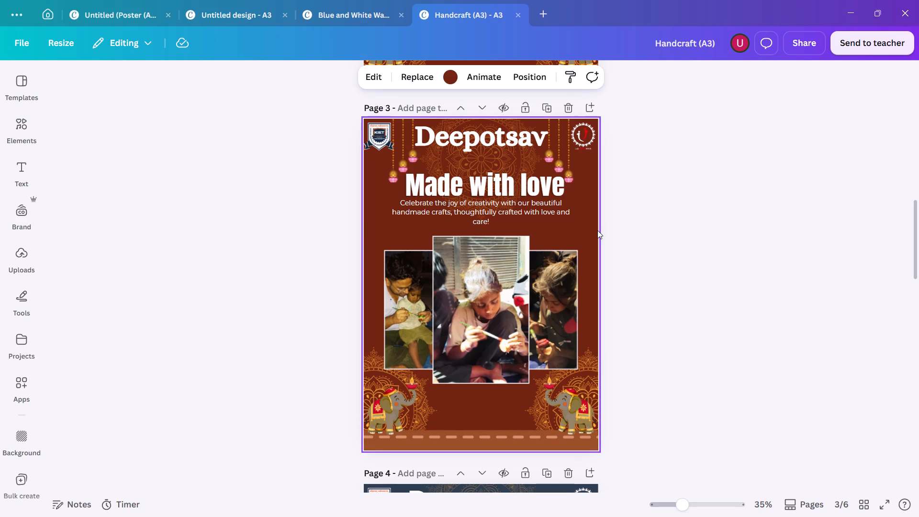
key(ctrl+c)
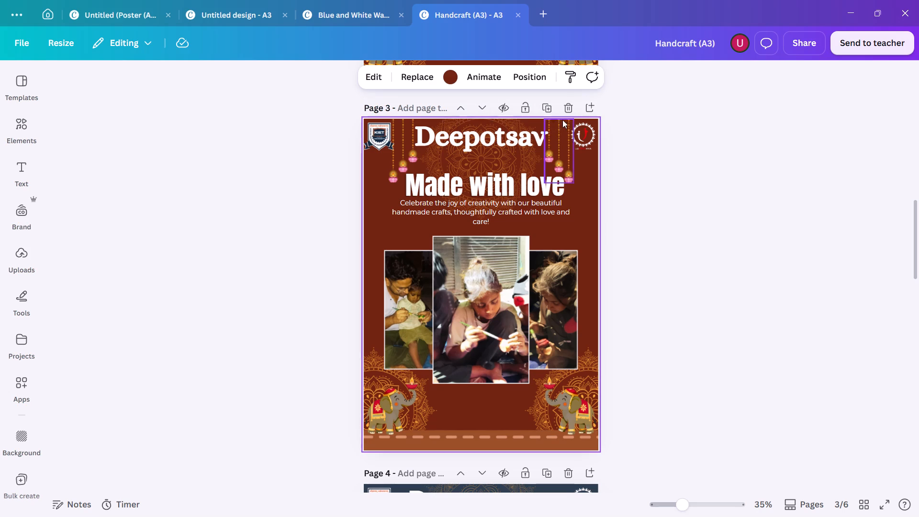
click(539, 7)
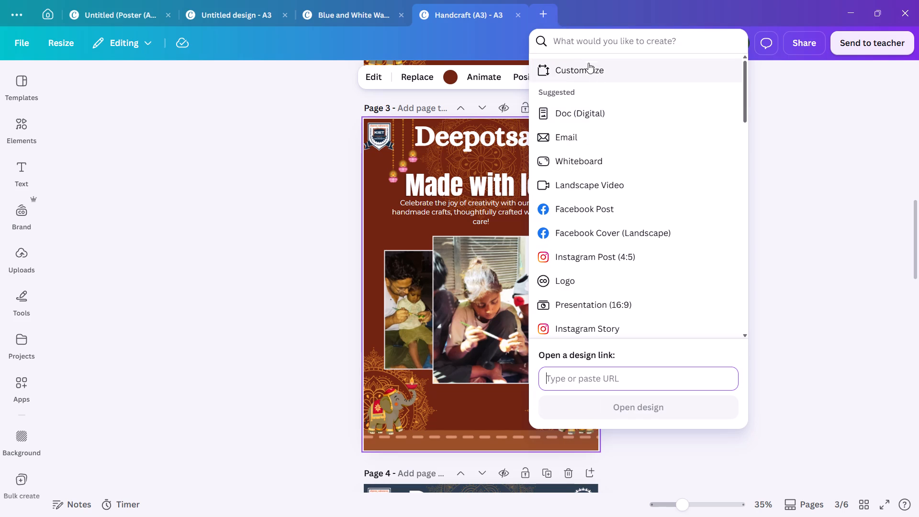
click(590, 45)
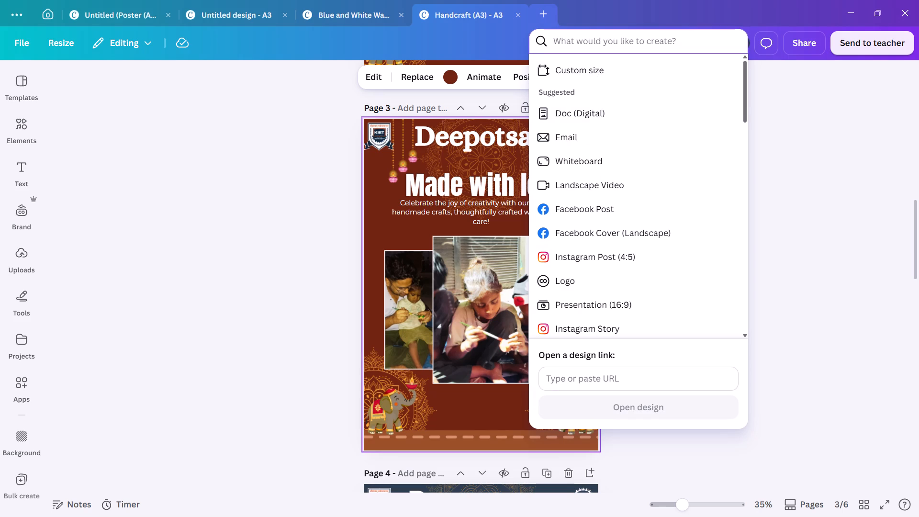
text(a3)
key(space)
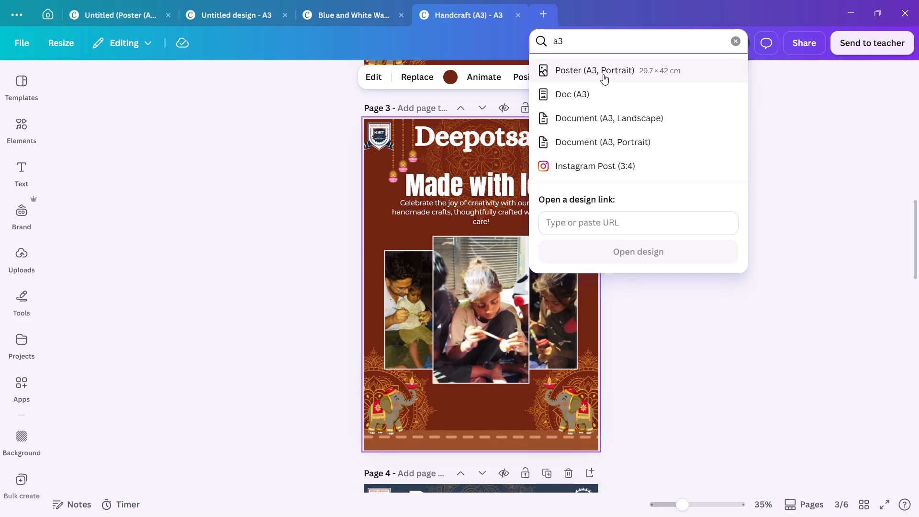
click(603, 71)
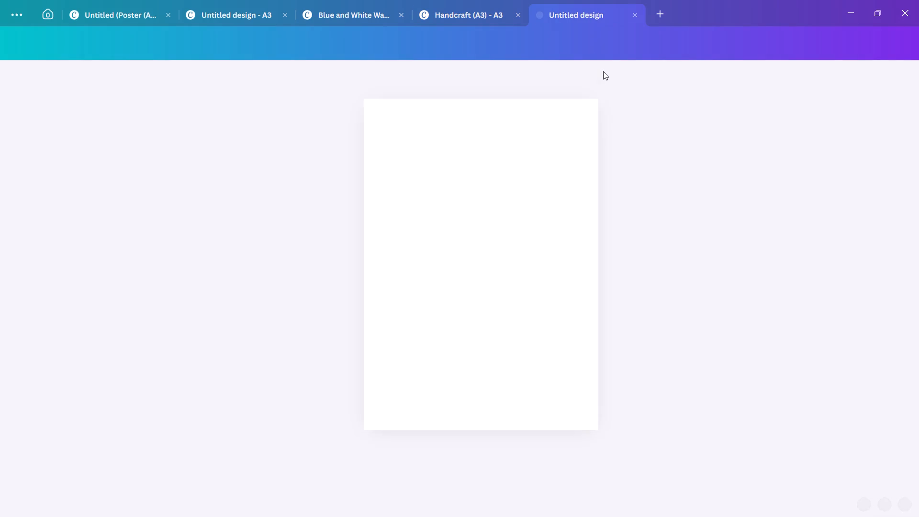
click(580, 192)
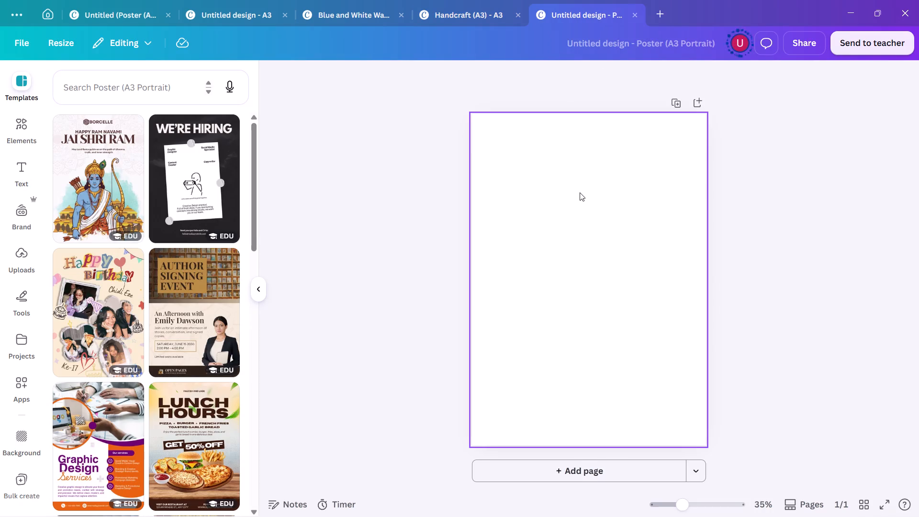
key(ctrl+v)
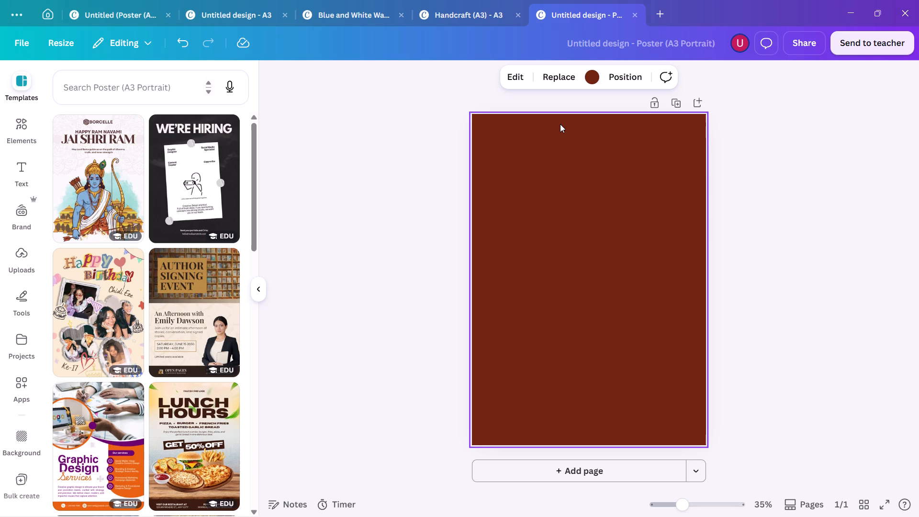
Copy all the elements of Handcraft (A3) page 3 onto the new poster, keeping a single set of them.
click(465, 9)
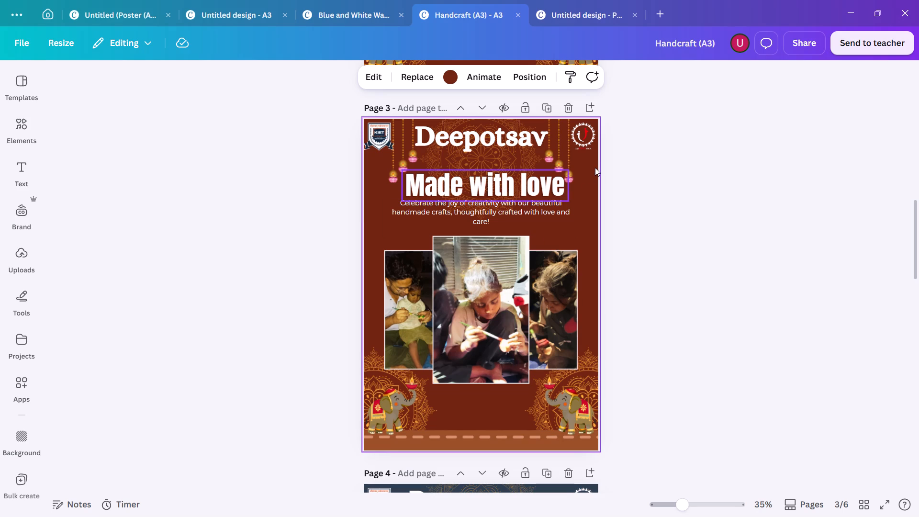
drag(599, 168, 621, 113)
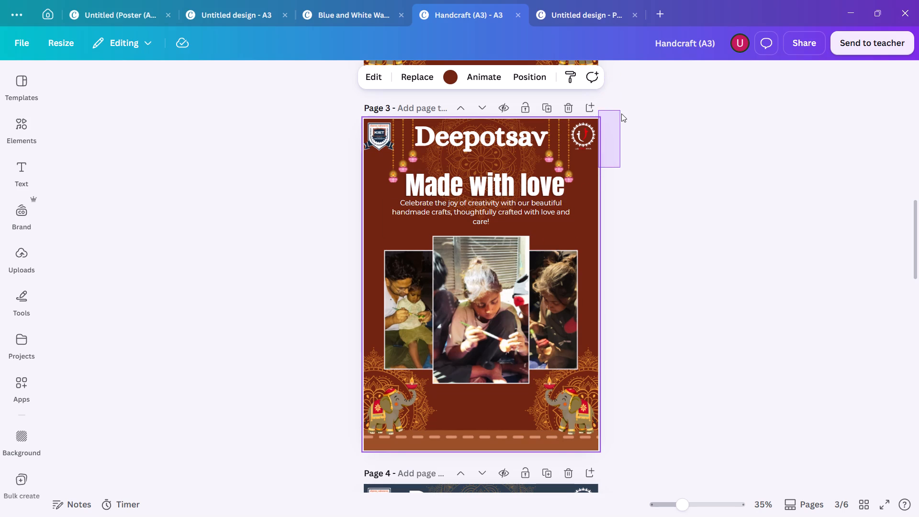
drag(327, 128, 637, 333)
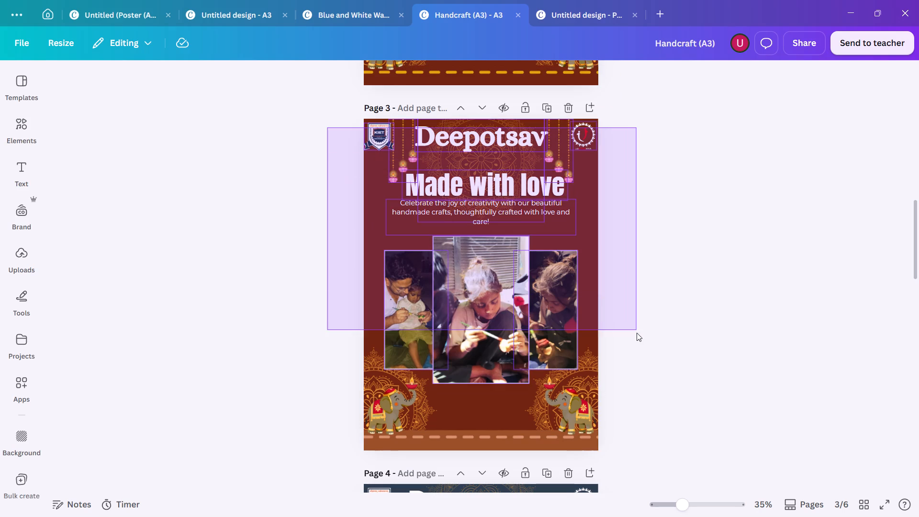
drag(637, 333, 640, 454)
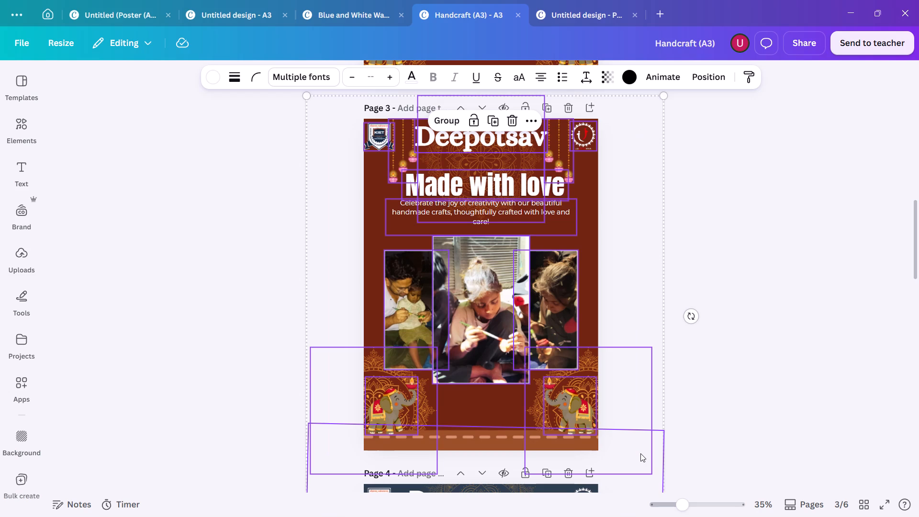
key(ctrl+c)
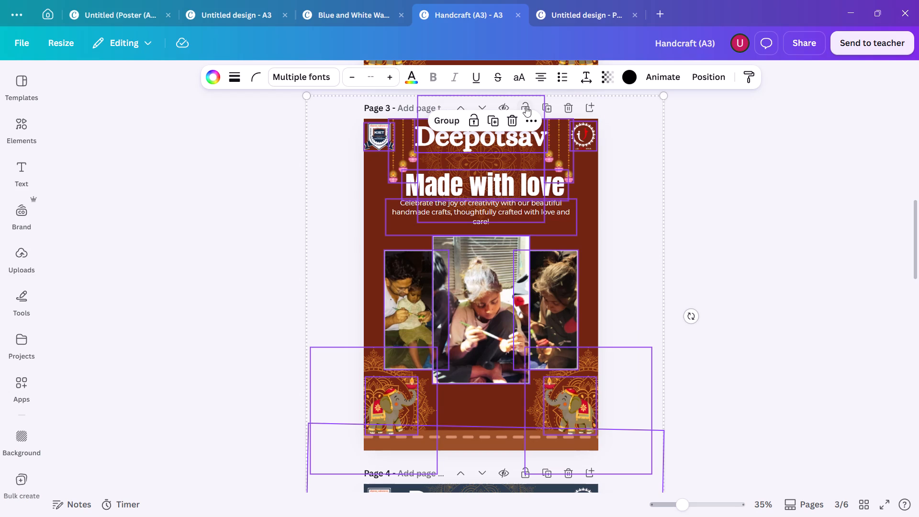
click(573, 14)
click(548, 222)
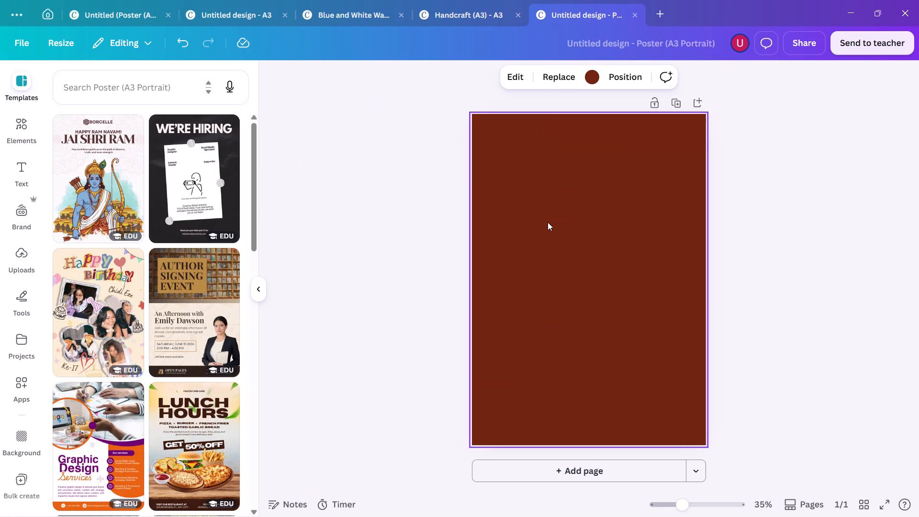
key(ctrl+v)
key(ctrl+v)
key(ctrl+v)
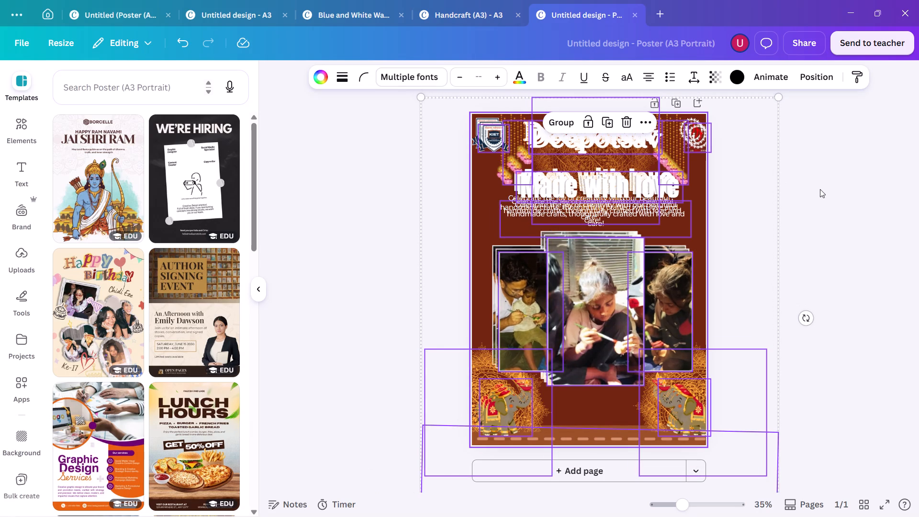
key(ctrl+z)
key(ctrl+z)
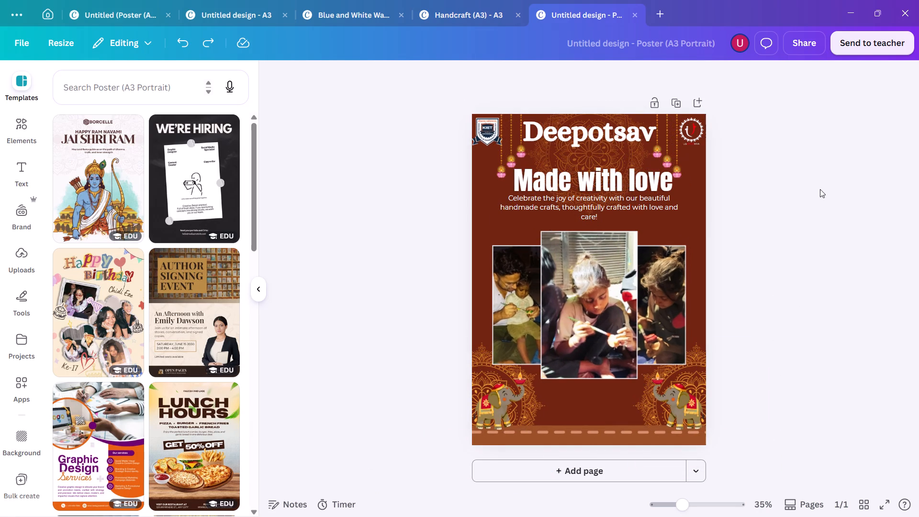
click(820, 189)
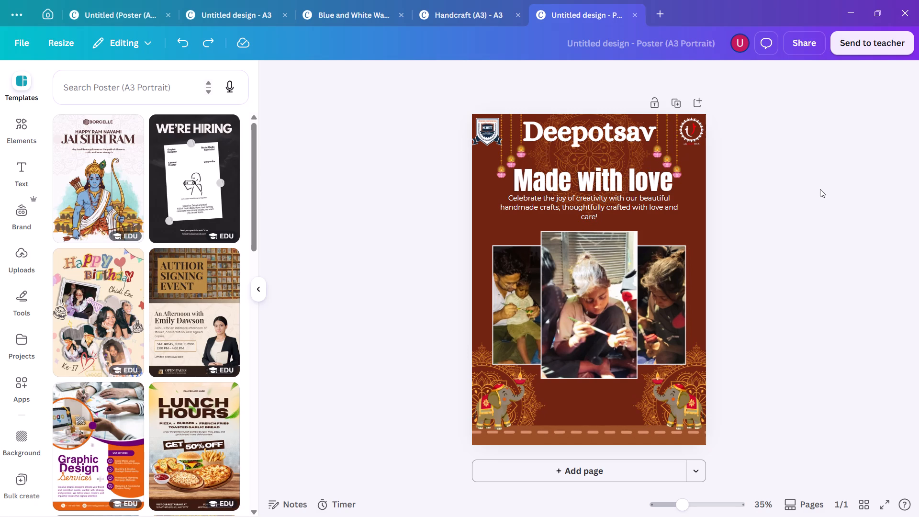
scroll(822, 237, down, 2)
Delete the three photos and their frames from the middle of the new poster.
click(600, 281)
key(BackSpace)
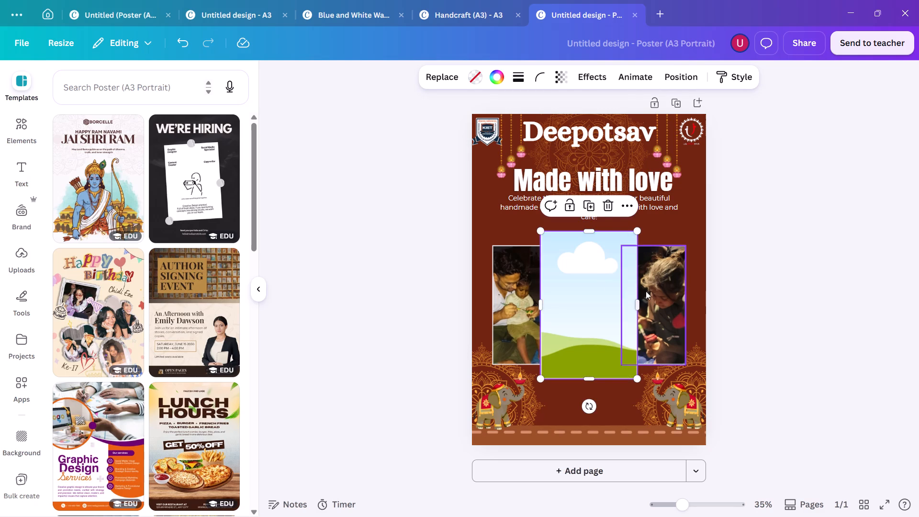
key(BackSpace)
click(682, 291)
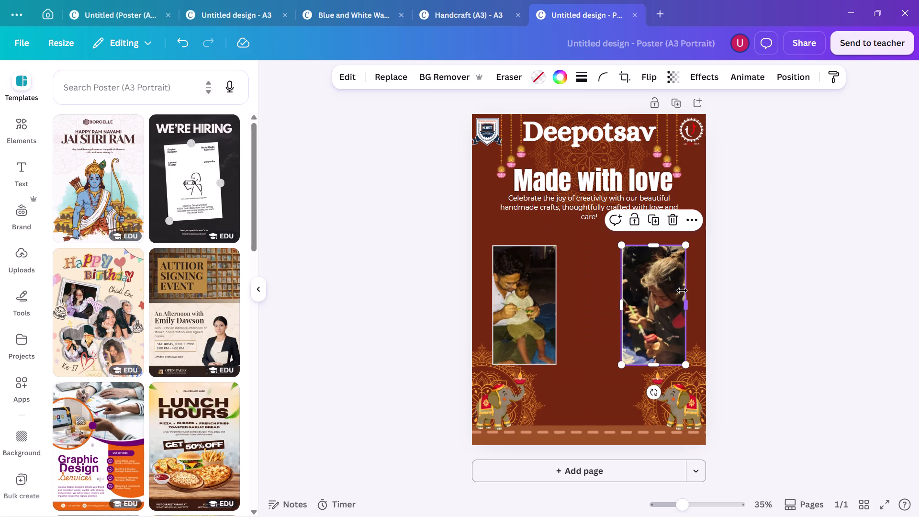
key(BackSpace)
key(BackSpace)
click(535, 295)
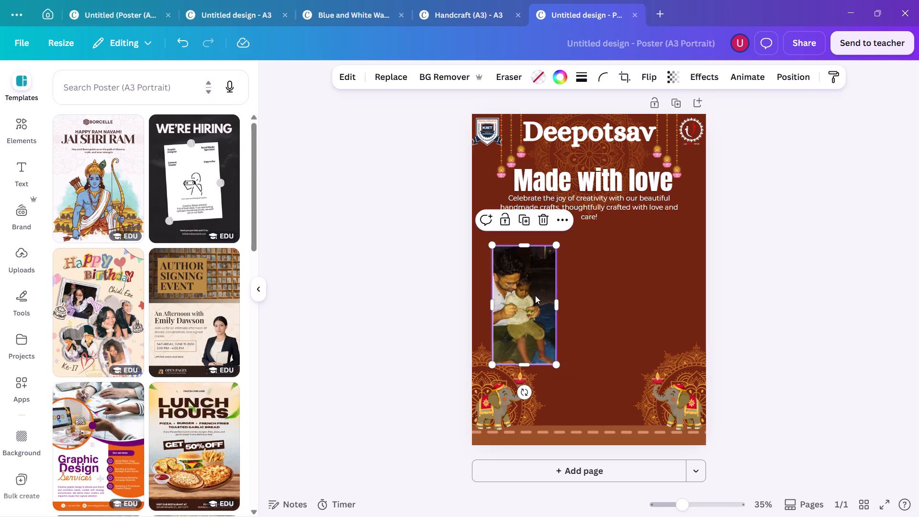
key(BackSpace)
key(BackSpace)
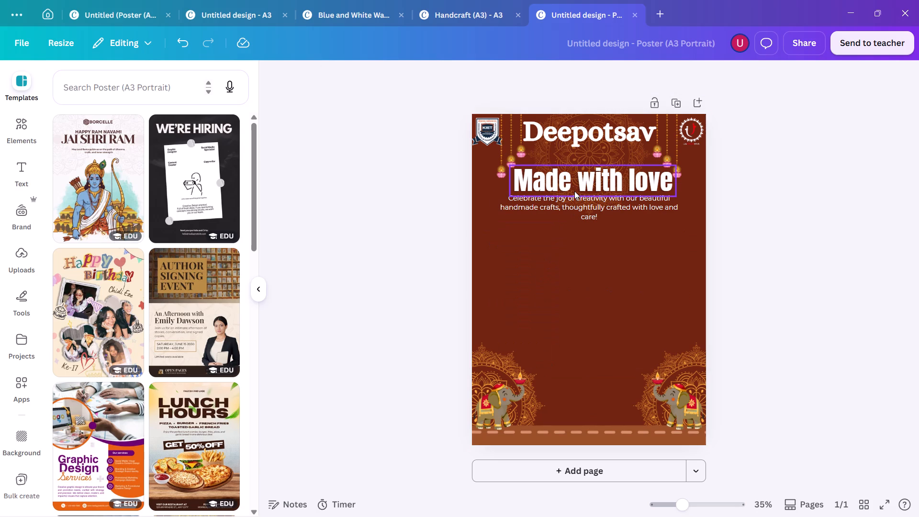
Delete the "Made with love" heading and the description paragraph below it.
click(574, 191)
key(BackSpace)
key(BackSpace)
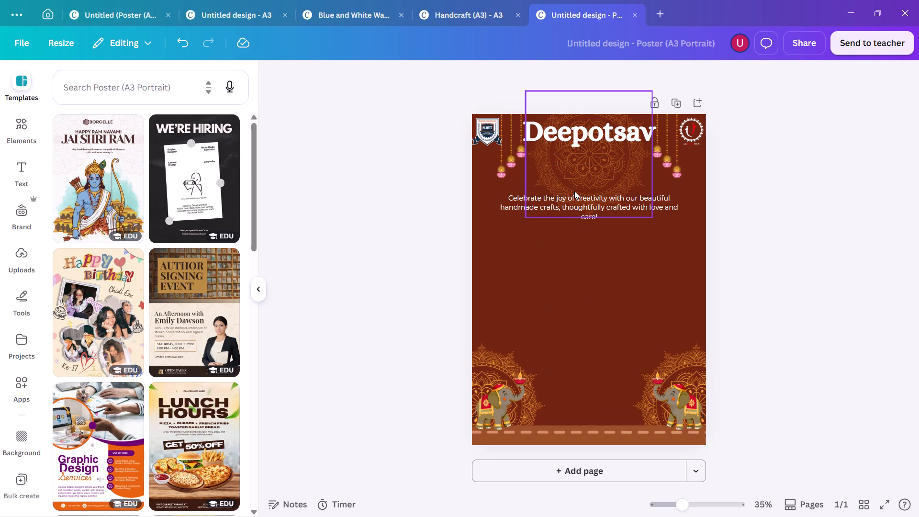
click(602, 206)
key(BackSpace)
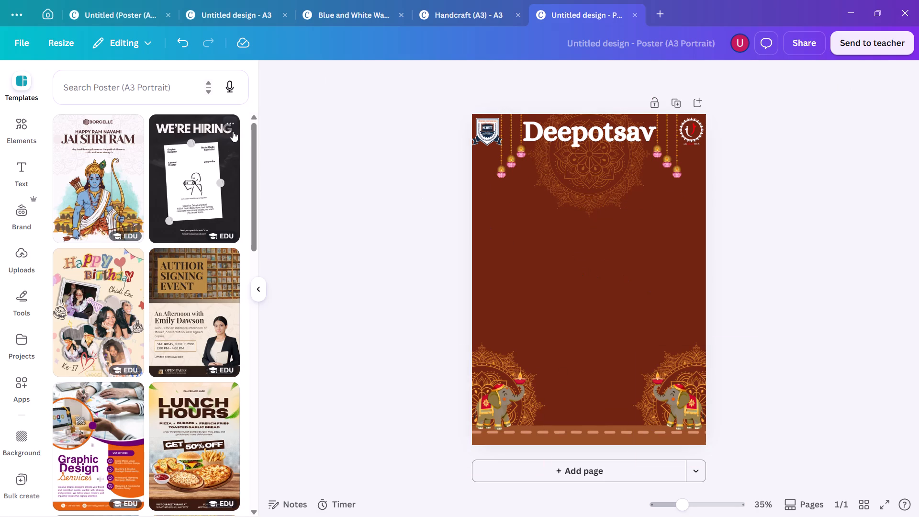
Nudge the mandala behind the Deepotsav title upwards so its lower edge sits slightly below the hanging lamps.
click(575, 172)
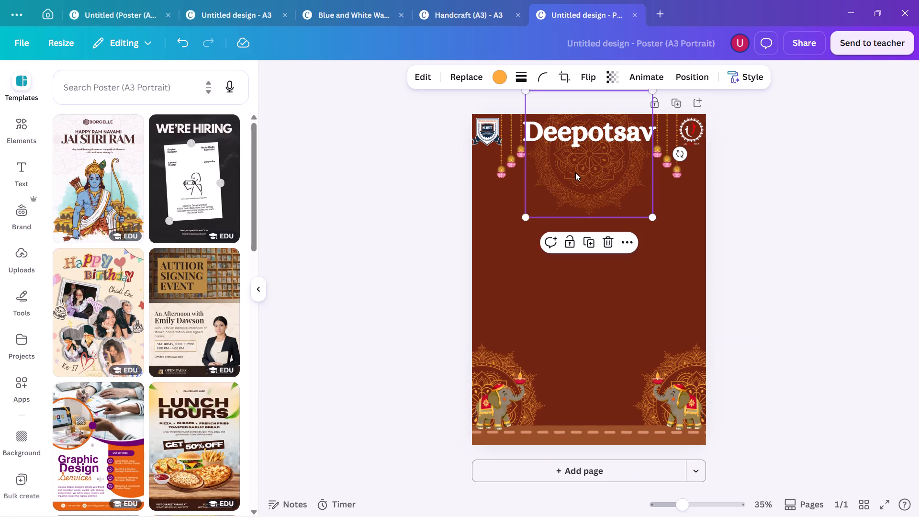
key(Up)
key(Up)
key(Up)
key(Up)
key(Up)
key(Up)
key(Up)
key(Up)
key(Up)
key(Up)
key(Up)
key(Up)
key(Up)
key(Up)
key(Up)
key(Up)
key(Up)
key(Up)
key(Up)
key(Up)
key(Up)
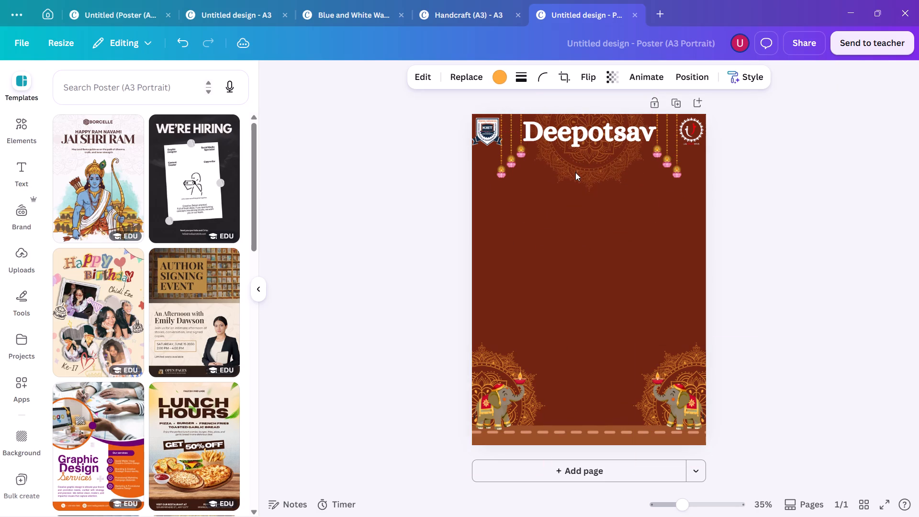
key(Up)
key(Up)
key(Up)
key(Up)
key(Up)
key(Up)
key(Up)
key(Up)
key(Up)
key(Up)
key(Up)
key(Up)
key(Up)
key(Up)
key(Up)
key(Up)
key(Down)
key(Down)
key(Down)
key(Down)
key(Down)
key(Down)
key(Down)
key(Down)
key(Down)
key(Down)
key(Down)
key(Down)
key(Down)
key(Down)
key(Down)
key(Down)
key(Down)
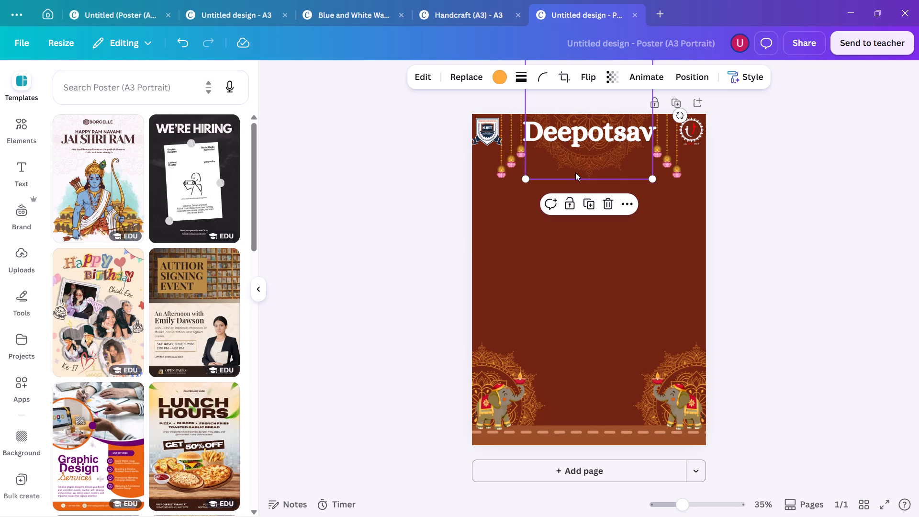
key(Down)
key(Down)
key(Down)
key(Down)
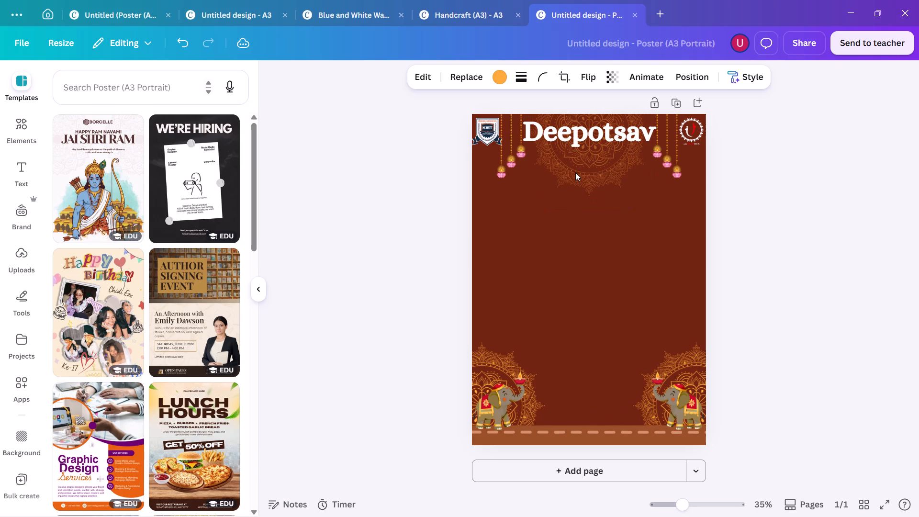
key(Up)
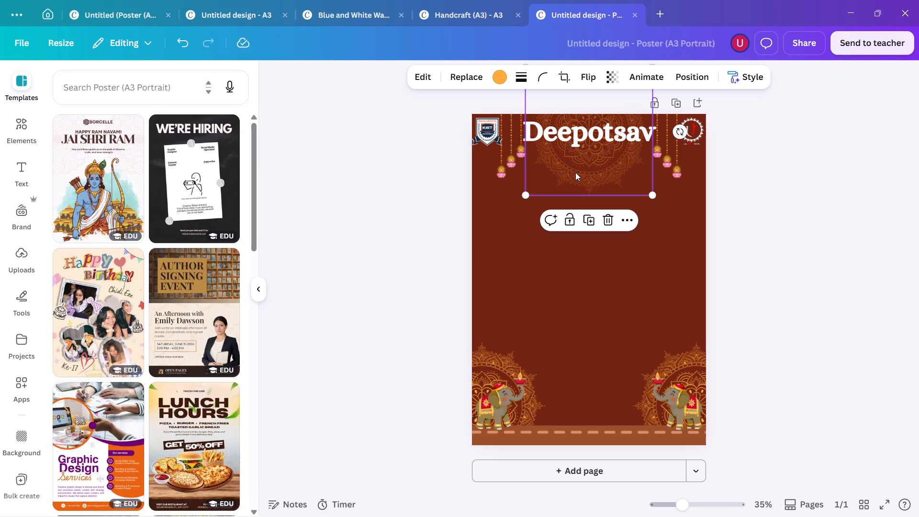
click(593, 307)
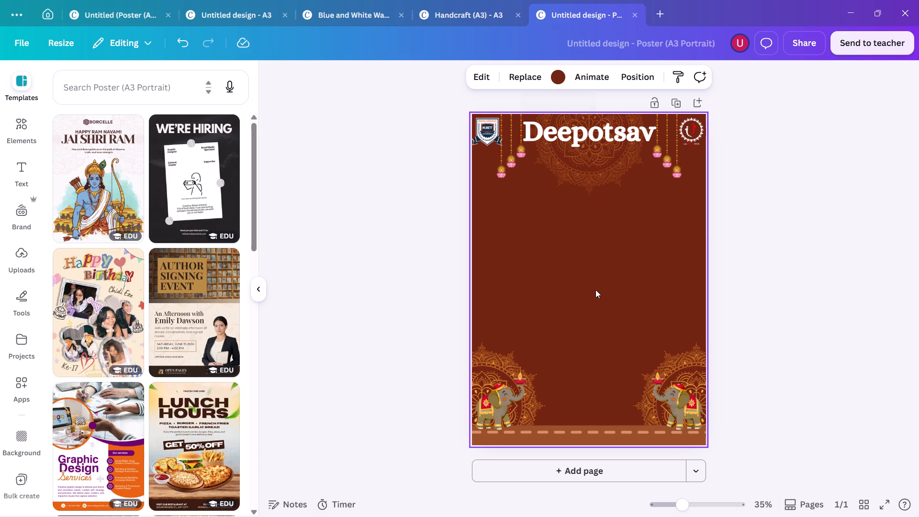
Recolour the poster background, trying orange and Greyorange #d4916c before applying the medium brown of the bottom road strip.
click(561, 79)
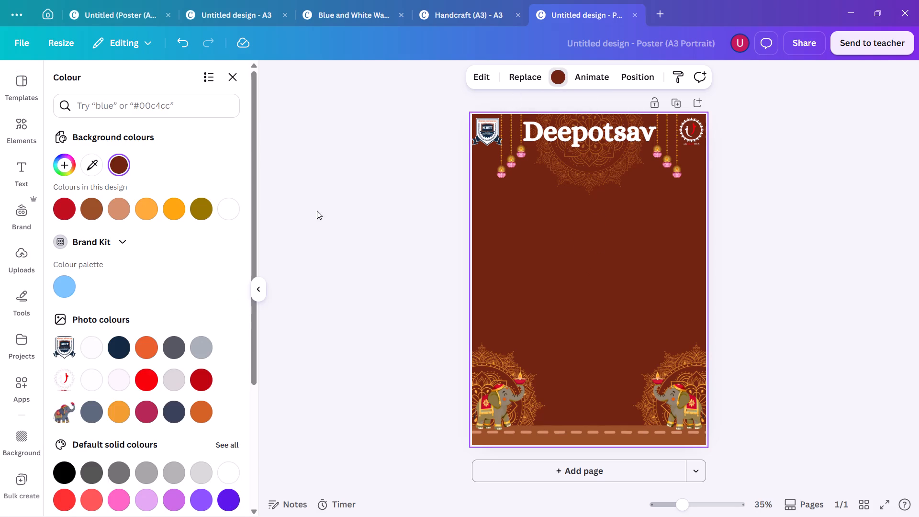
click(118, 411)
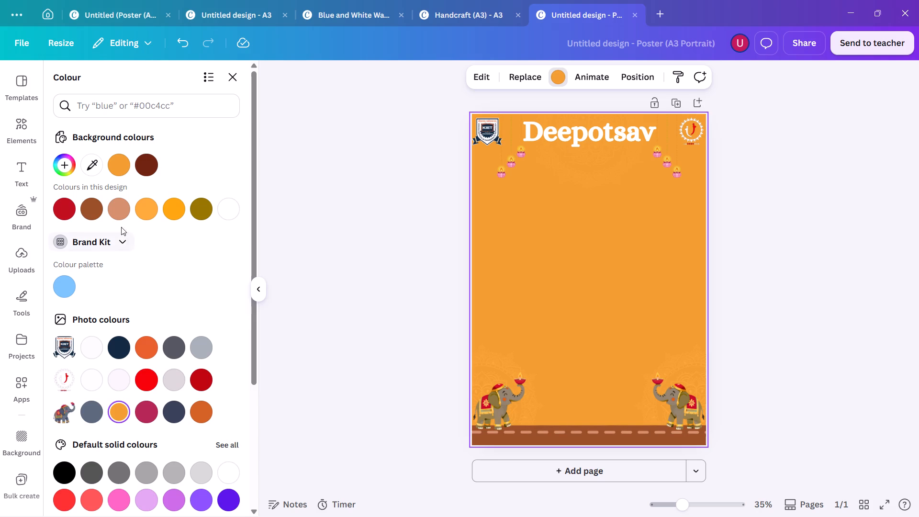
click(118, 208)
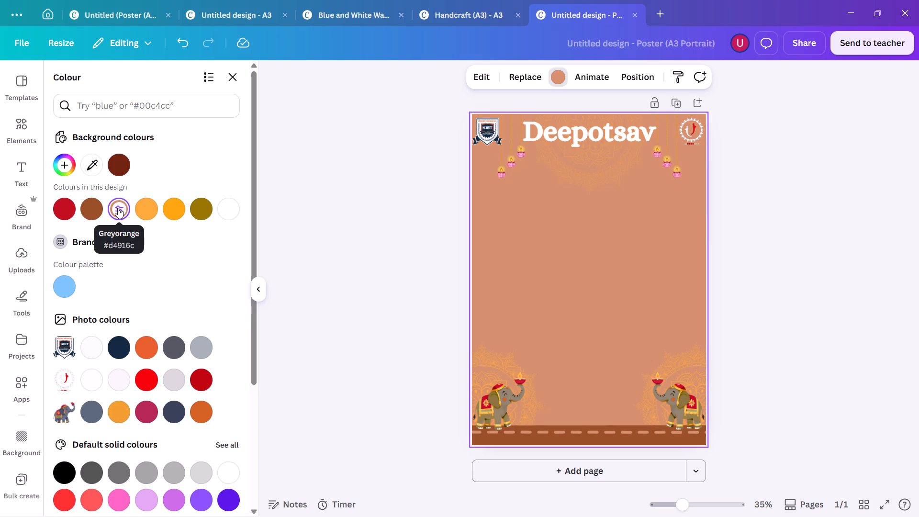
click(81, 212)
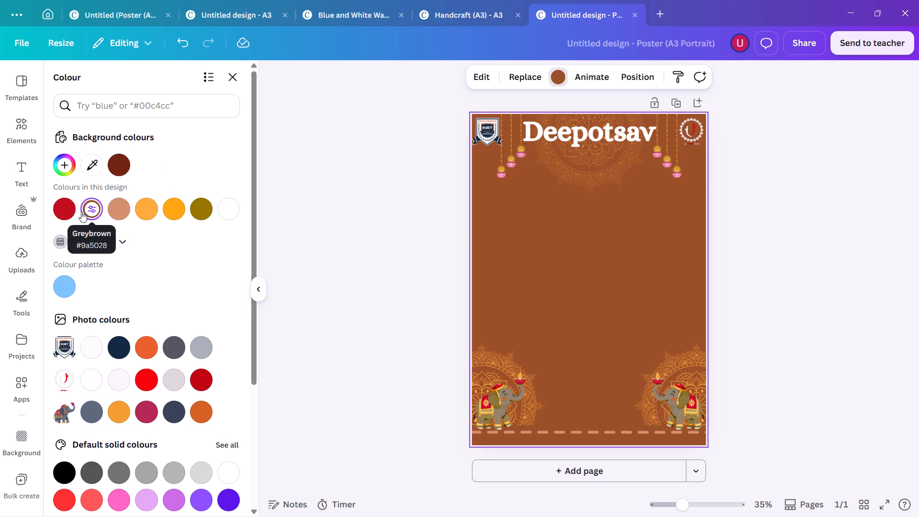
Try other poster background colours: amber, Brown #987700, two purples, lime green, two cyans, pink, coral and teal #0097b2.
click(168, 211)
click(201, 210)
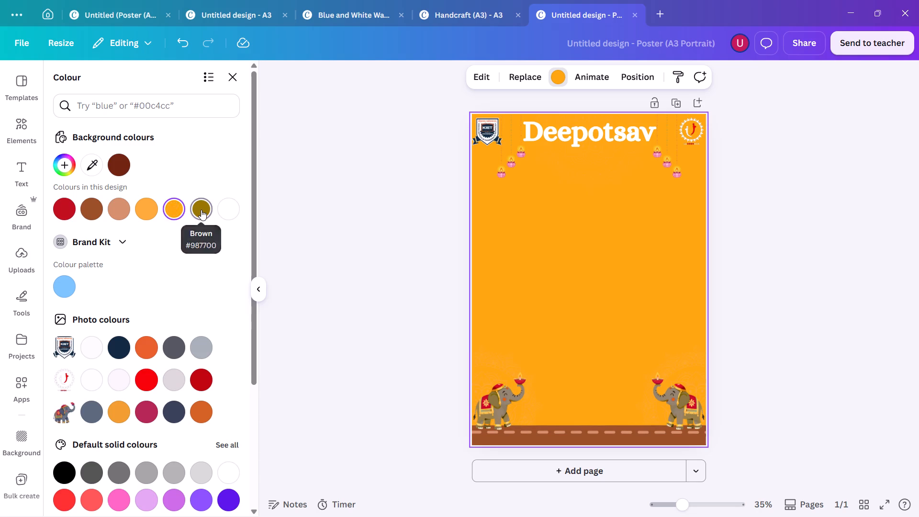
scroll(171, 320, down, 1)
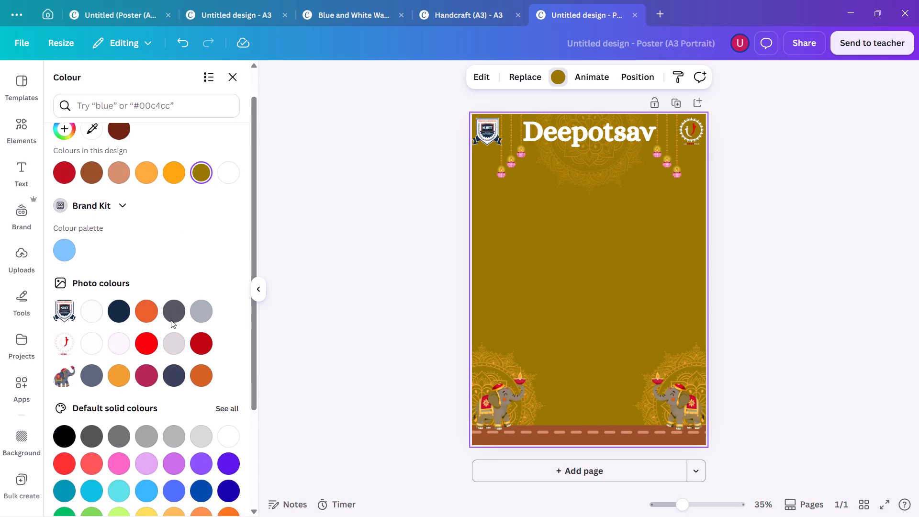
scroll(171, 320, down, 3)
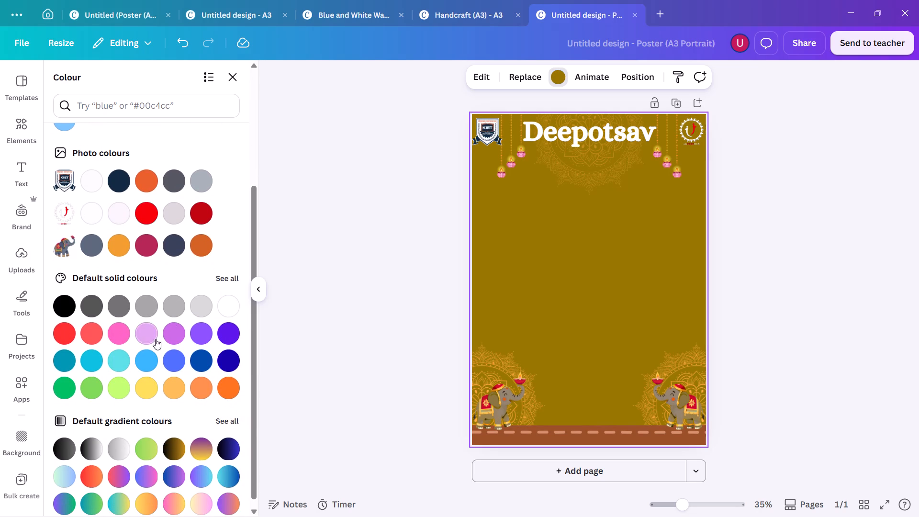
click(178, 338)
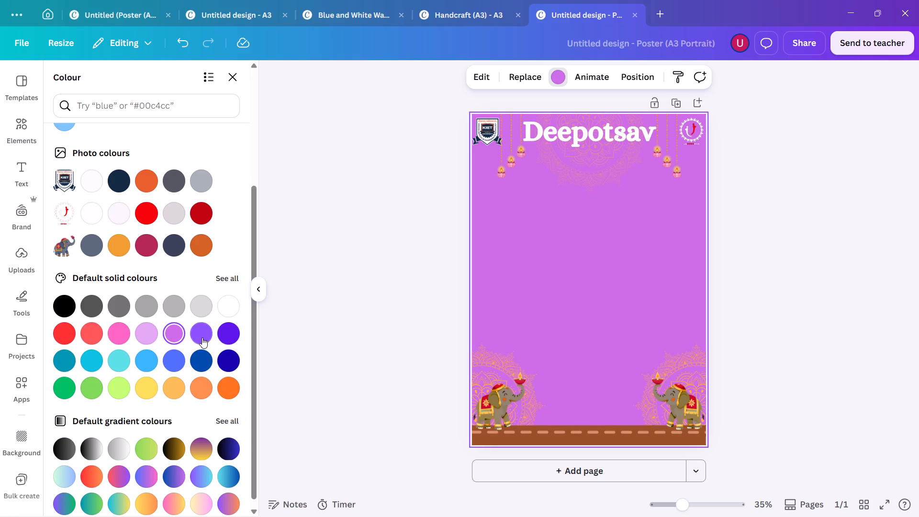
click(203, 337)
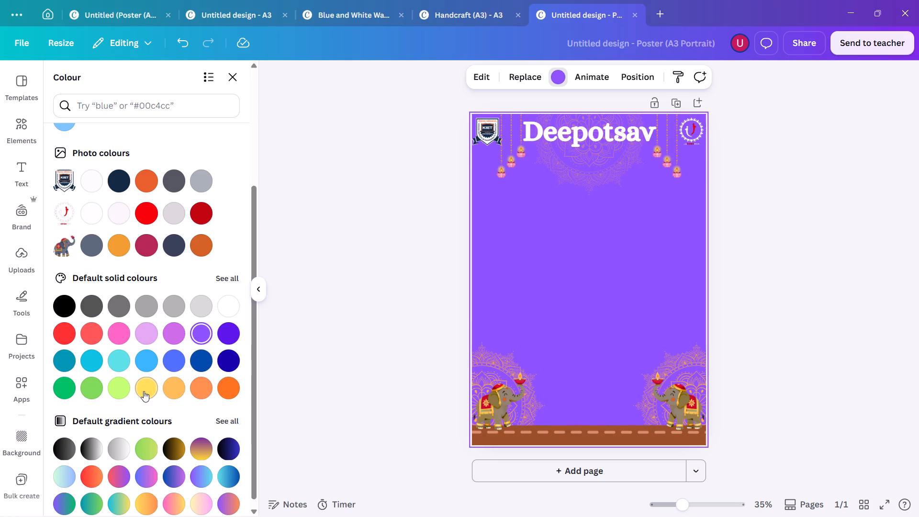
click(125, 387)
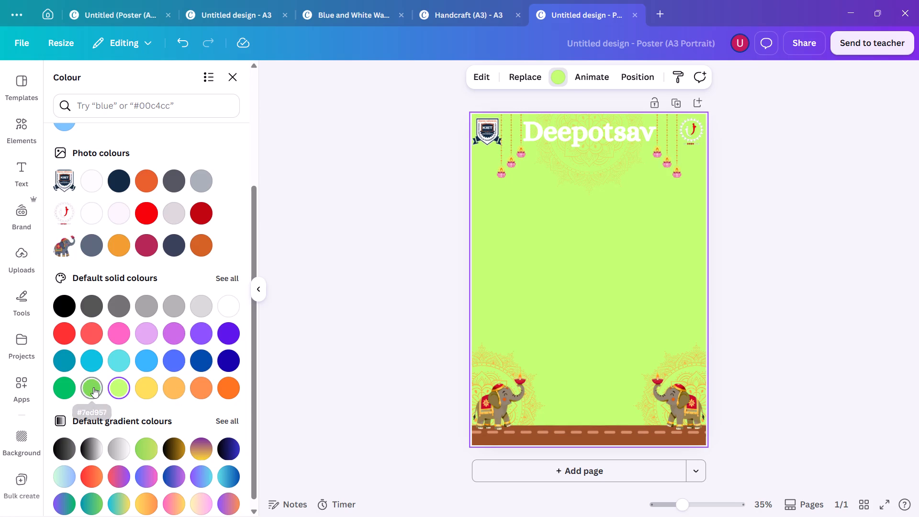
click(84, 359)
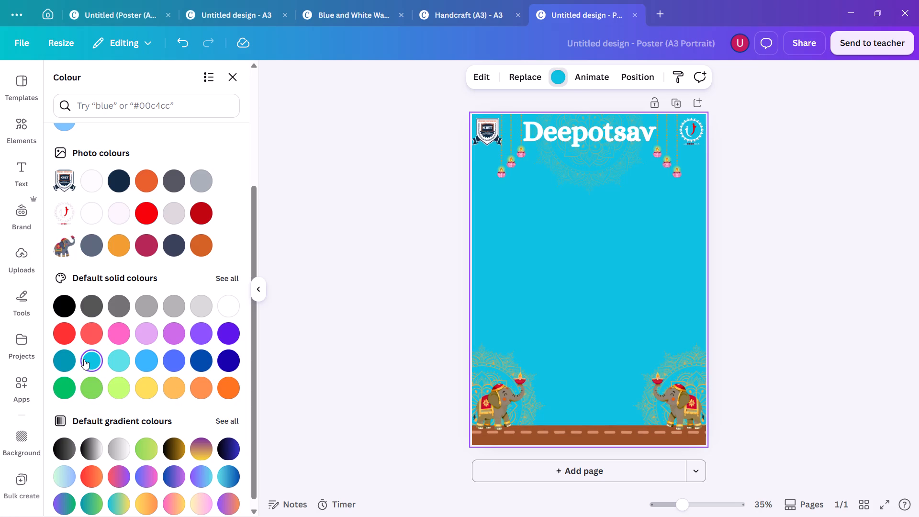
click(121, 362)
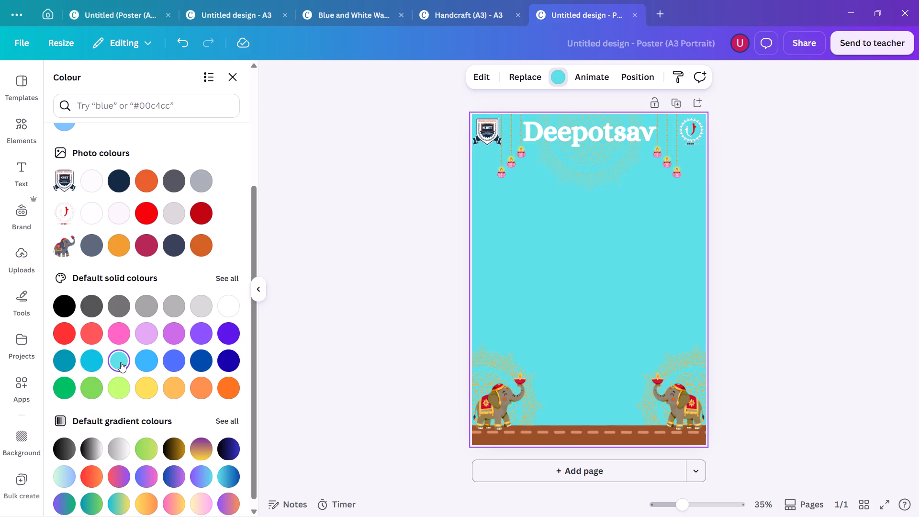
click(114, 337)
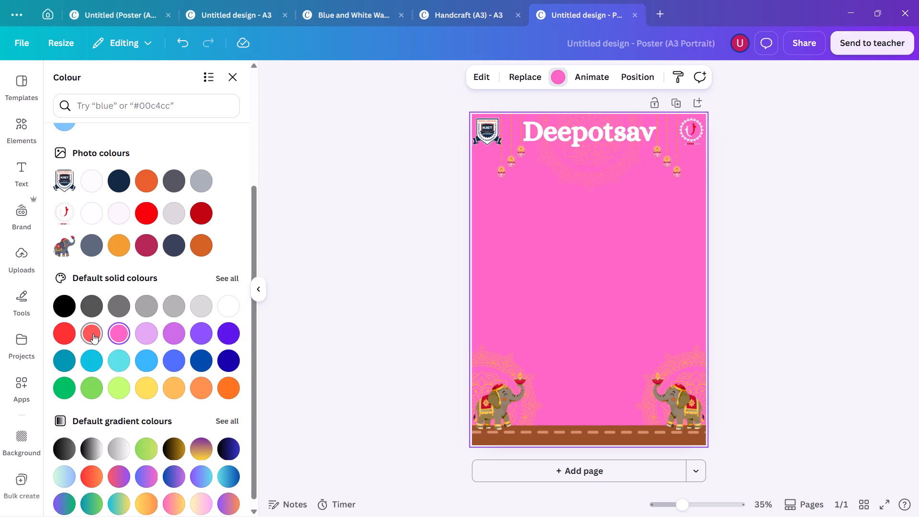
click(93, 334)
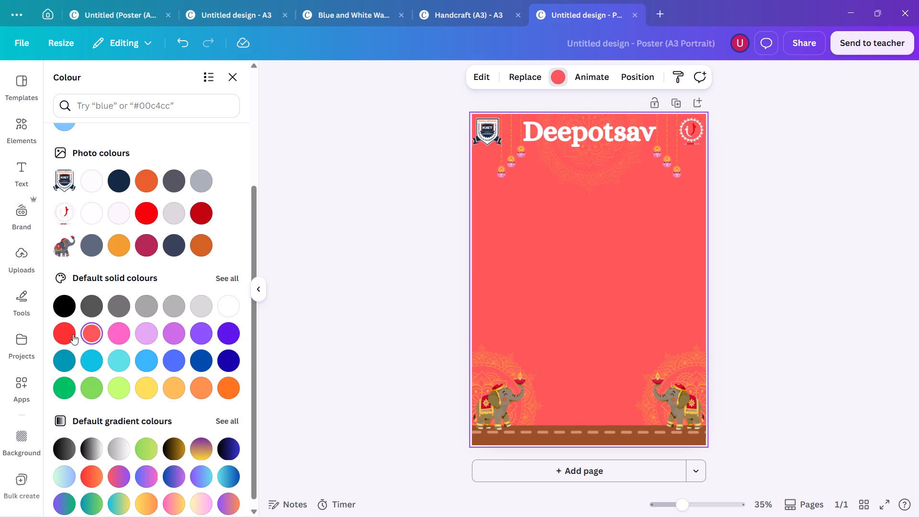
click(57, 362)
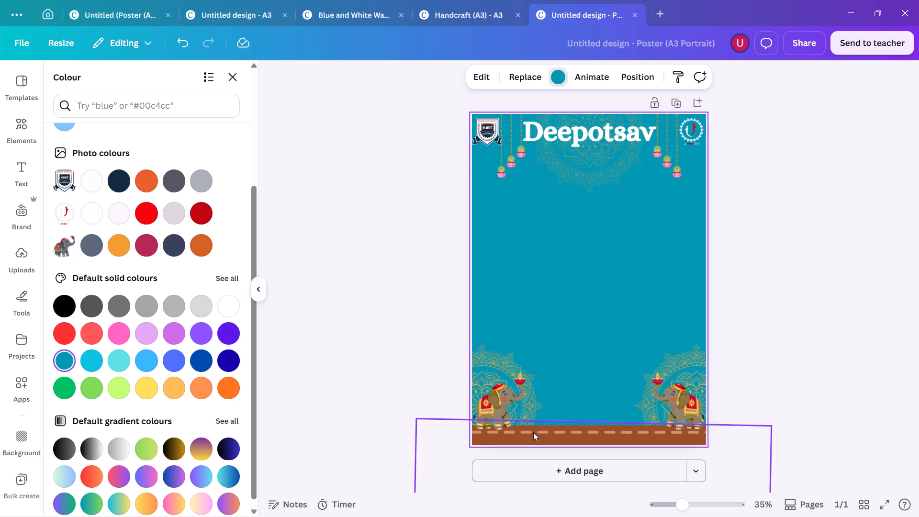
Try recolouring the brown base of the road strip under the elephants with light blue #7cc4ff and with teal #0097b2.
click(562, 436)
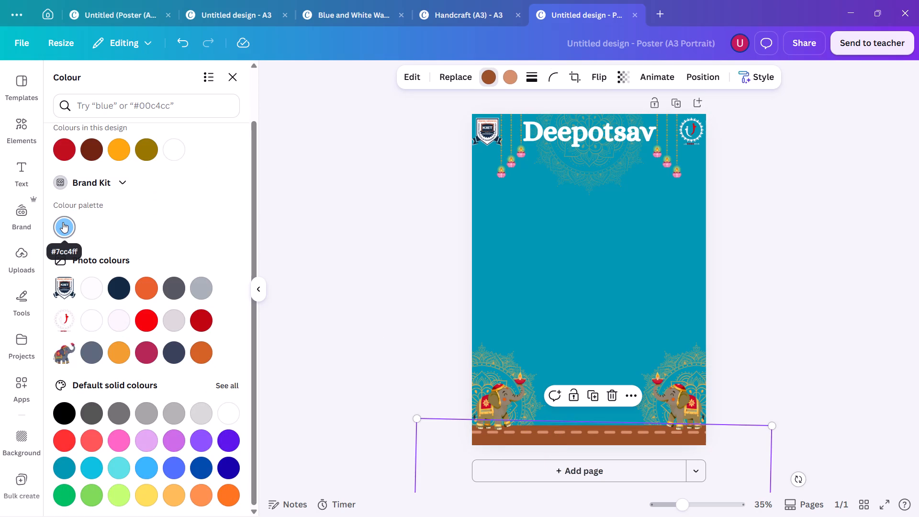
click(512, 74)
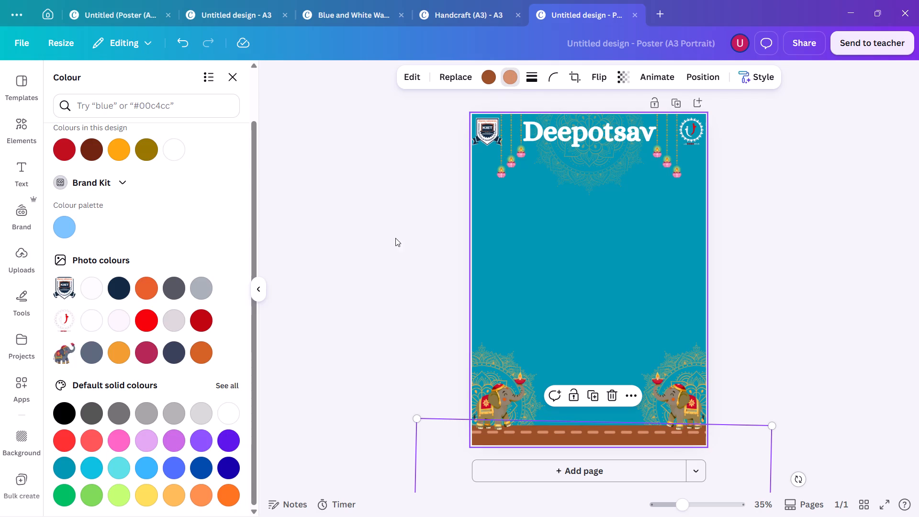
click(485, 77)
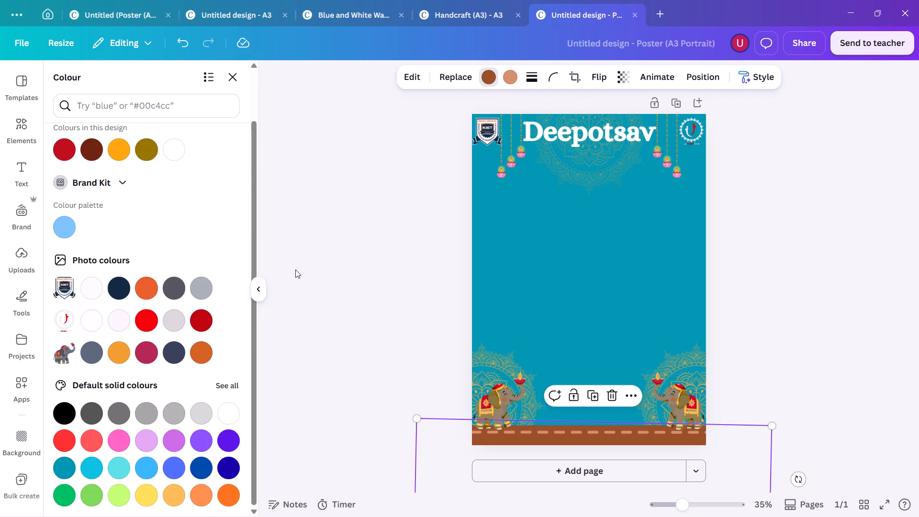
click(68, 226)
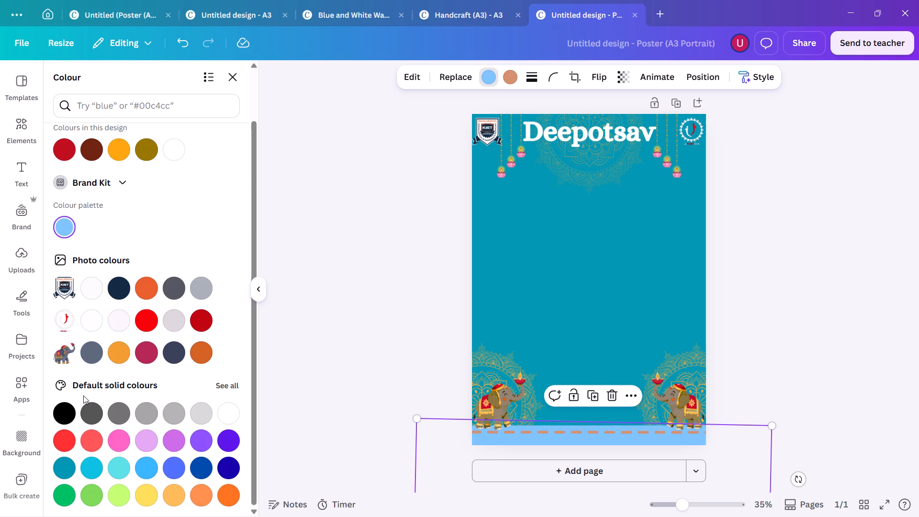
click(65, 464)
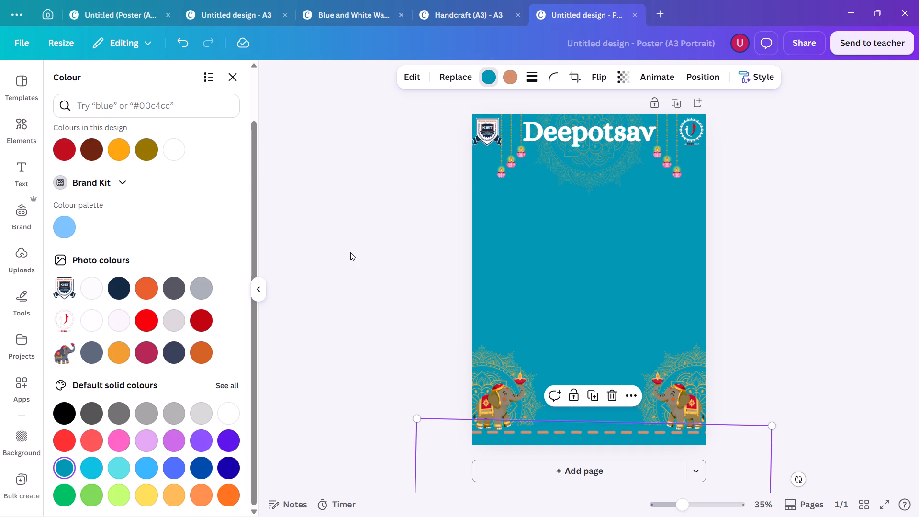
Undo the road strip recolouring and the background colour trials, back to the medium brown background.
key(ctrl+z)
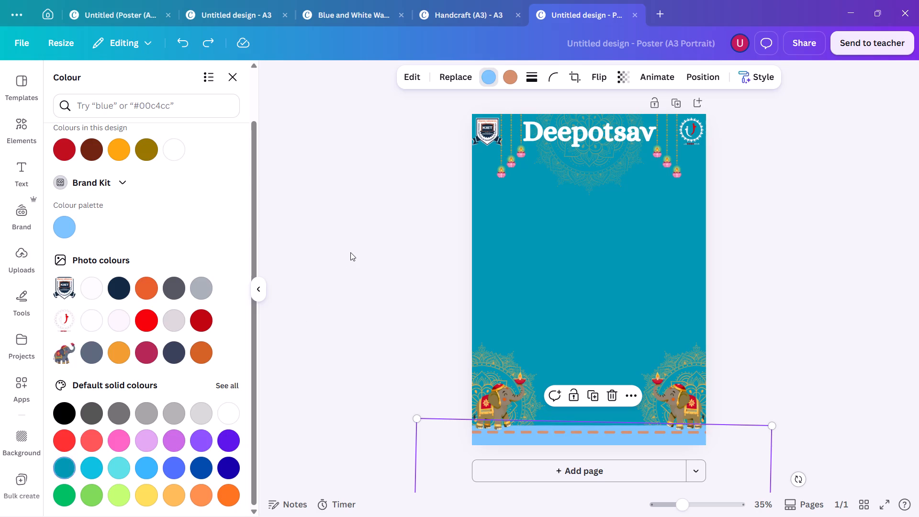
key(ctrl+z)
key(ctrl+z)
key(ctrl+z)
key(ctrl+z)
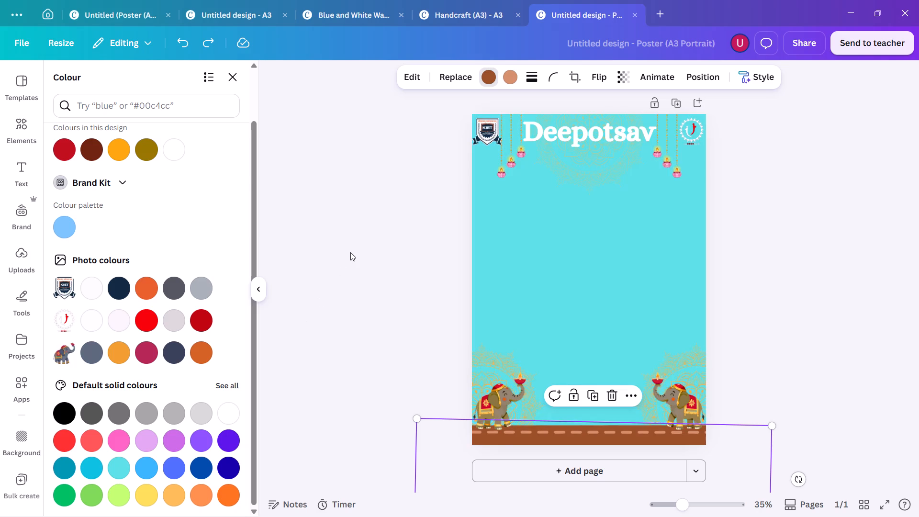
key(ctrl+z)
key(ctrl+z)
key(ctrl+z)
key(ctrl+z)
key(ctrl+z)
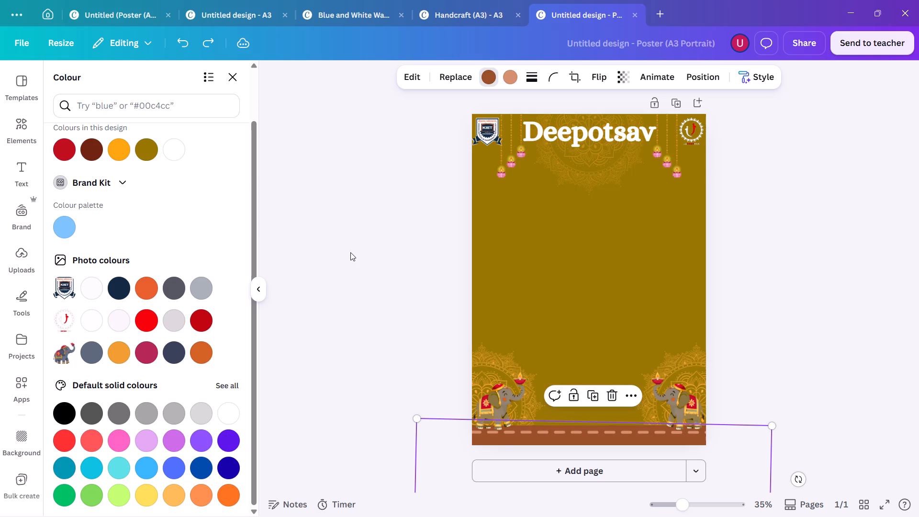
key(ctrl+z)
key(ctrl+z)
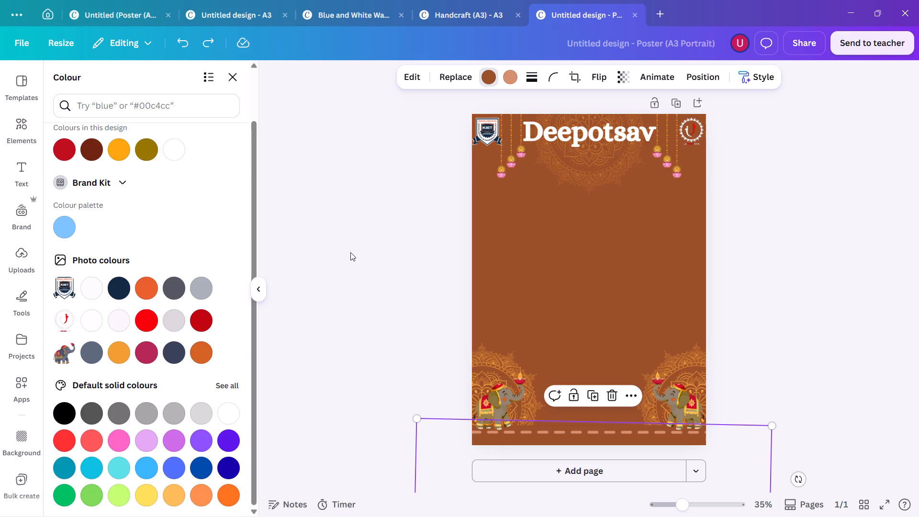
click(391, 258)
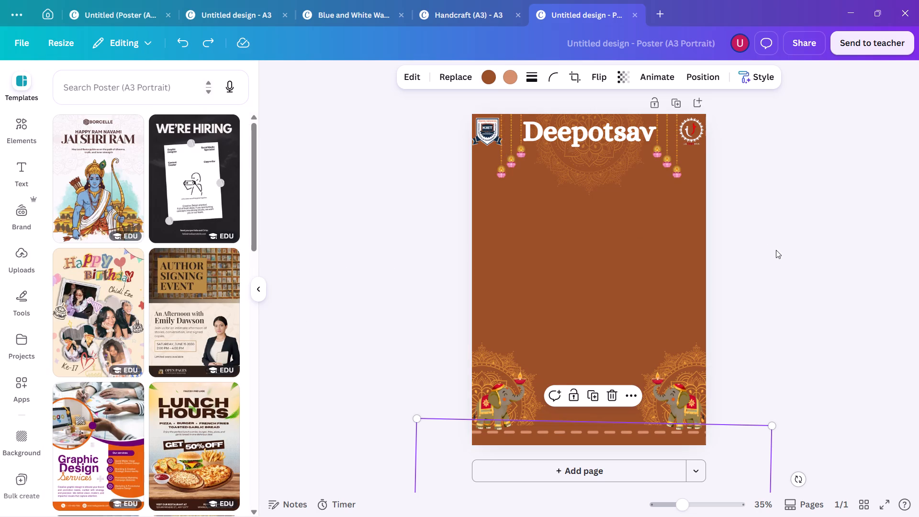
Search the poster templates for "frames" and browse the results for a suitable frame layout.
click(118, 81)
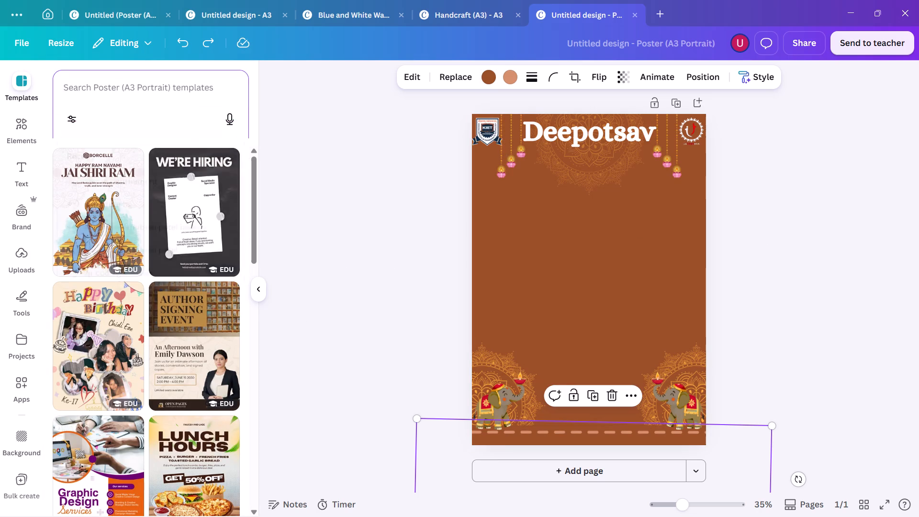
text(frames)
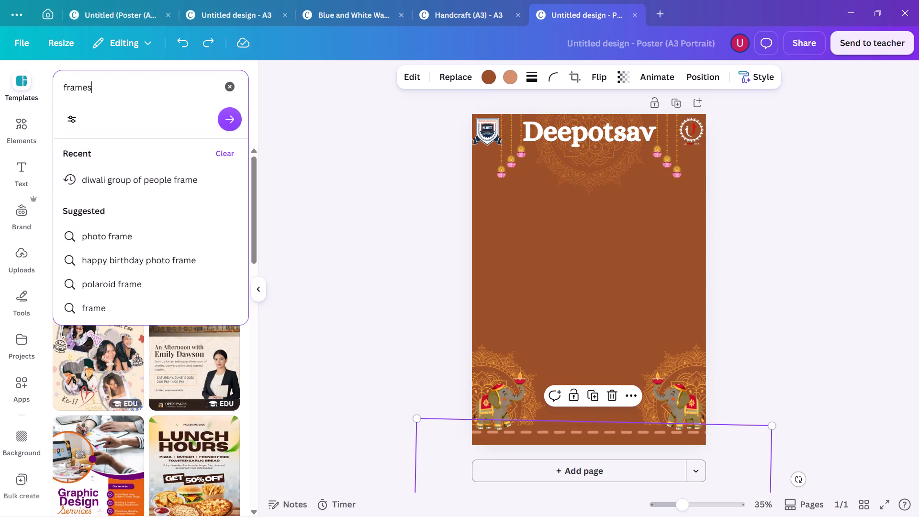
key(Return)
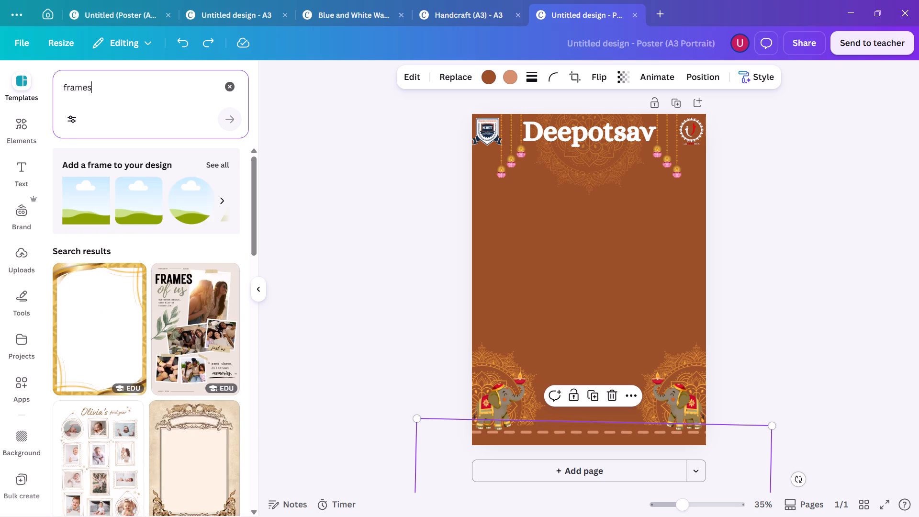
scroll(92, 447, down, 3)
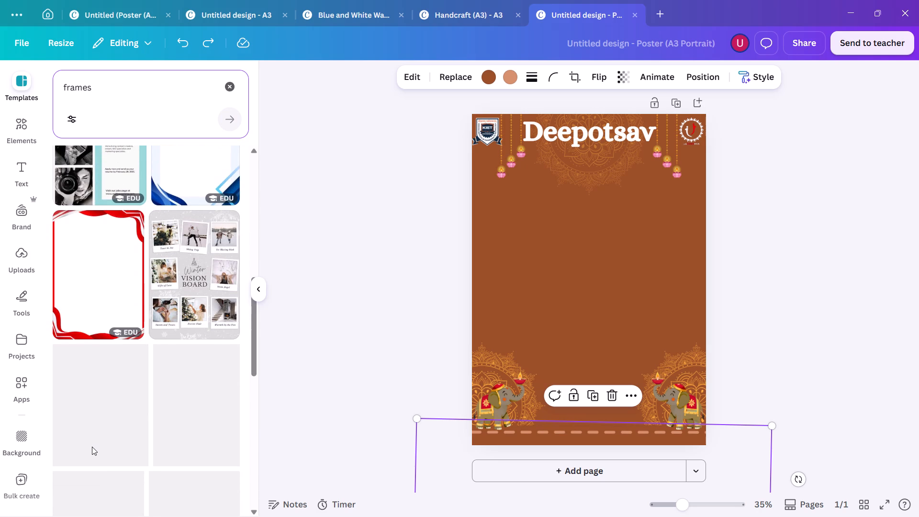
scroll(92, 447, up, 1)
scroll(92, 447, down, 1)
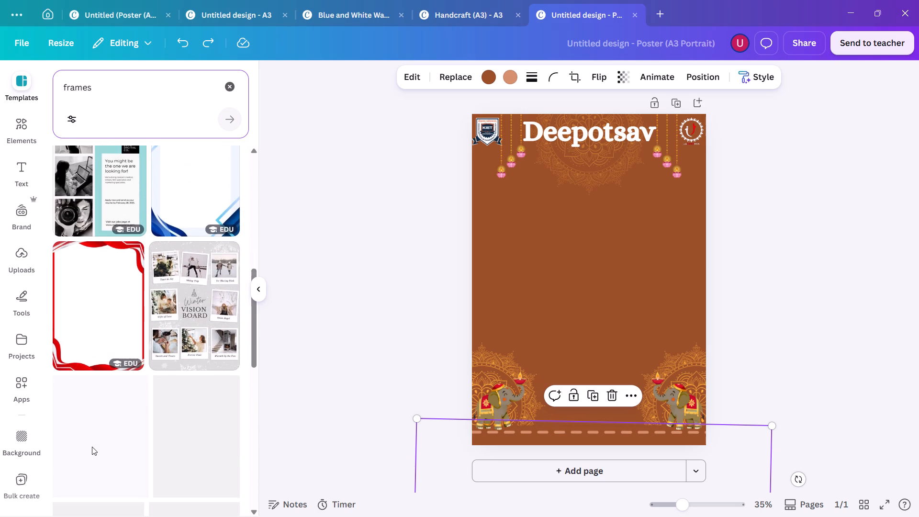
scroll(92, 447, down, 2)
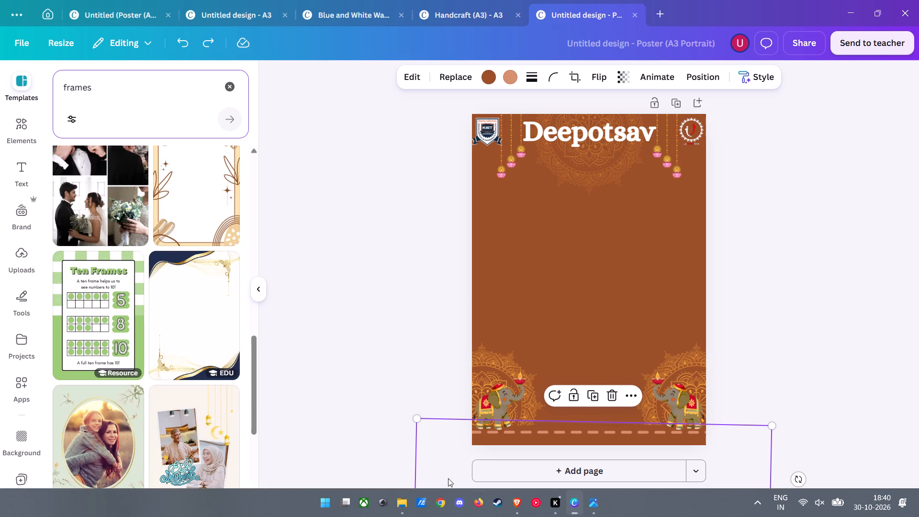
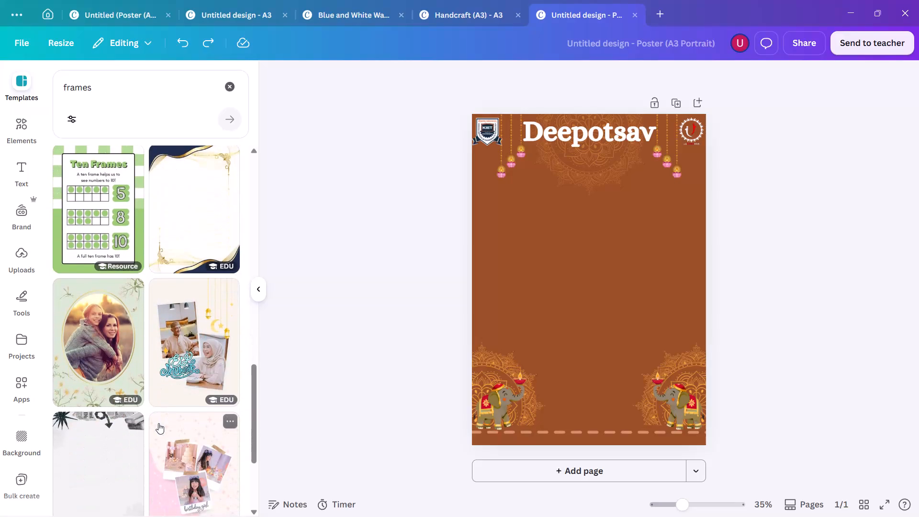
Browse further through the "frames" template results for a layout that suits the empty middle of the poster.
scroll(158, 423, down, 1)
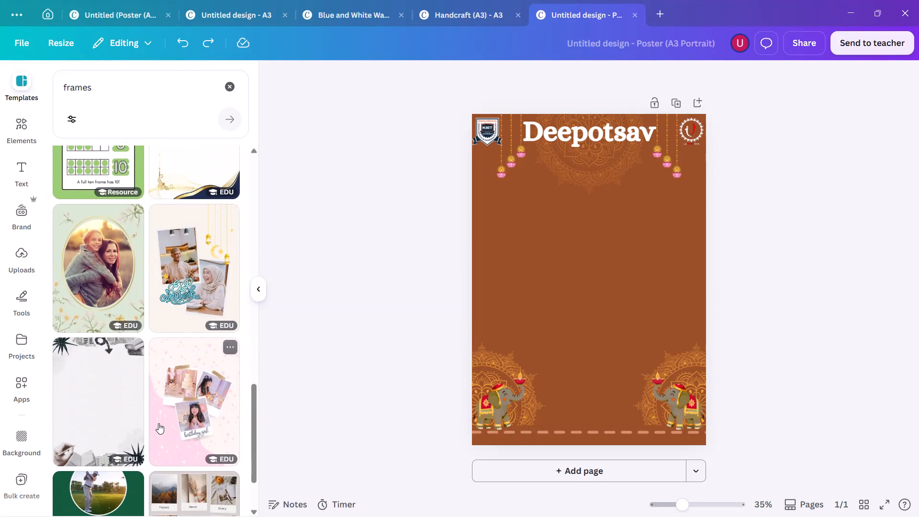
scroll(158, 423, down, 4)
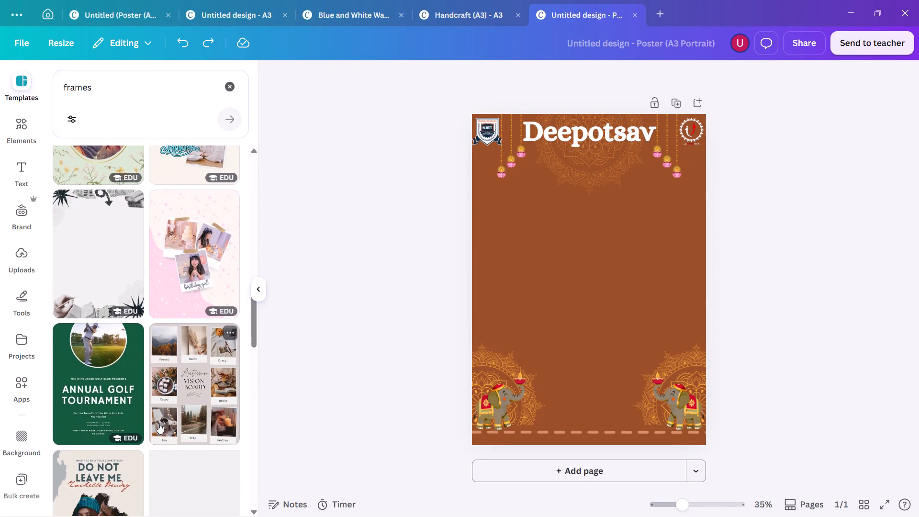
scroll(158, 423, down, 4)
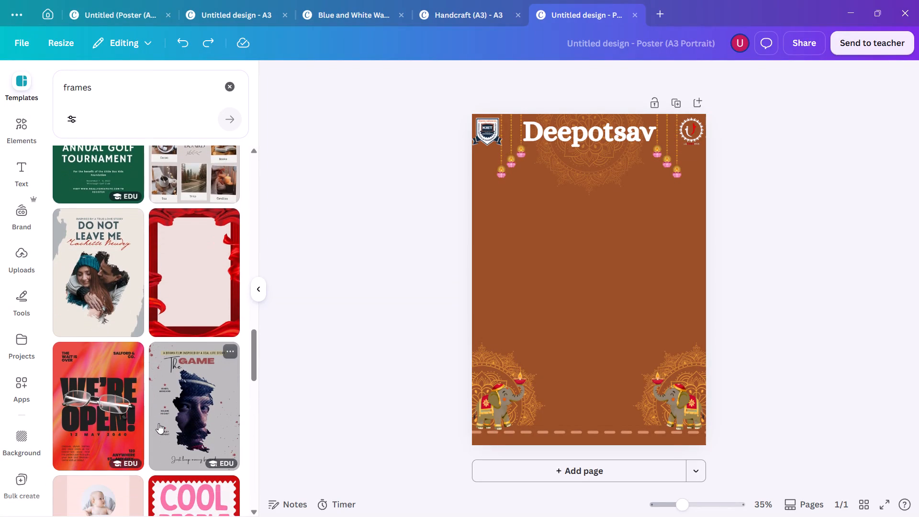
scroll(158, 423, down, 3)
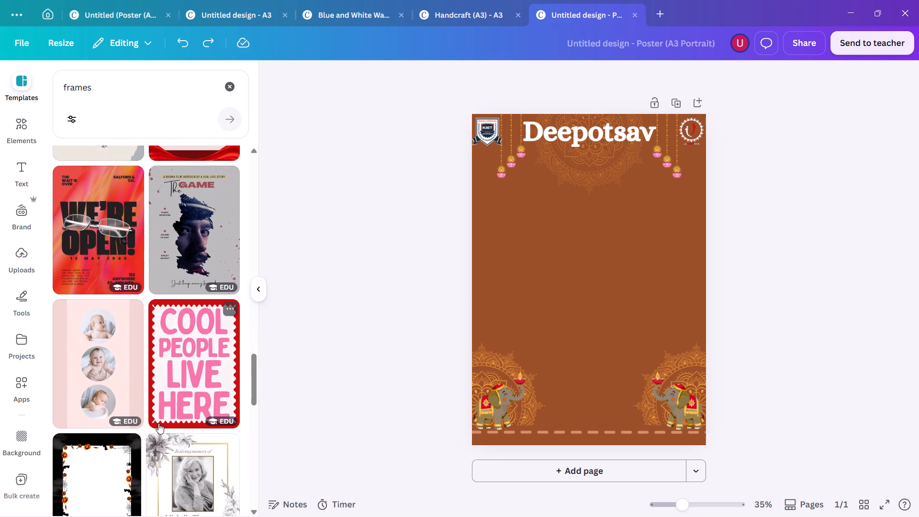
scroll(158, 423, down, 4)
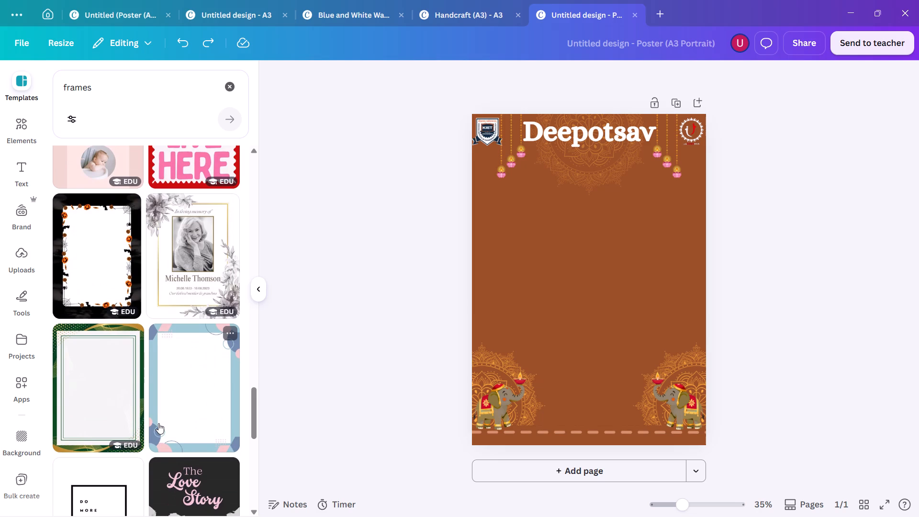
scroll(158, 423, down, 5)
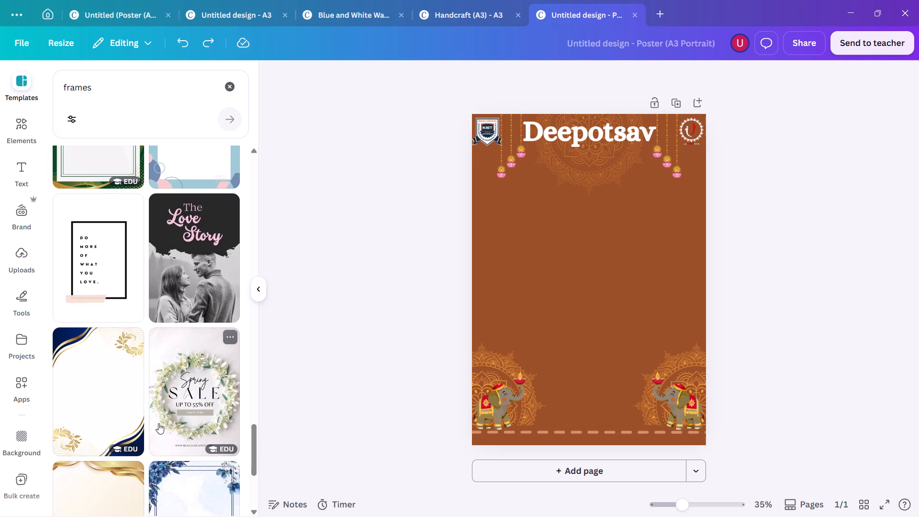
scroll(158, 423, down, 3)
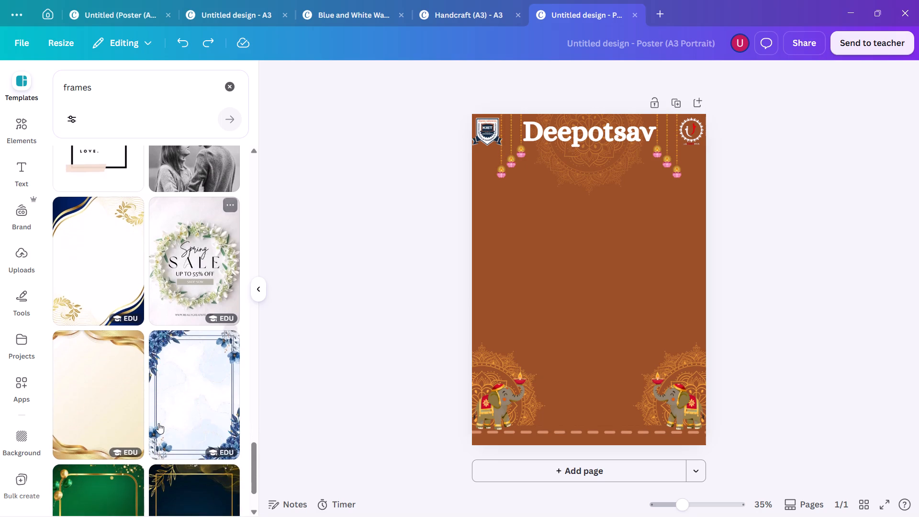
scroll(158, 423, down, 11)
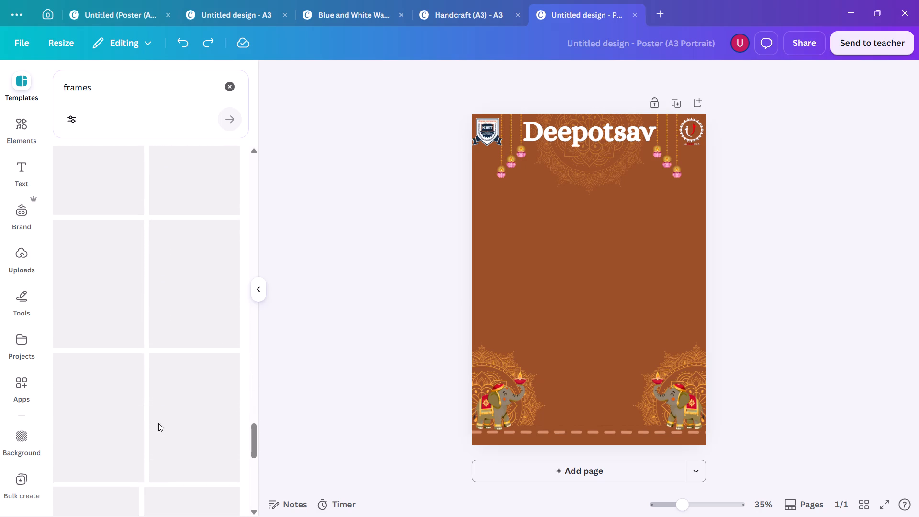
scroll(158, 423, up, 7)
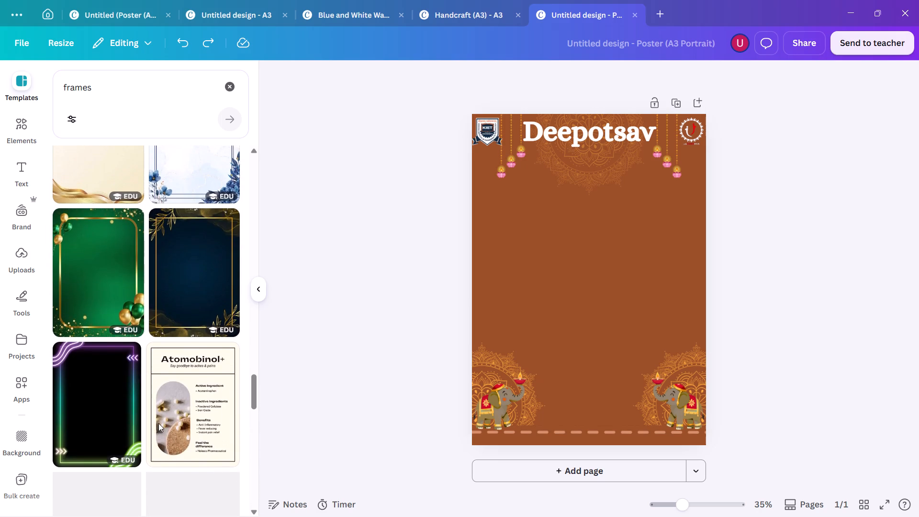
Search the poster templates for "selfie frames".
click(99, 90)
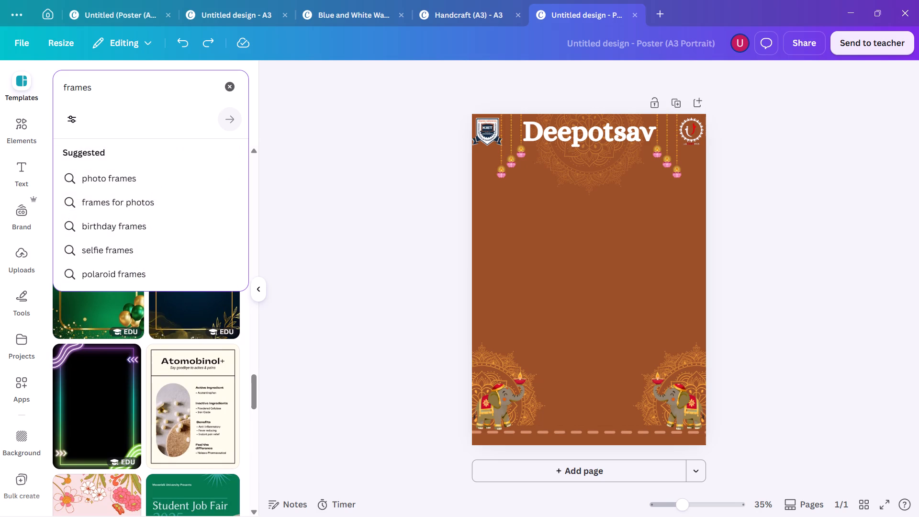
key(Left)
key(Left)
key(Left)
key(Left)
key(Left)
key(Left)
key(Left)
key(Left)
key(Left)
key(Left)
key(Left)
key(Left)
text(selifie)
key(BackSpace)
key(BackSpace)
key(BackSpace)
key(BackSpace)
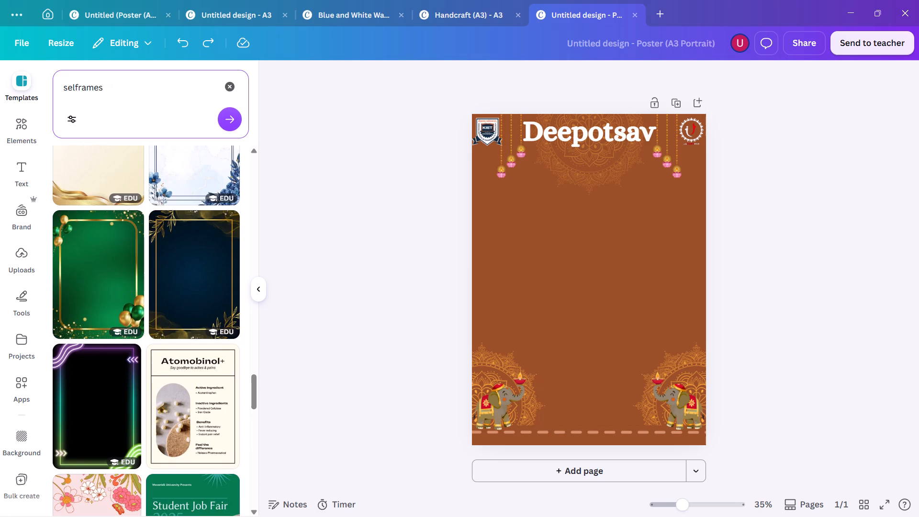
text(fie)
key(space)
key(Return)
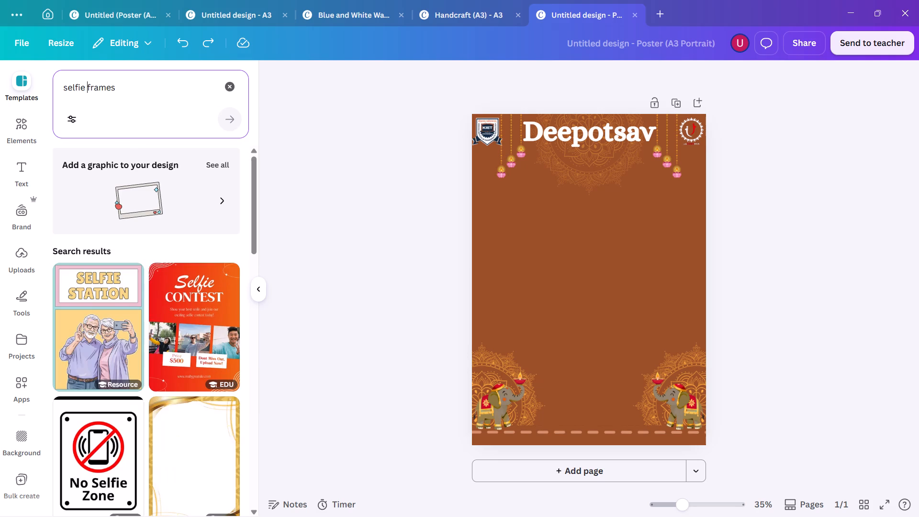
Add the "Hello Autumn" template with the three friends taking a selfie as a new page.
scroll(151, 396, down, 4)
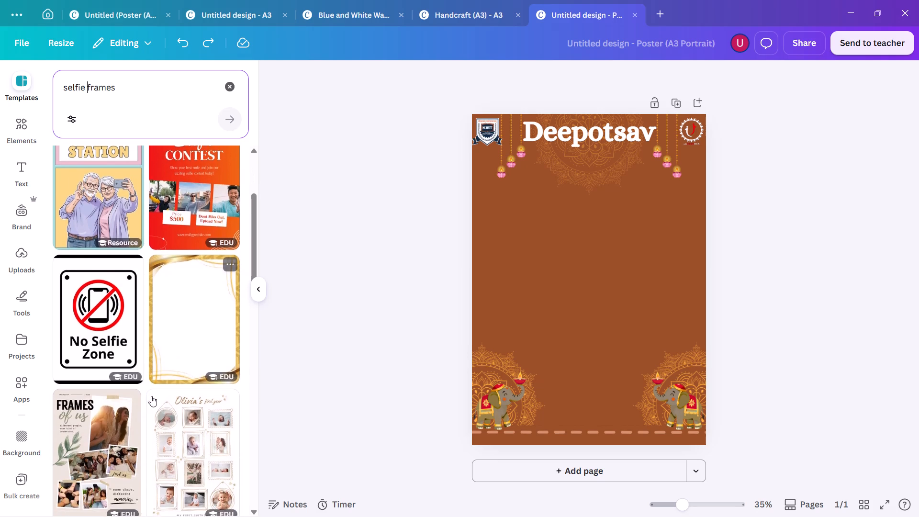
scroll(151, 396, down, 3)
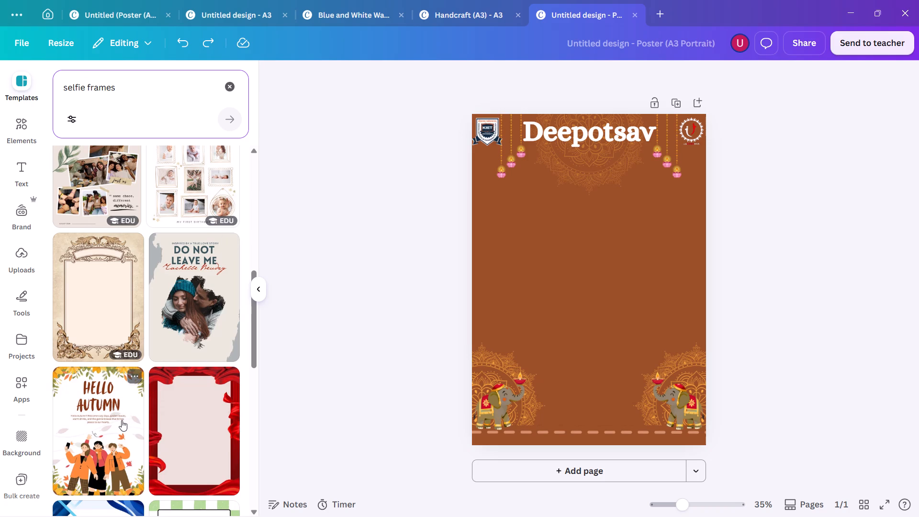
click(101, 448)
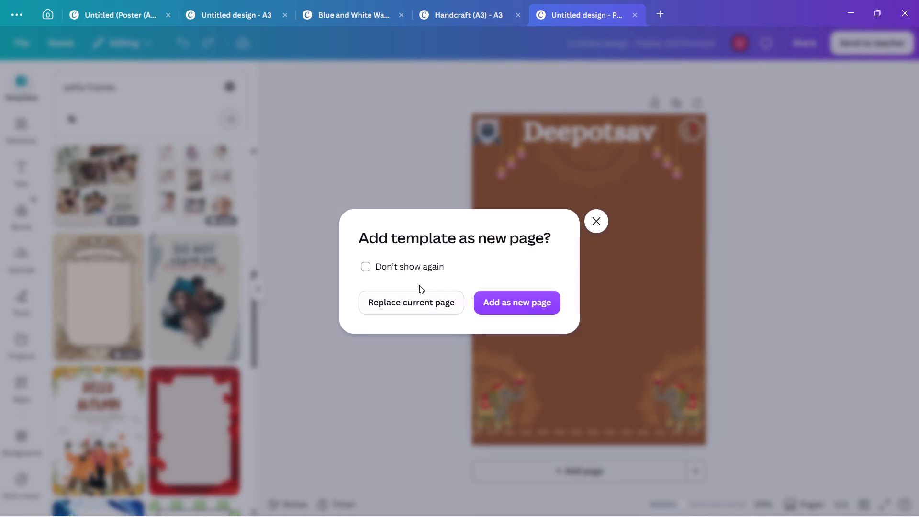
click(480, 302)
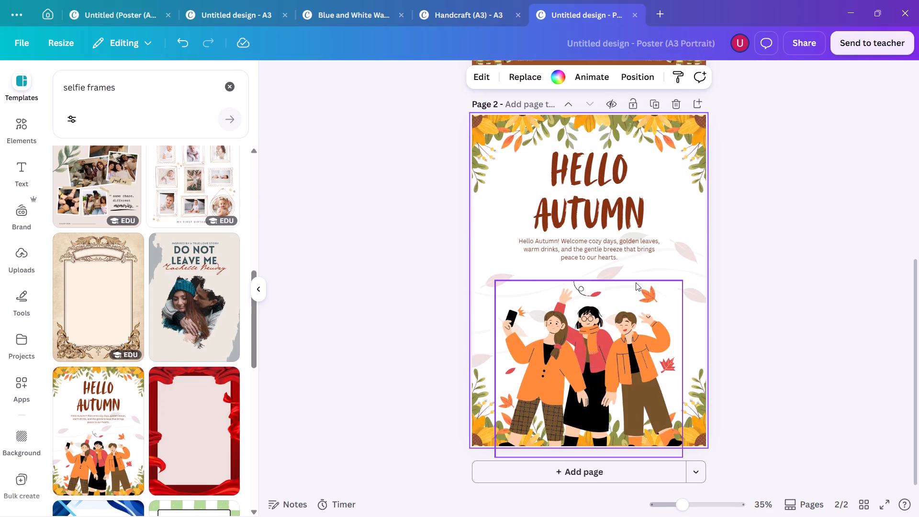
Copy the three-friends selfie illustration from the Hello Autumn page onto the Deepotsav poster page.
click(600, 327)
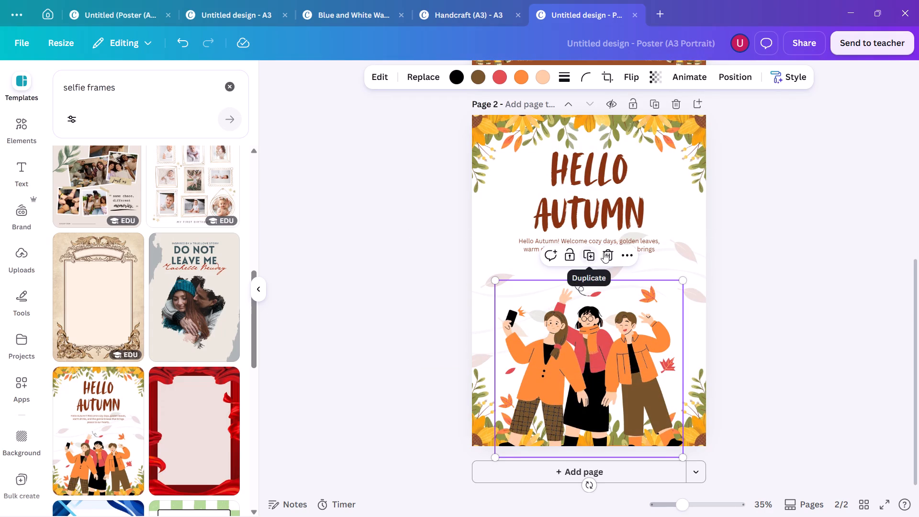
click(633, 253)
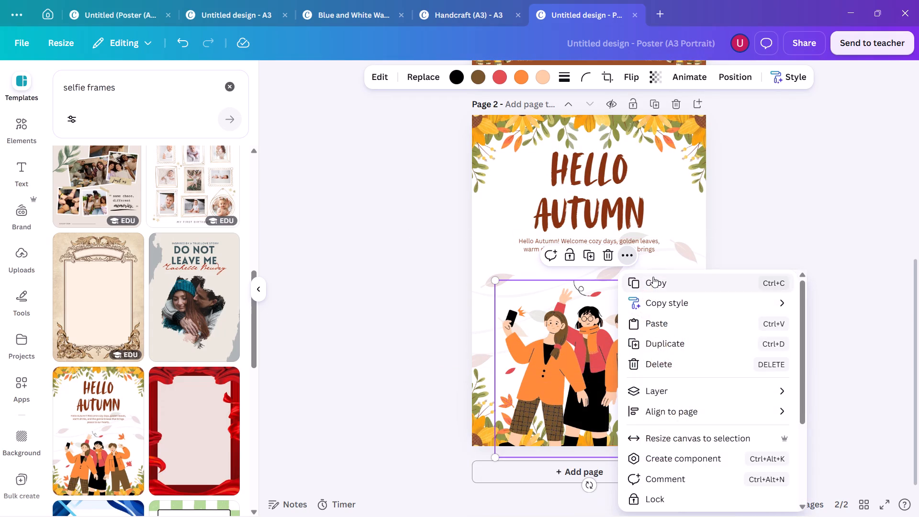
click(653, 277)
scroll(742, 201, up, 4)
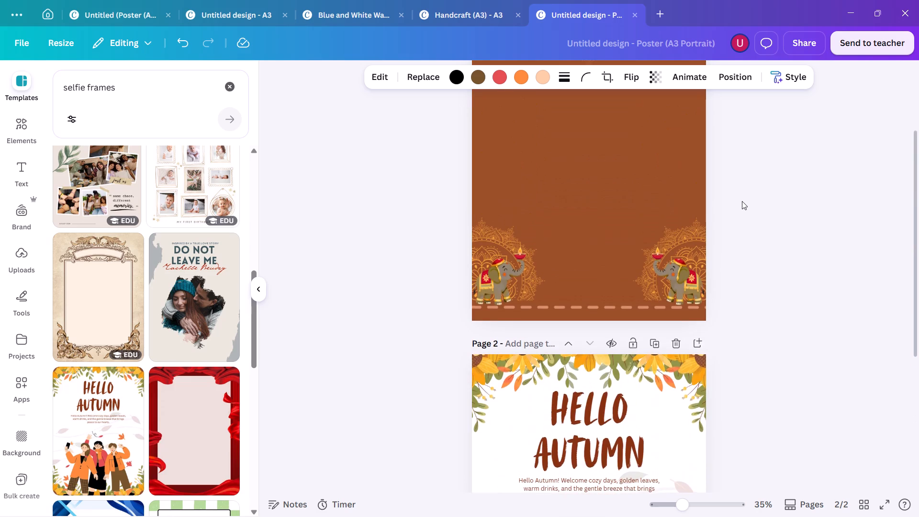
scroll(742, 201, up, 2)
click(577, 352)
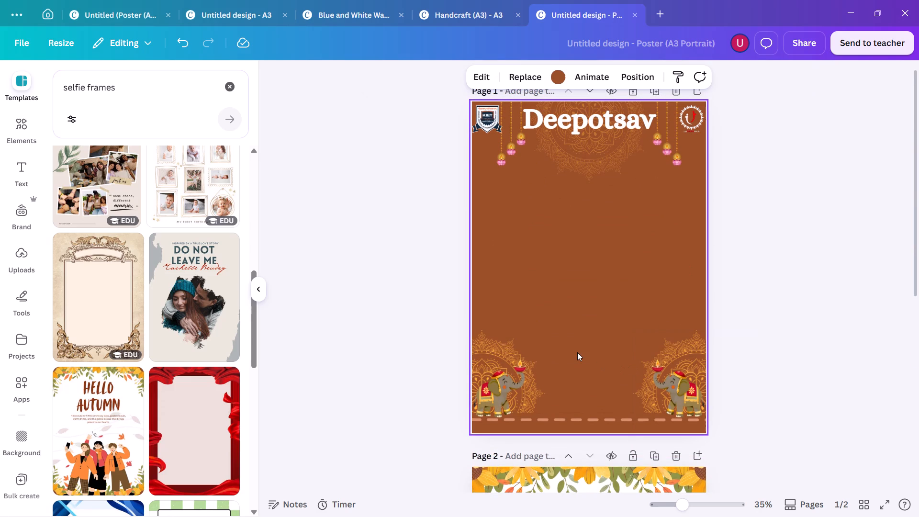
key(ctrl+v)
click(918, 282)
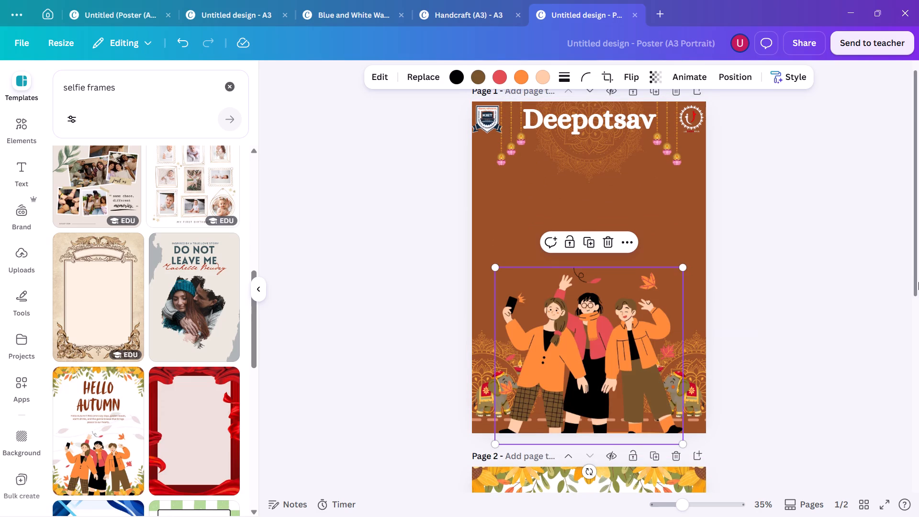
Move the three-friends illustration up into the poster's empty middle, between the hanging lamps and the elephants.
drag(595, 353, 584, 302)
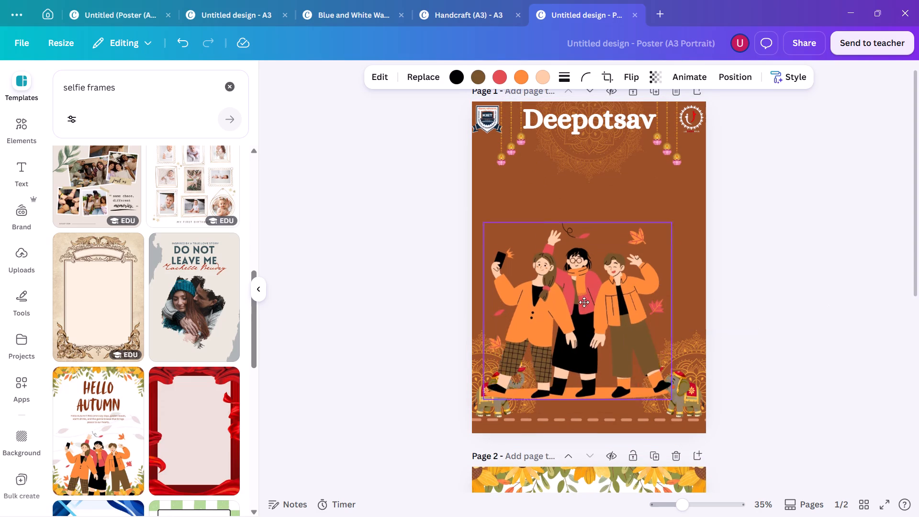
drag(584, 302, 595, 261)
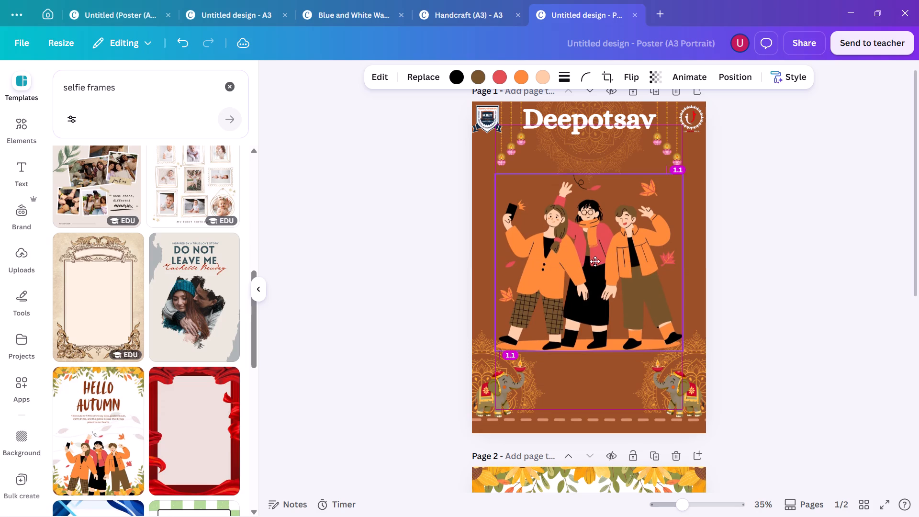
drag(595, 261, 598, 300)
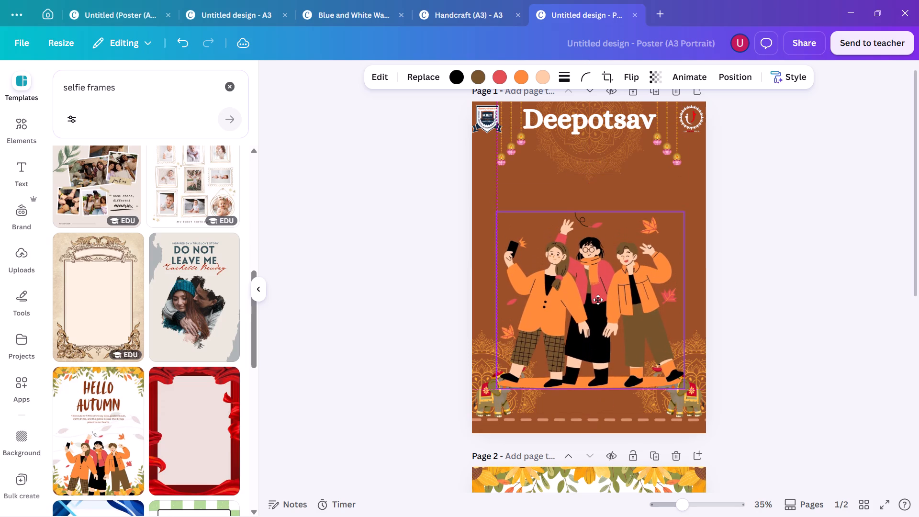
drag(598, 300, 594, 267)
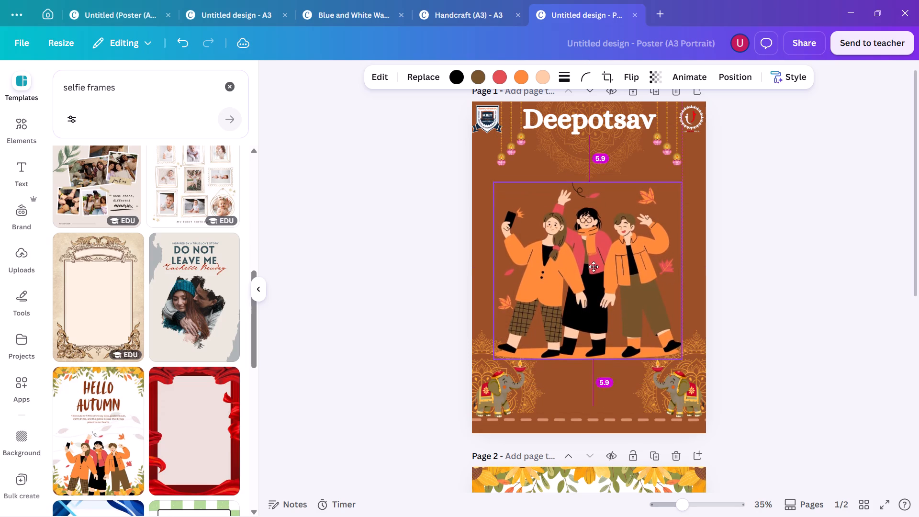
drag(594, 267, 592, 268)
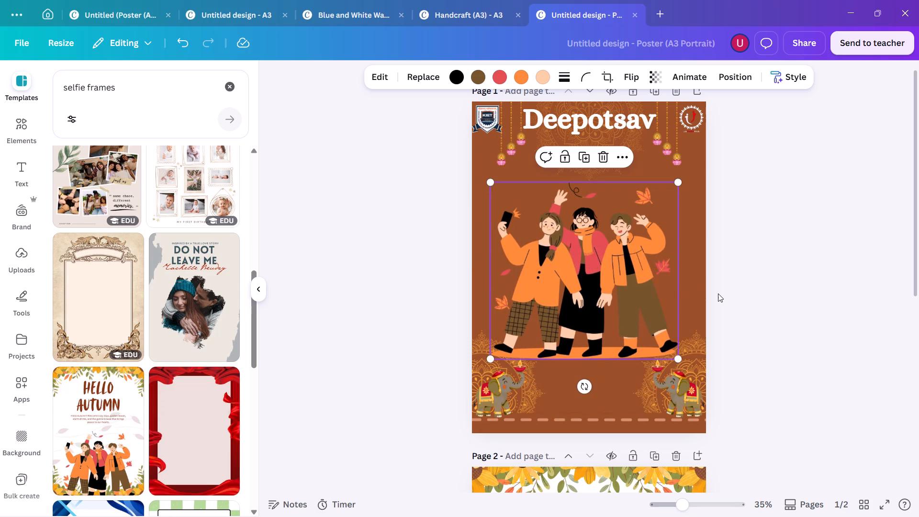
click(718, 293)
click(602, 352)
click(846, 240)
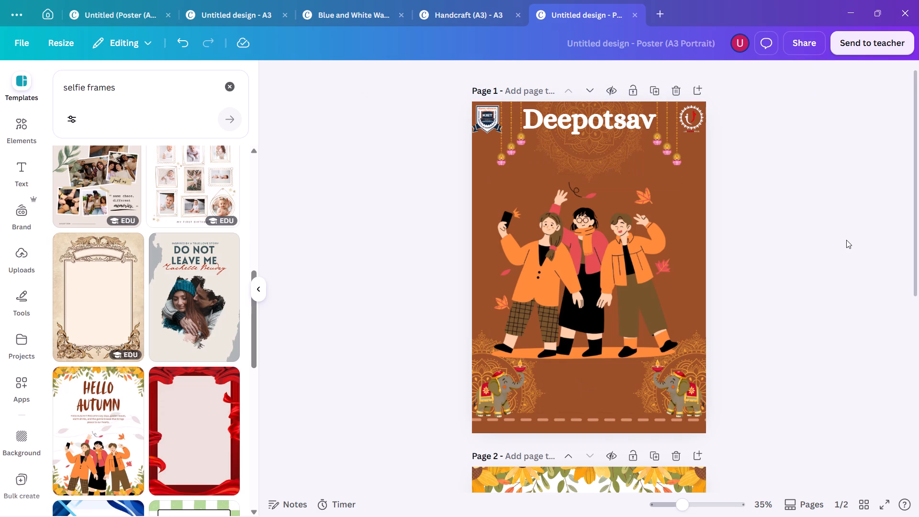
Browse more of the "selfie frames" template results for other usable elements or layouts.
scroll(179, 370, down, 3)
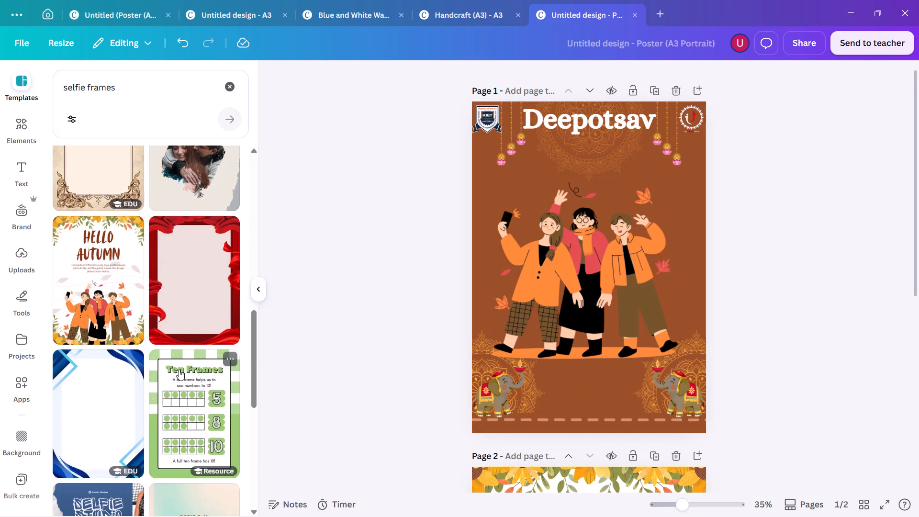
scroll(179, 370, down, 4)
scroll(179, 370, up, 1)
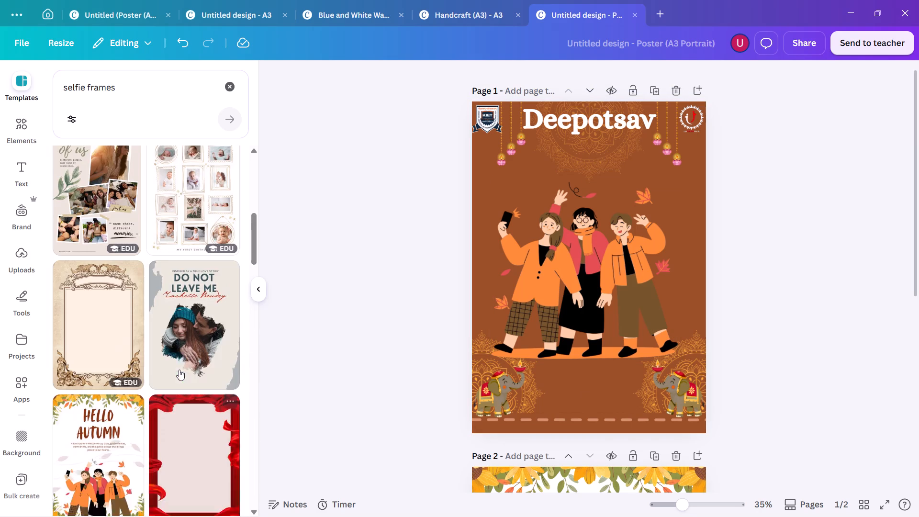
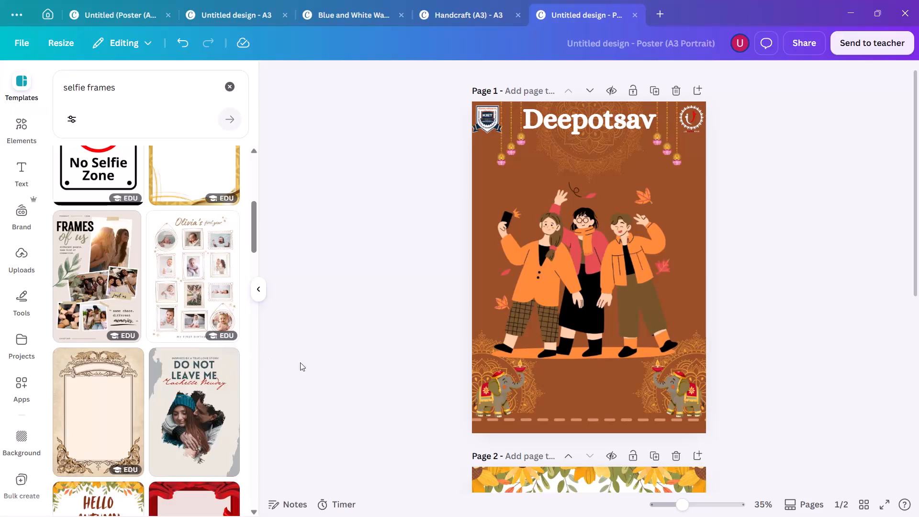
Delete the three-friends selfie illustration from the middle of the Deepotsav poster page.
click(529, 338)
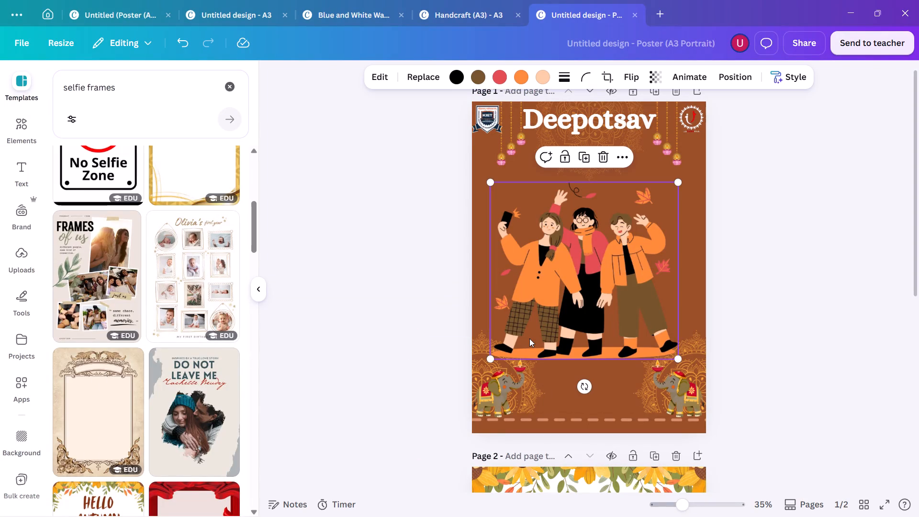
key(Down)
key(Down)
key(Down)
key(Down)
key(Down)
key(Down)
key(Down)
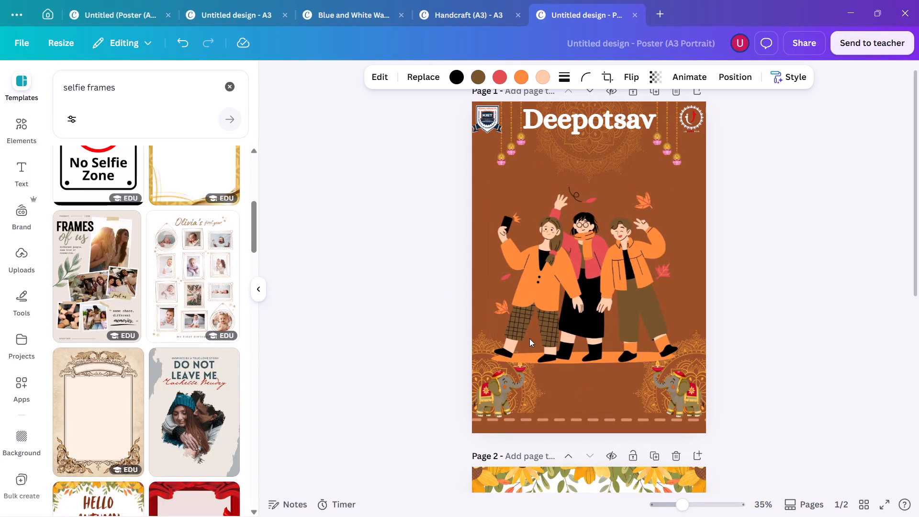
key(BackSpace)
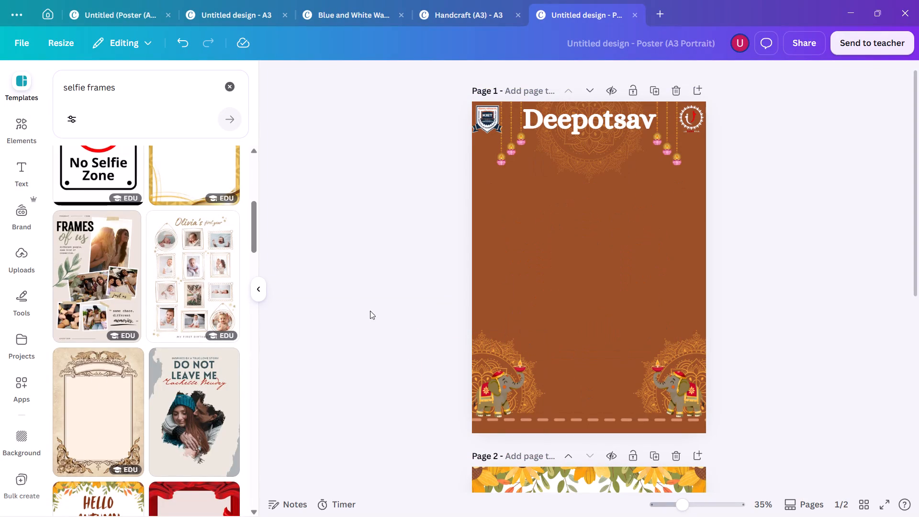
Add the "Do Not Leave Me" template with the brush-edged couple photo as a new page.
scroll(210, 406, down, 4)
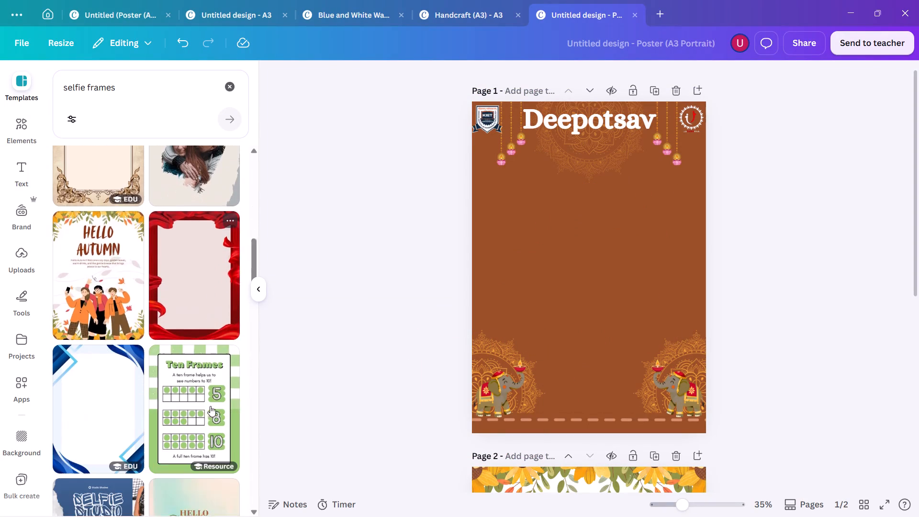
scroll(210, 406, down, 3)
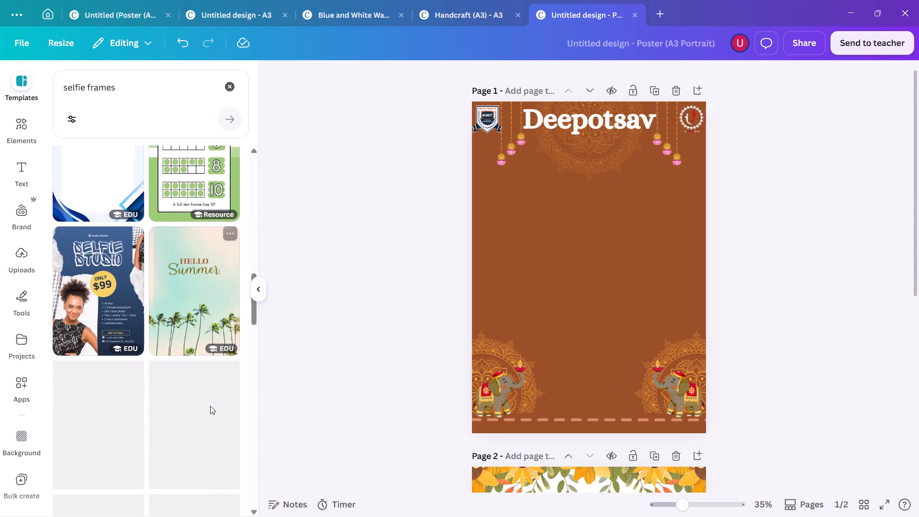
scroll(210, 406, up, 6)
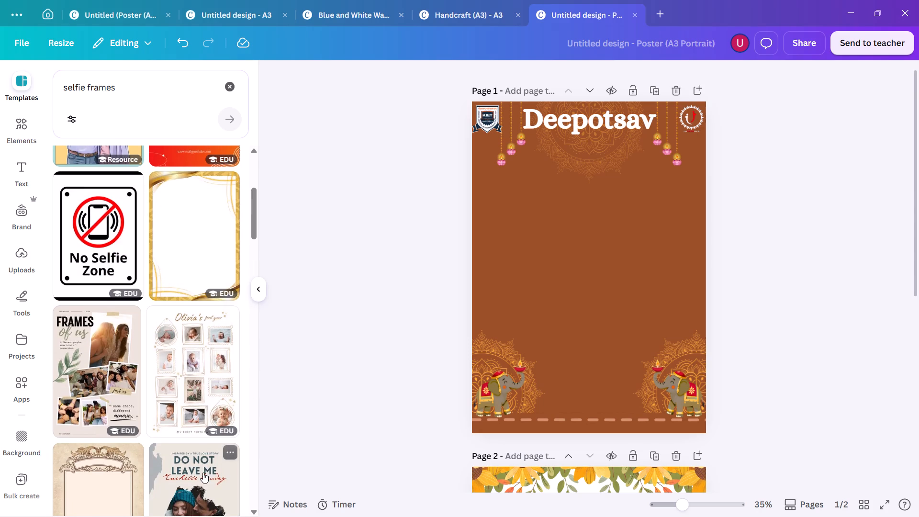
click(203, 472)
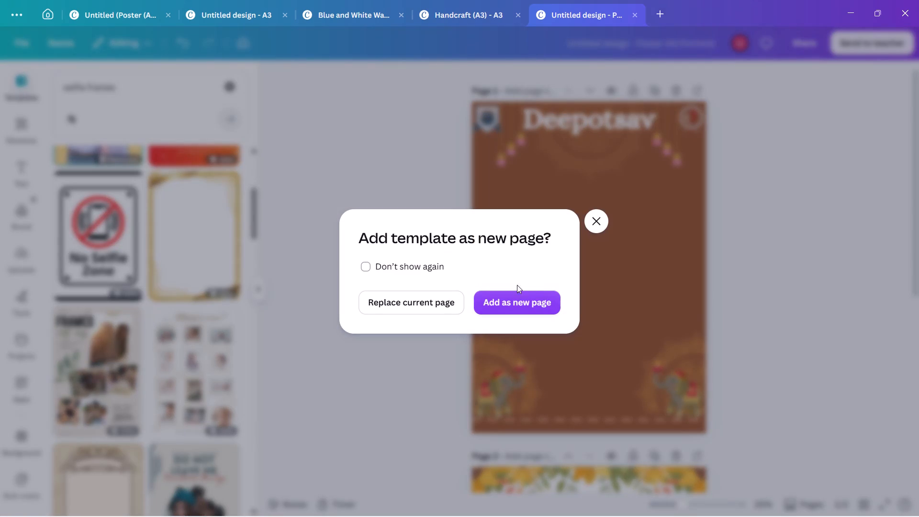
click(505, 299)
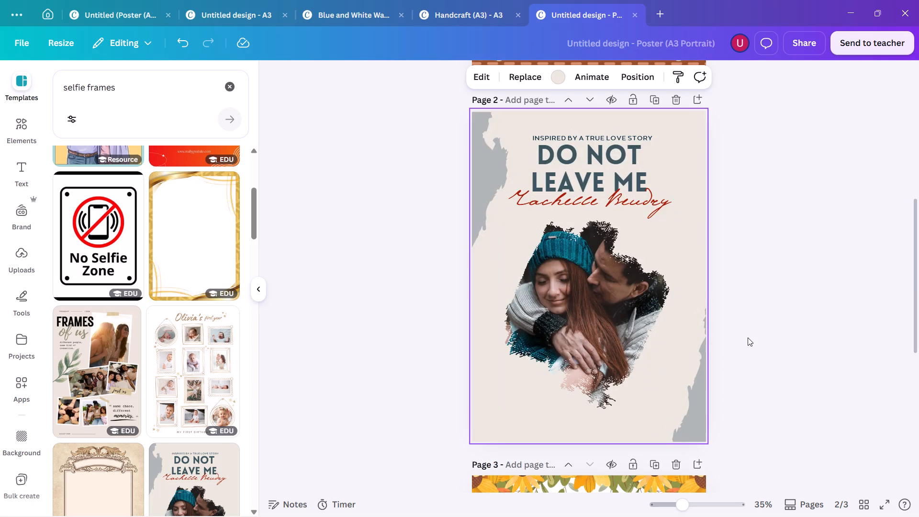
Copy the brush-edged couple photo from the "Do Not Leave Me" page onto the Deepotsav poster page.
click(580, 315)
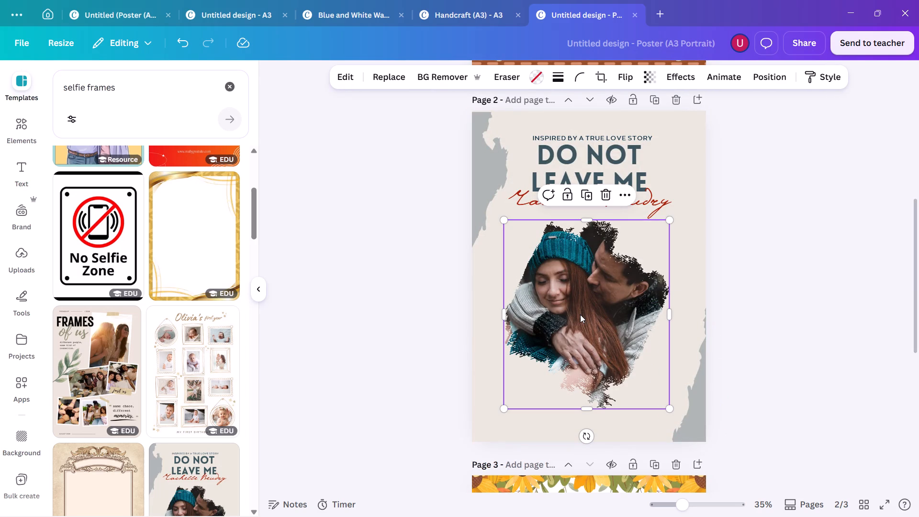
key(ctrl+c)
scroll(580, 315, up, 5)
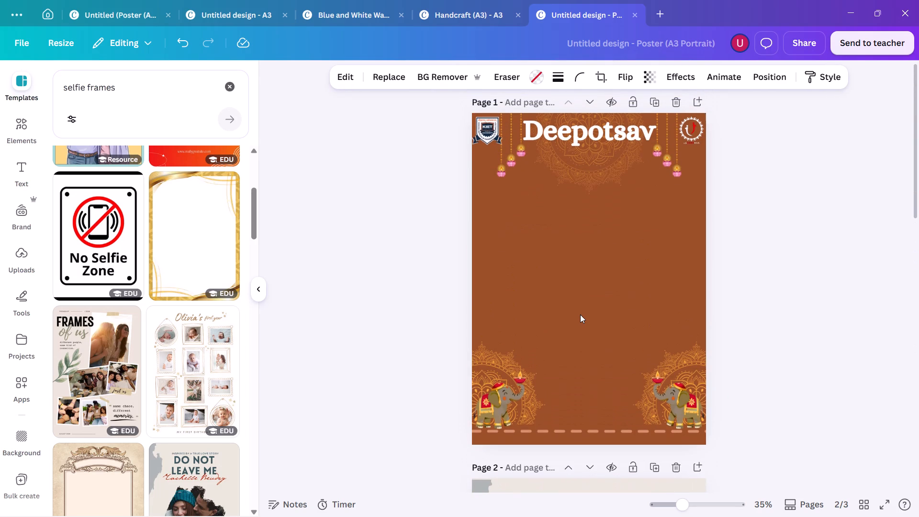
key(ctrl+v)
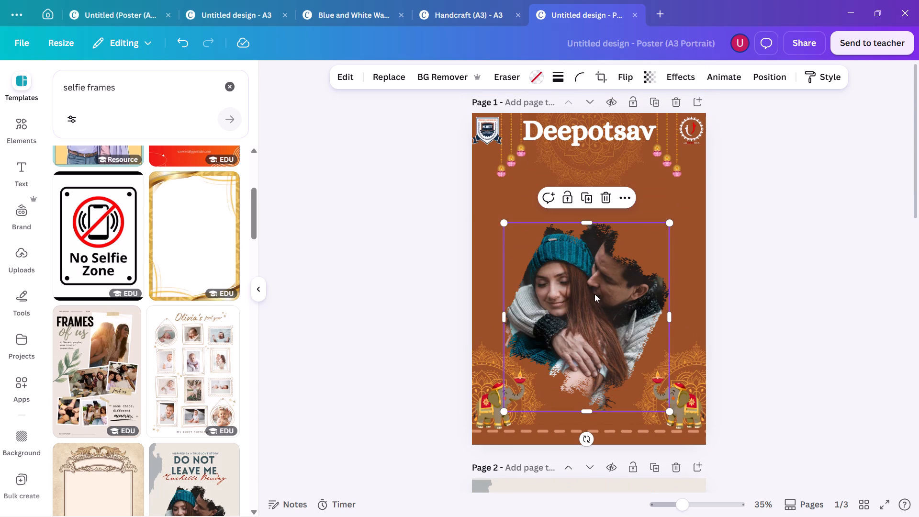
Move the brush-edged photo up on the poster so it clears the elephants at the bottom.
key(Up)
key(Up)
key(Up)
key(Up)
key(Up)
key(Up)
key(Up)
key(Up)
key(Up)
key(Up)
key(Up)
key(Up)
key(Up)
key(Up)
key(Up)
key(Up)
key(Up)
key(Up)
key(Up)
key(Up)
key(Up)
key(Up)
key(Up)
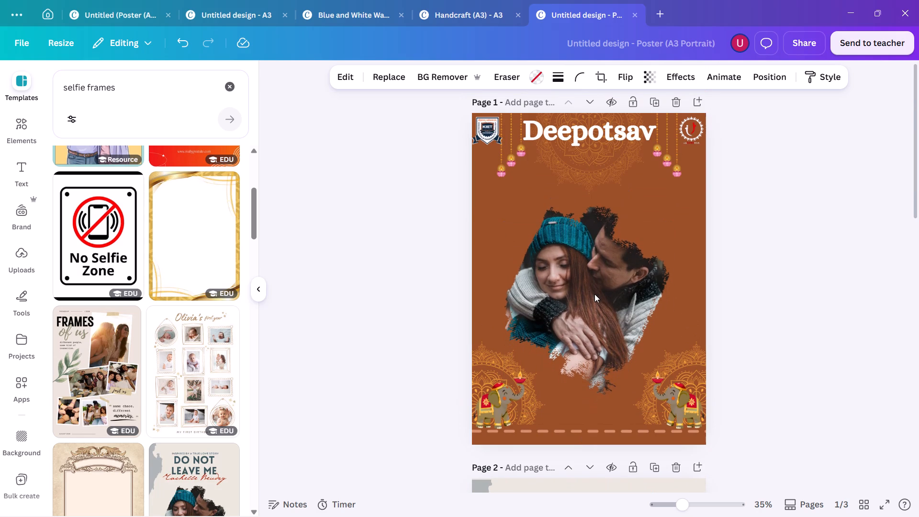
Remove the couple photo from the brush-edged frame on the poster, keeping the empty frame.
click(589, 260)
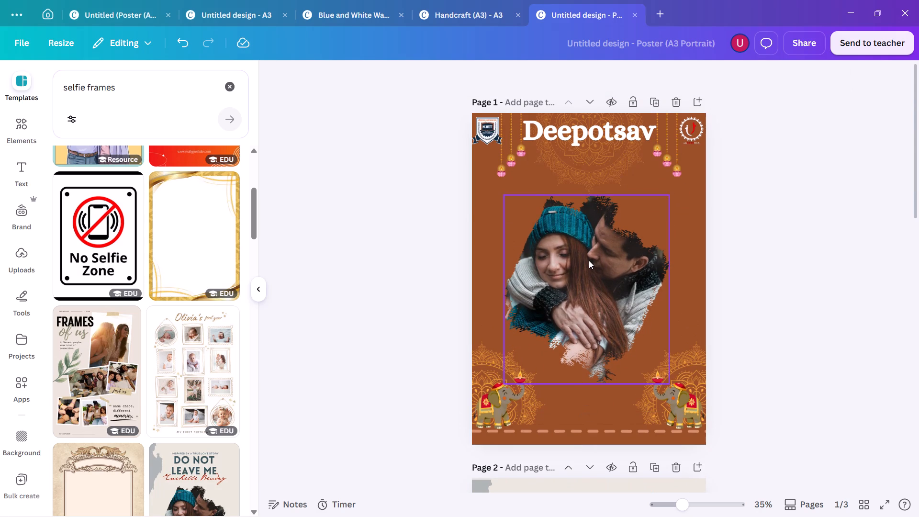
click(589, 295)
click(620, 168)
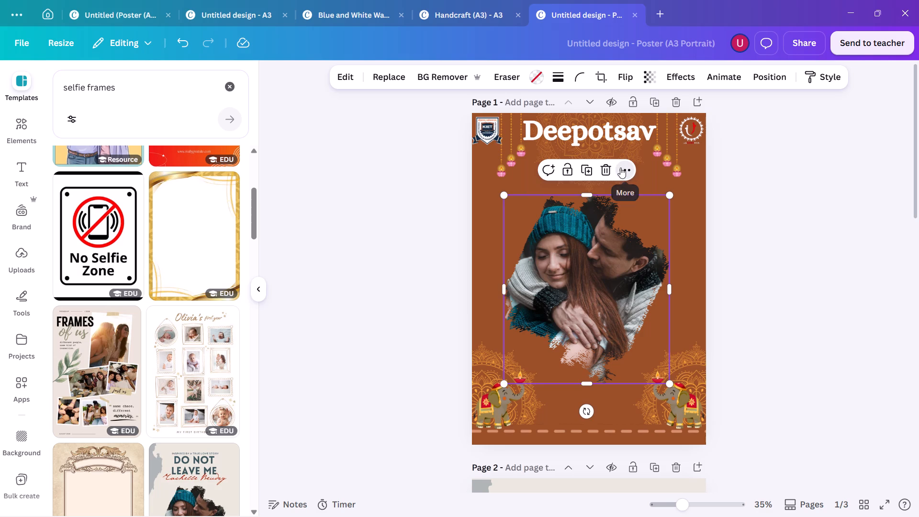
click(585, 248)
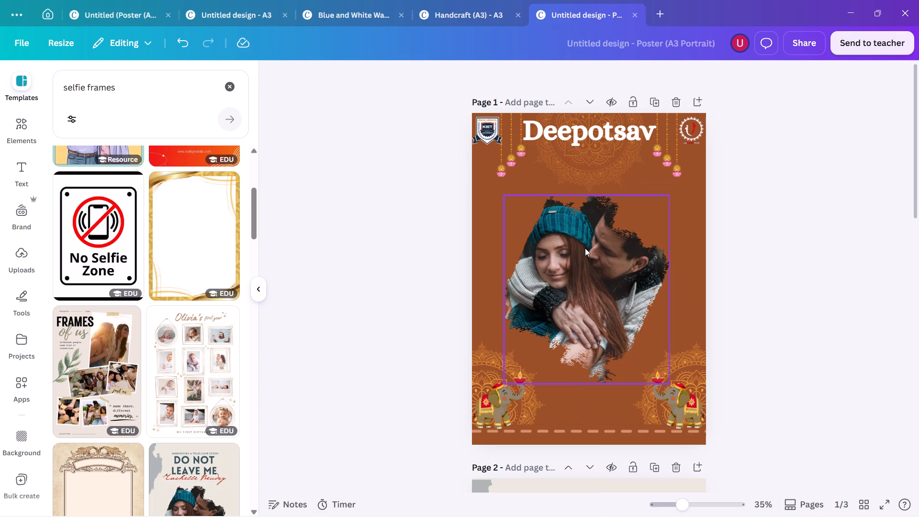
click(583, 261)
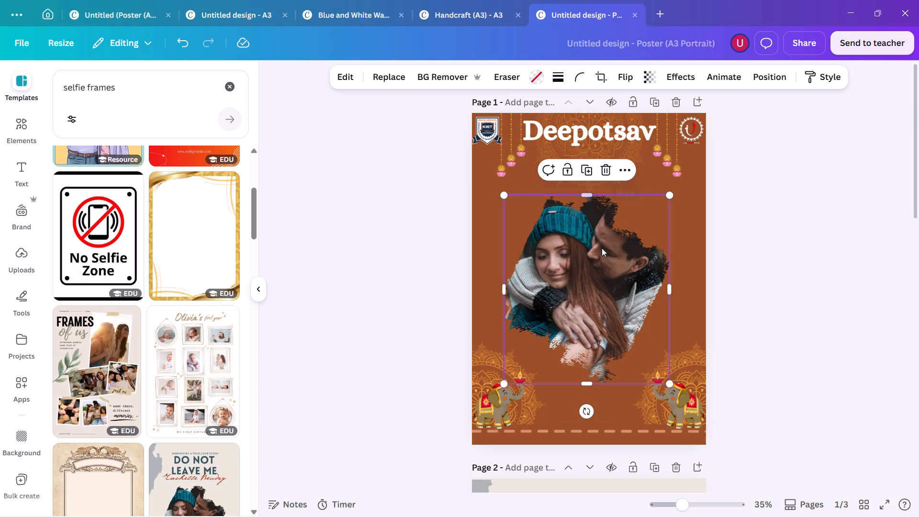
key(BackSpace)
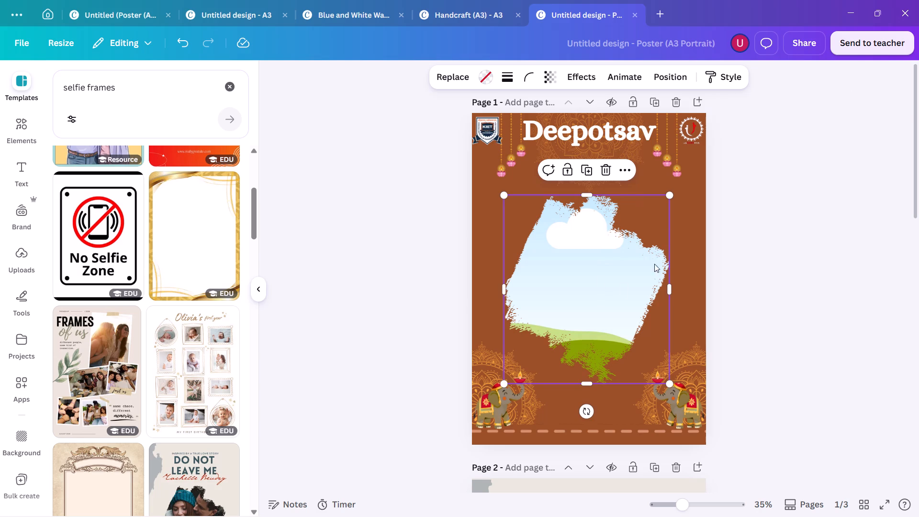
Centre the empty brush-edged frame horizontally on the poster and raise it slightly, just above the elephants' lamps.
drag(623, 245, 624, 231)
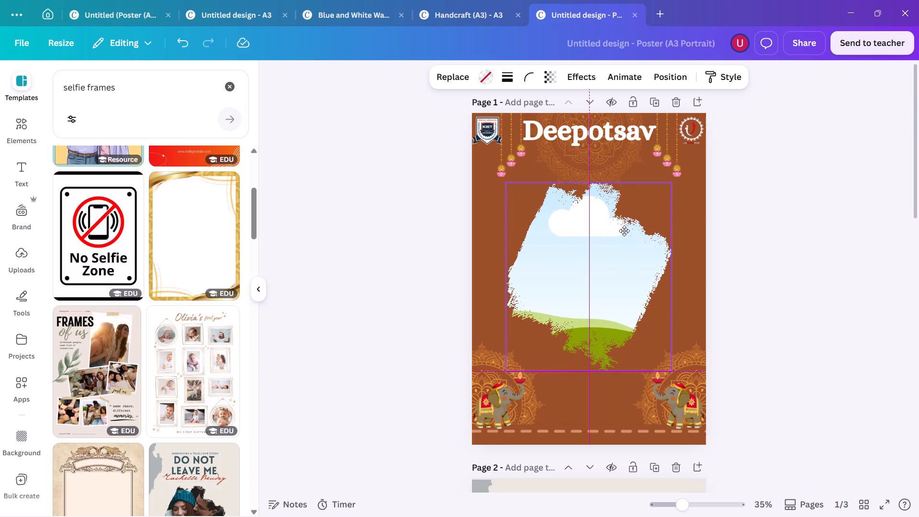
drag(624, 231, 625, 232)
click(731, 277)
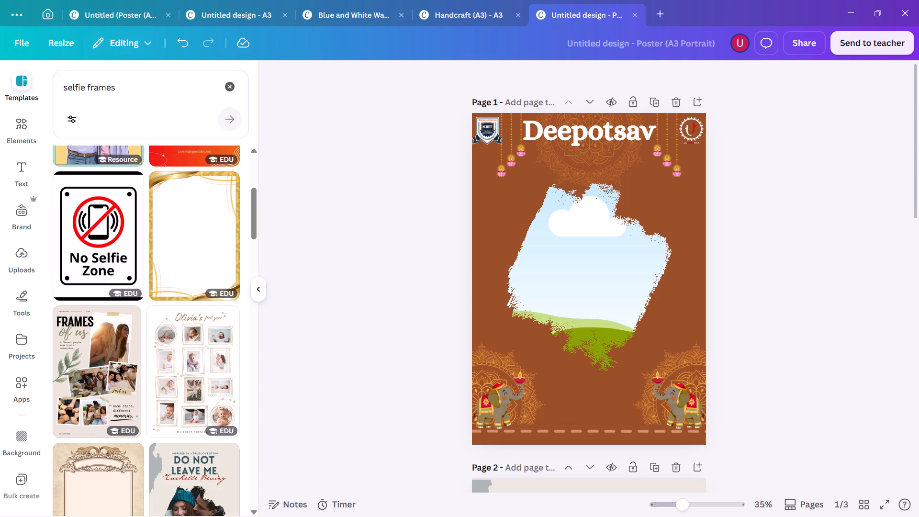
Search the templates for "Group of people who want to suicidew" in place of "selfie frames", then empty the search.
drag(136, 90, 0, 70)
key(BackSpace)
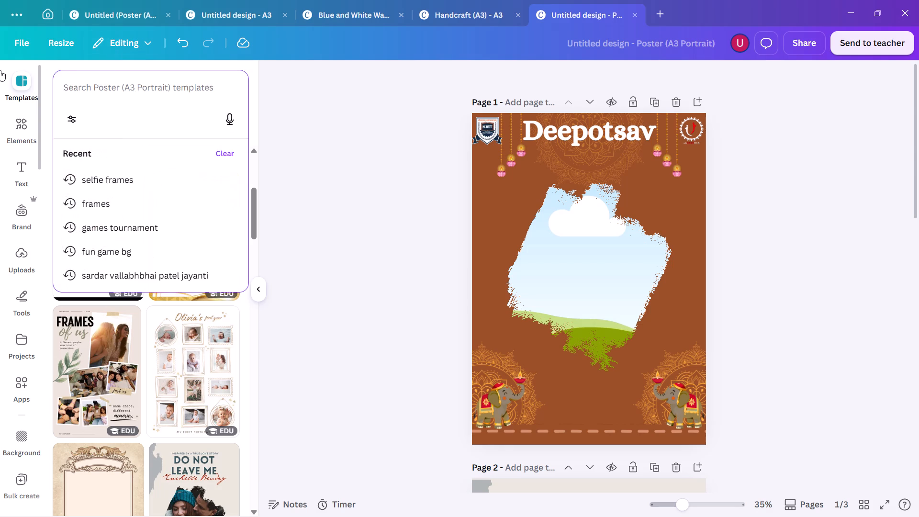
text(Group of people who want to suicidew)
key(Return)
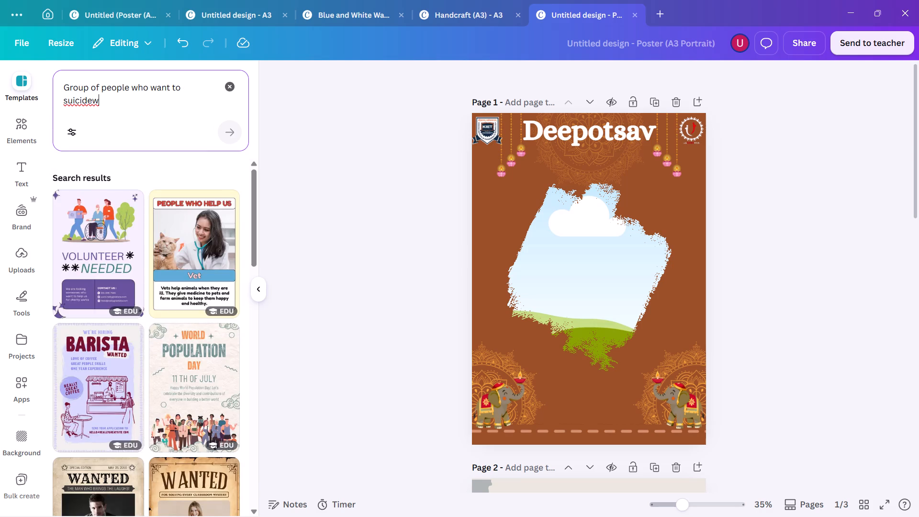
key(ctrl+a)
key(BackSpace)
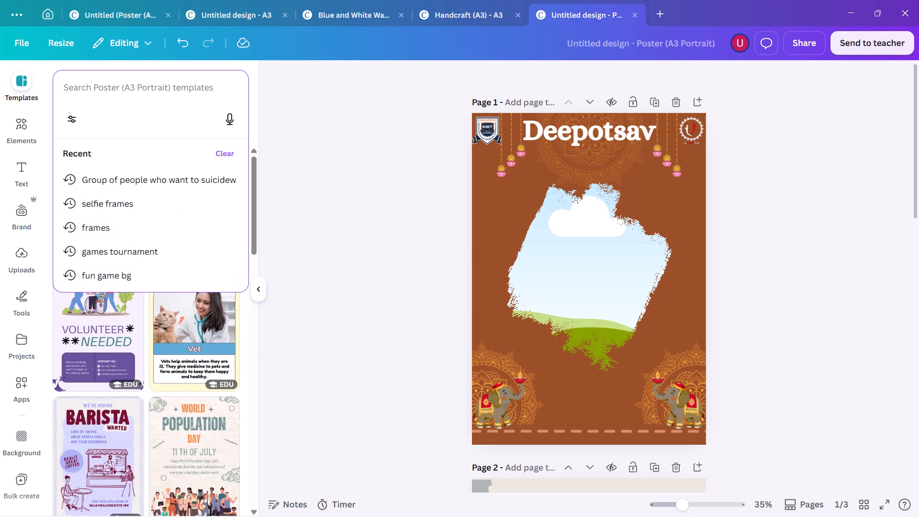
Clear the list of recent template searches.
click(132, 96)
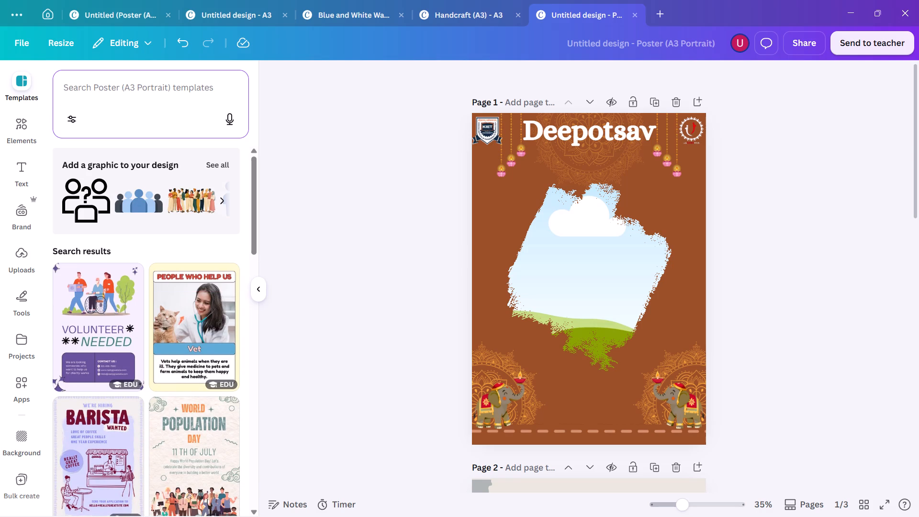
text(SE)
click(127, 101)
text(Sdd)
click(136, 89)
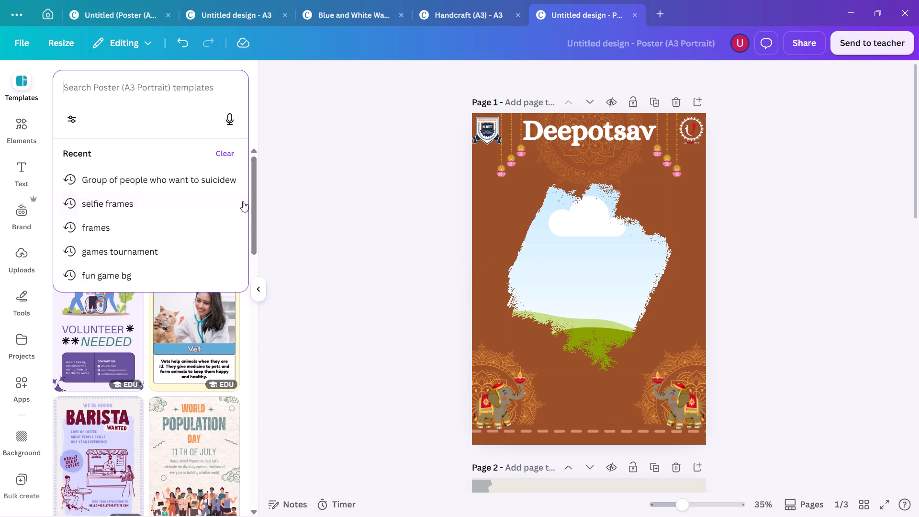
click(226, 149)
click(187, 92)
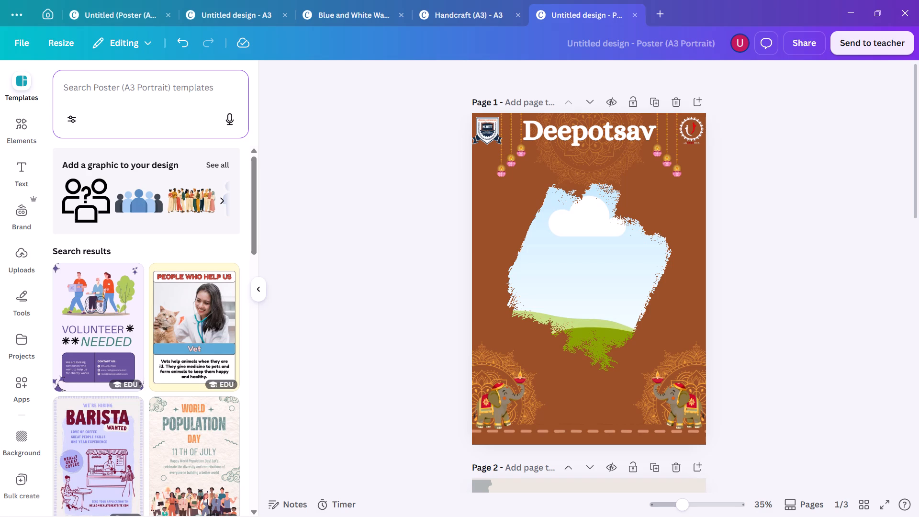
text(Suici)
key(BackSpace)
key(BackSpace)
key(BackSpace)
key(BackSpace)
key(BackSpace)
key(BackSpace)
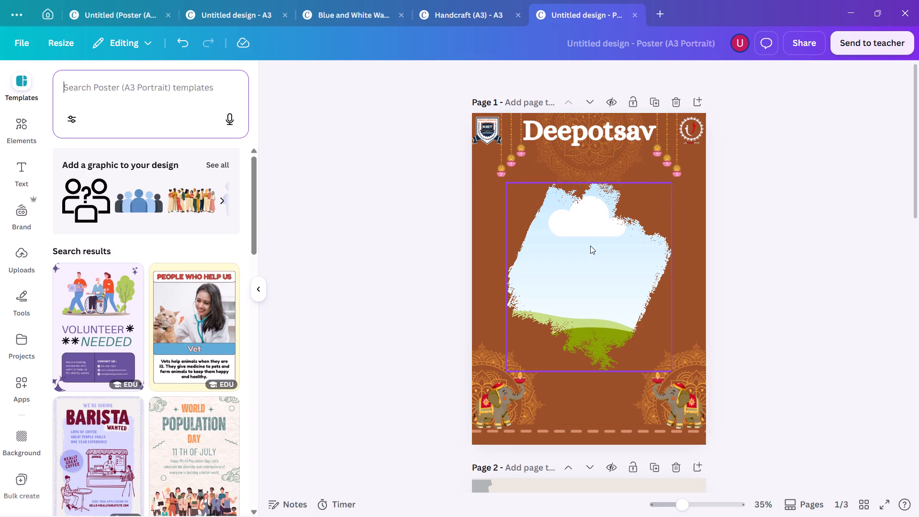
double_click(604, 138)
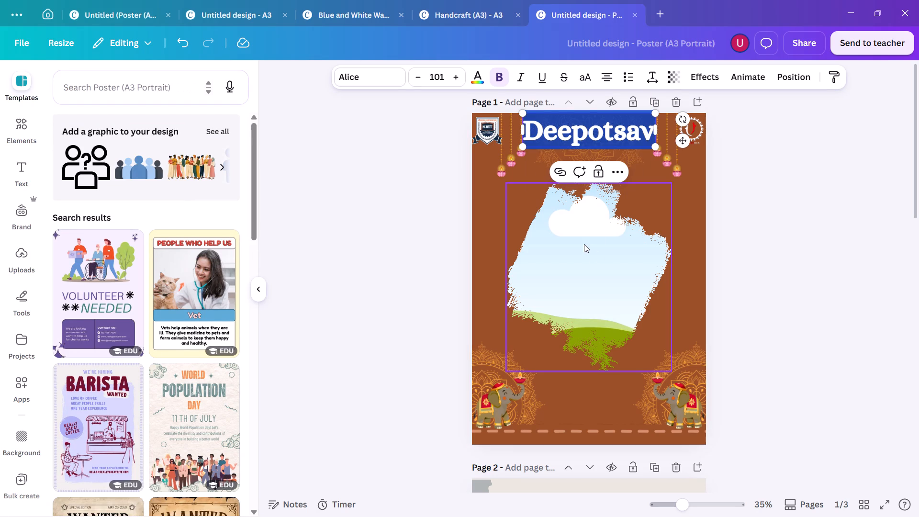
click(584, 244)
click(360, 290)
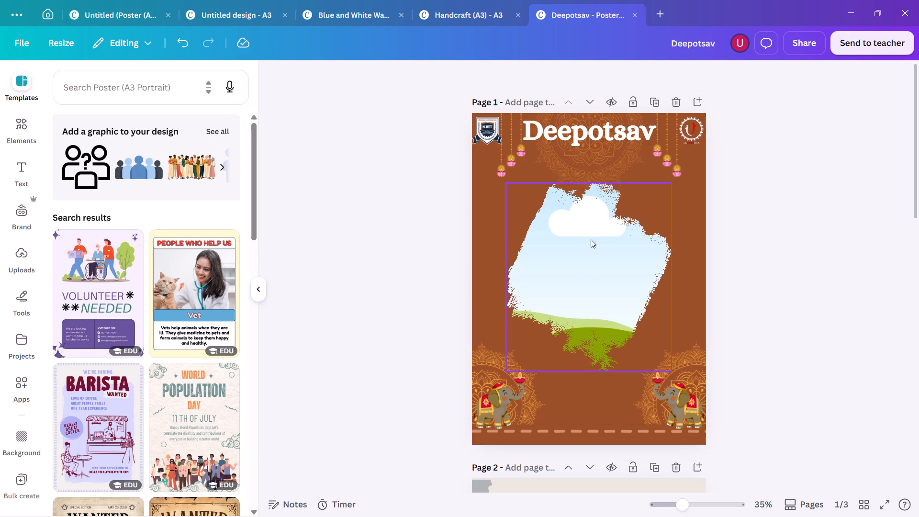
Search the A3 portrait poster templates for "Selfie" and browse the designs for a selfie-themed illustration.
click(150, 83)
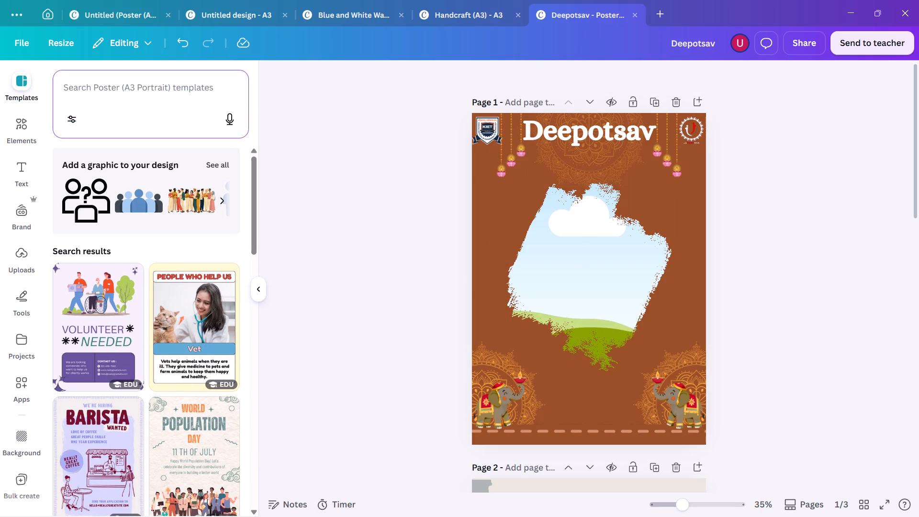
text(Selfie)
key(space)
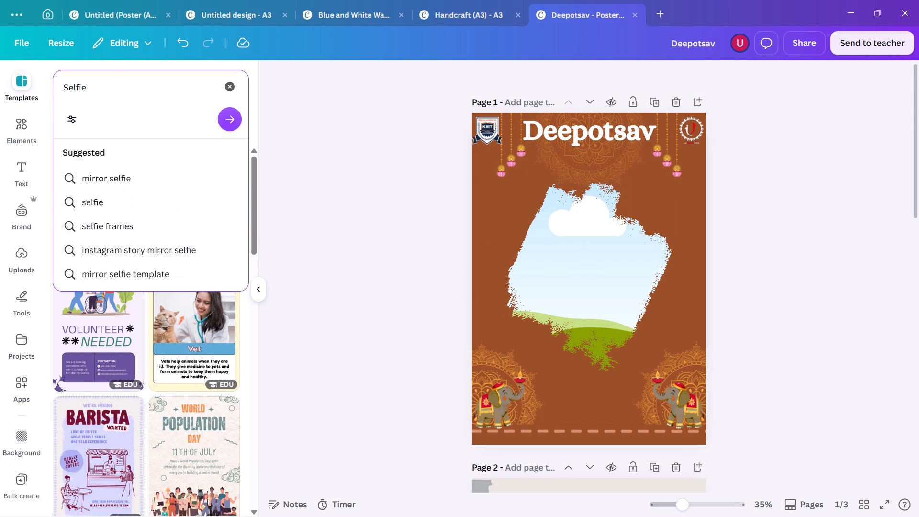
key(g)
key(BackSpace)
key(BackSpace)
key(Return)
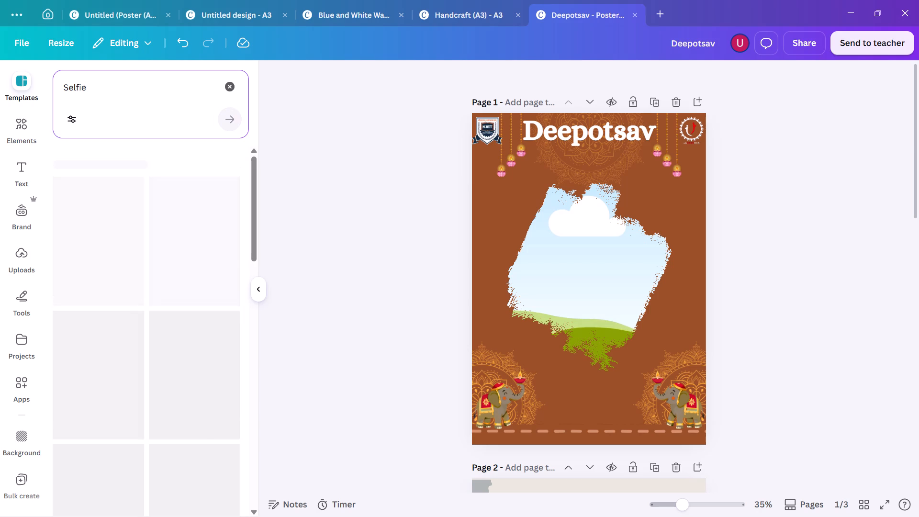
scroll(145, 208, down, 7)
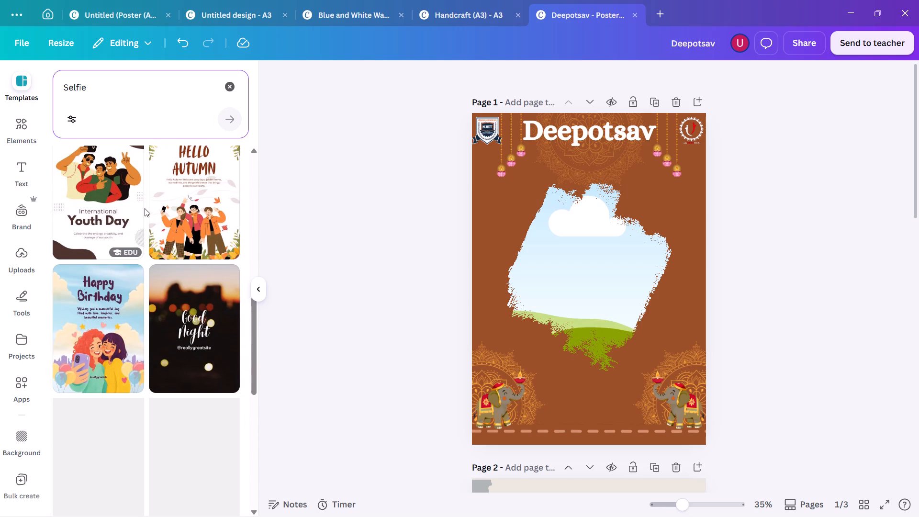
scroll(145, 208, down, 1)
scroll(145, 208, up, 1)
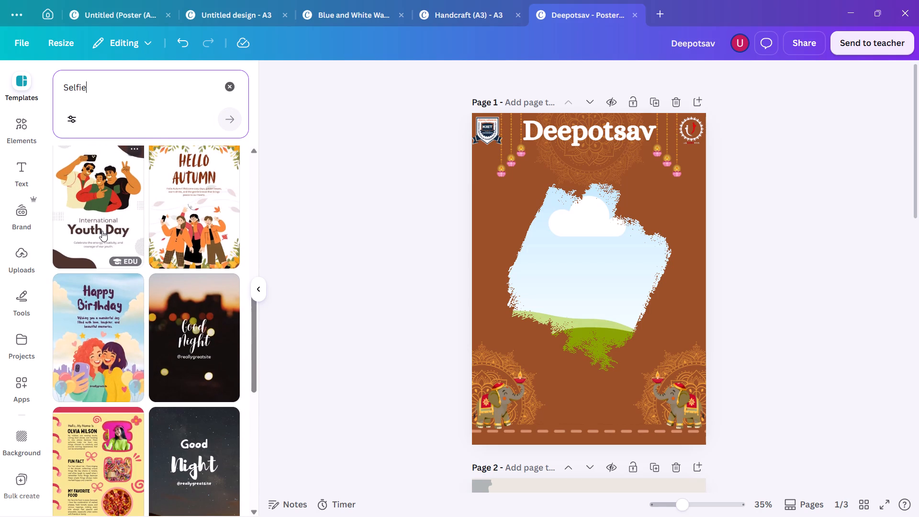
scroll(162, 311, down, 2)
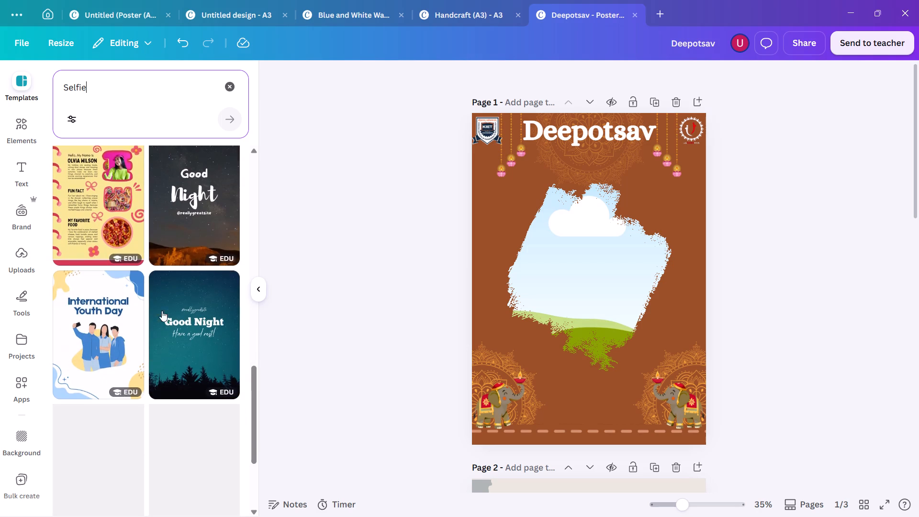
scroll(162, 311, down, 1)
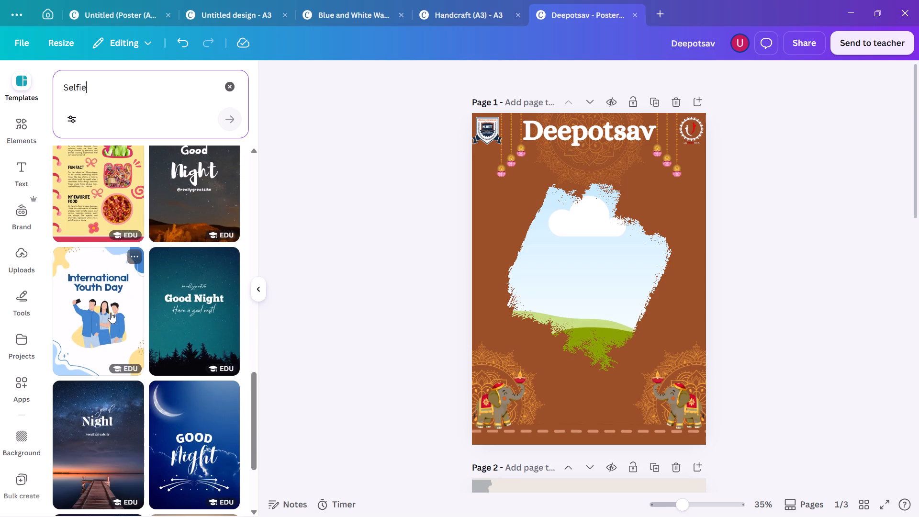
scroll(111, 313, down, 6)
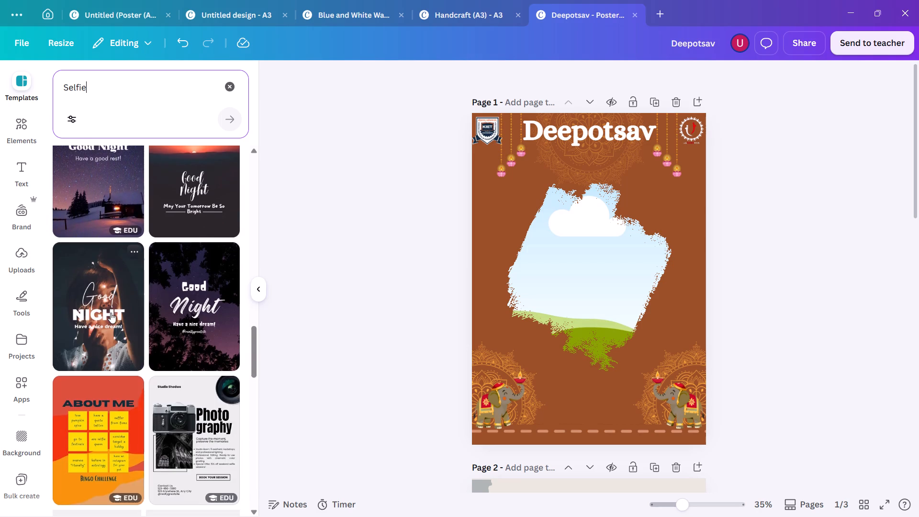
scroll(111, 313, down, 2)
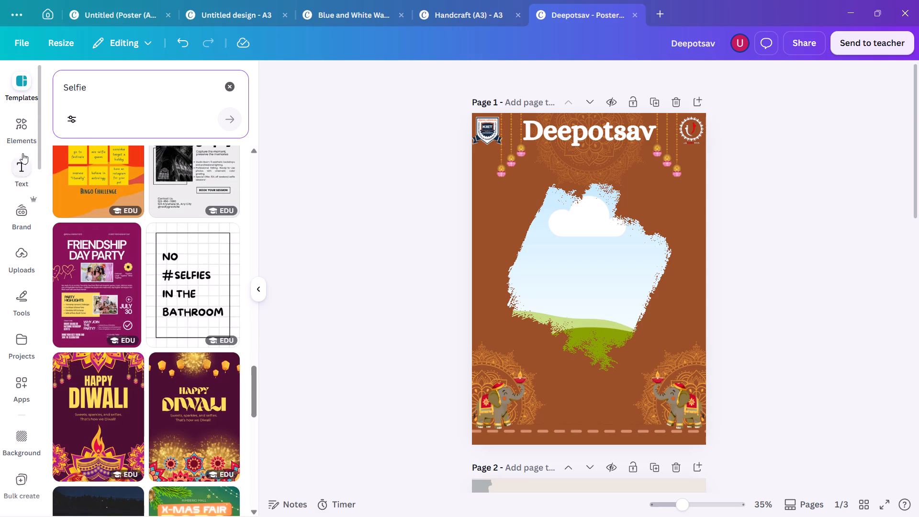
Search the elements library for "selfie".
click(22, 134)
click(107, 87)
text(Seleffie)
key(ctrl+BackSpace)
text(selfie)
key(Return)
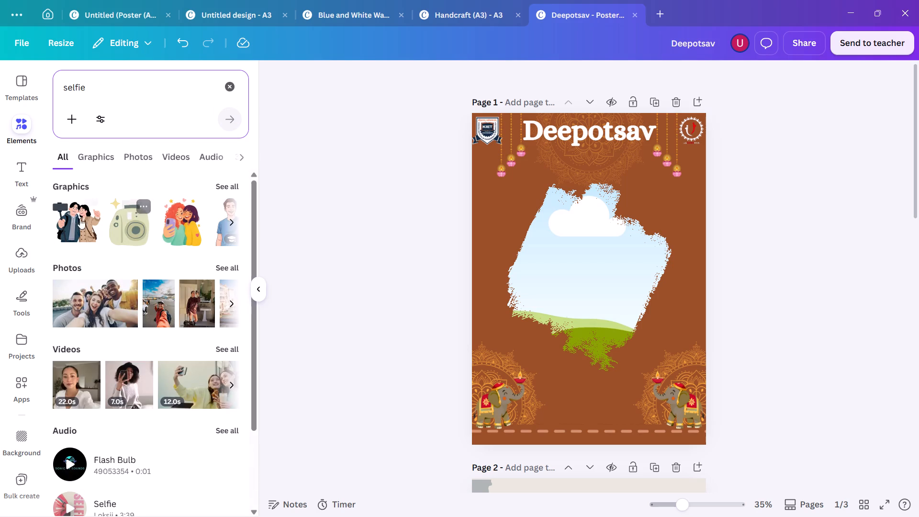
scroll(165, 229, left, 1)
scroll(165, 229, right, 2)
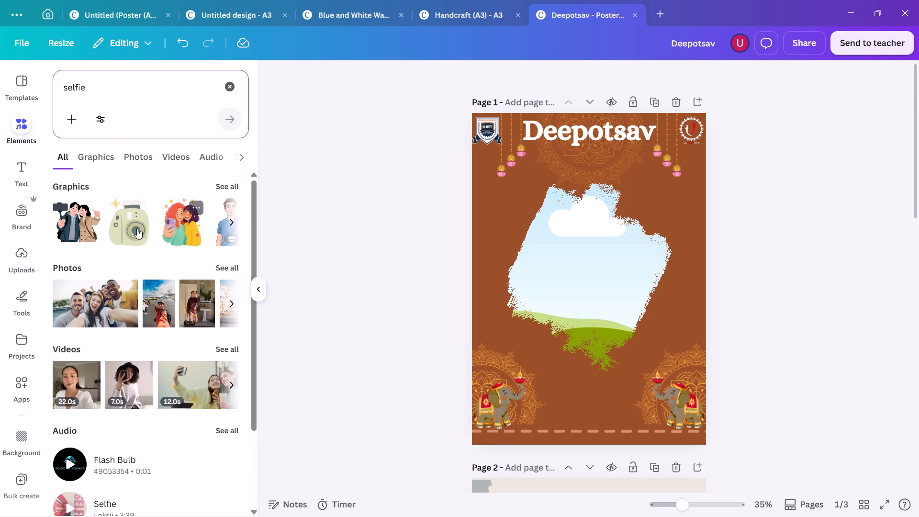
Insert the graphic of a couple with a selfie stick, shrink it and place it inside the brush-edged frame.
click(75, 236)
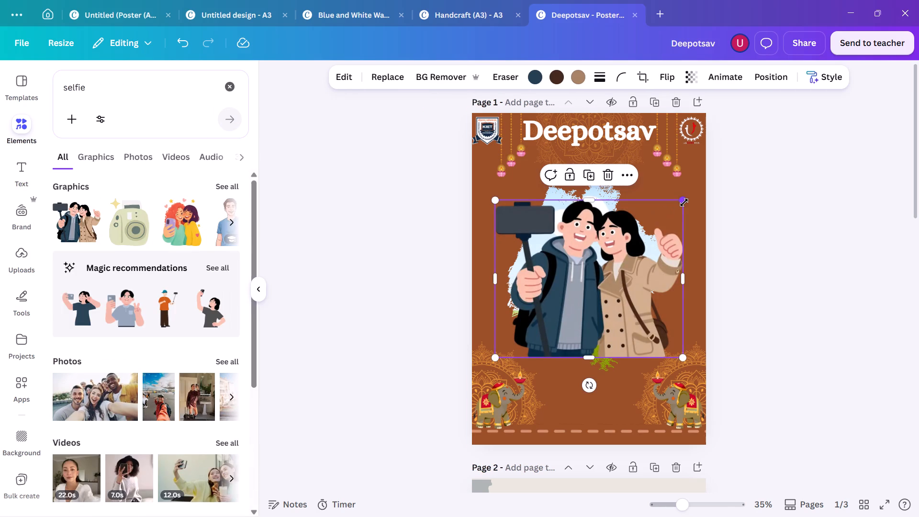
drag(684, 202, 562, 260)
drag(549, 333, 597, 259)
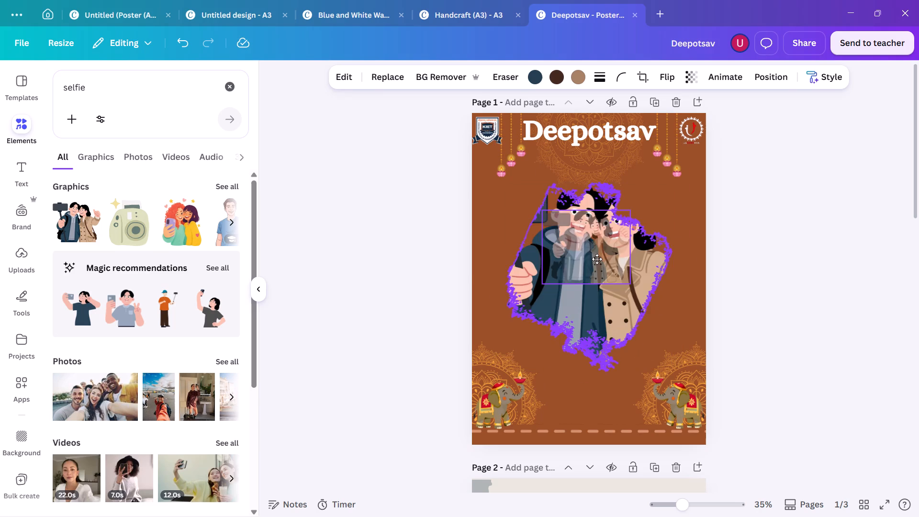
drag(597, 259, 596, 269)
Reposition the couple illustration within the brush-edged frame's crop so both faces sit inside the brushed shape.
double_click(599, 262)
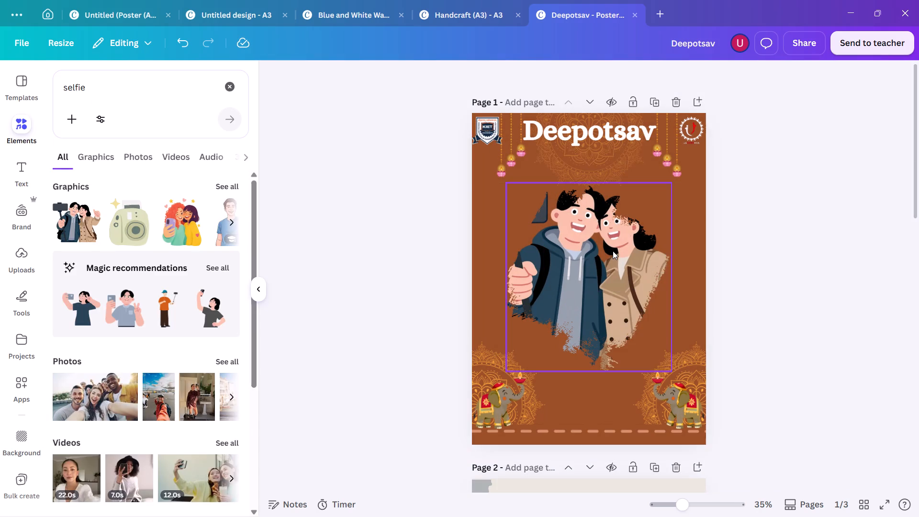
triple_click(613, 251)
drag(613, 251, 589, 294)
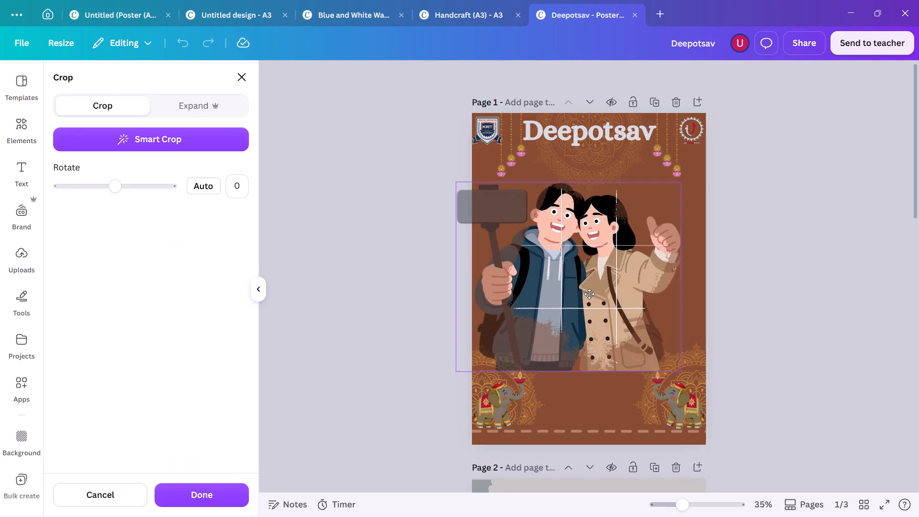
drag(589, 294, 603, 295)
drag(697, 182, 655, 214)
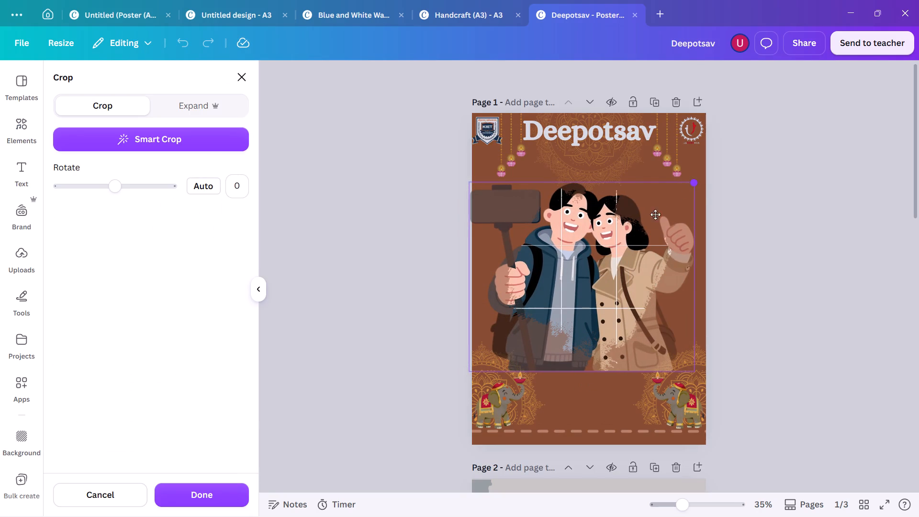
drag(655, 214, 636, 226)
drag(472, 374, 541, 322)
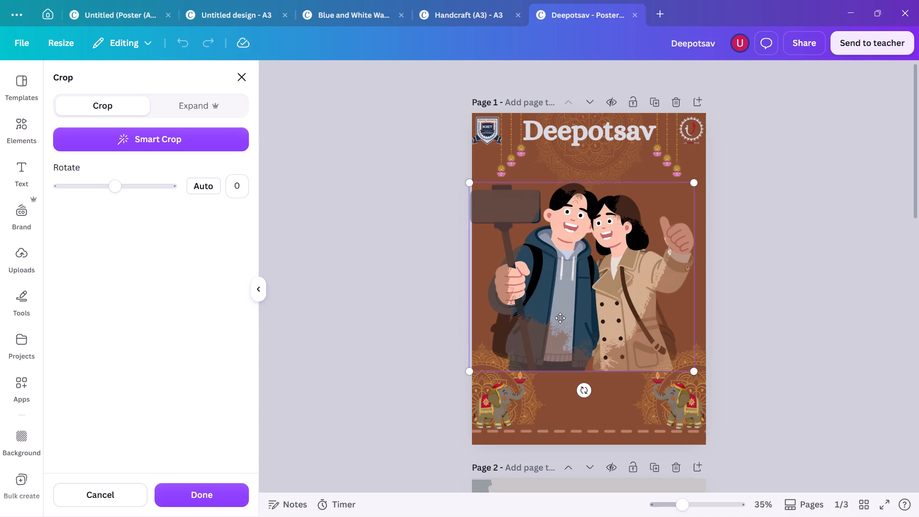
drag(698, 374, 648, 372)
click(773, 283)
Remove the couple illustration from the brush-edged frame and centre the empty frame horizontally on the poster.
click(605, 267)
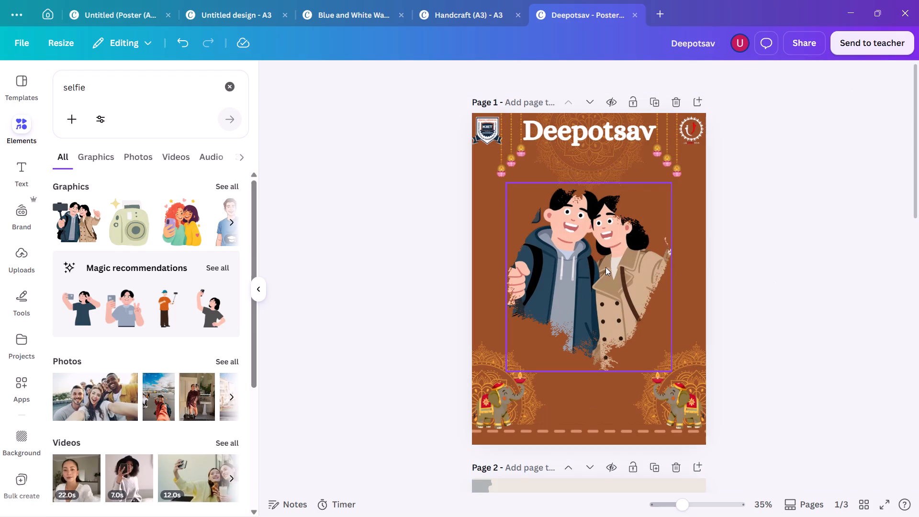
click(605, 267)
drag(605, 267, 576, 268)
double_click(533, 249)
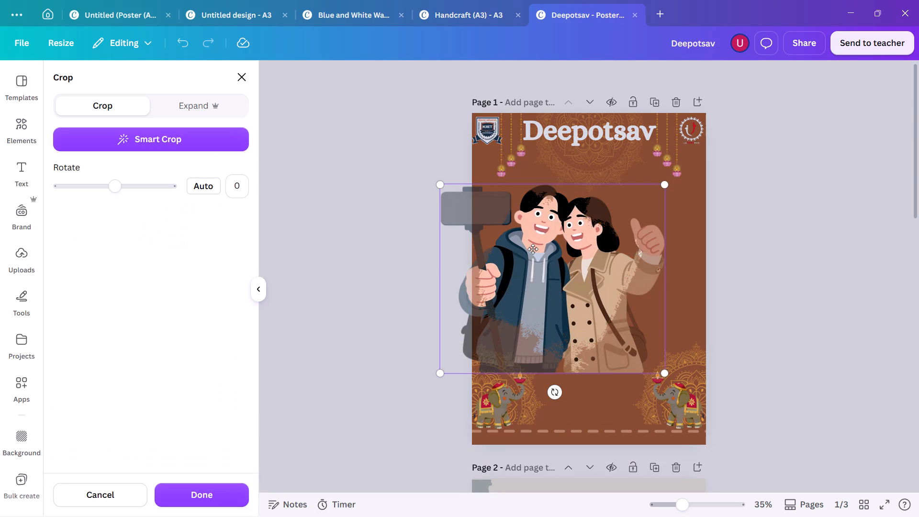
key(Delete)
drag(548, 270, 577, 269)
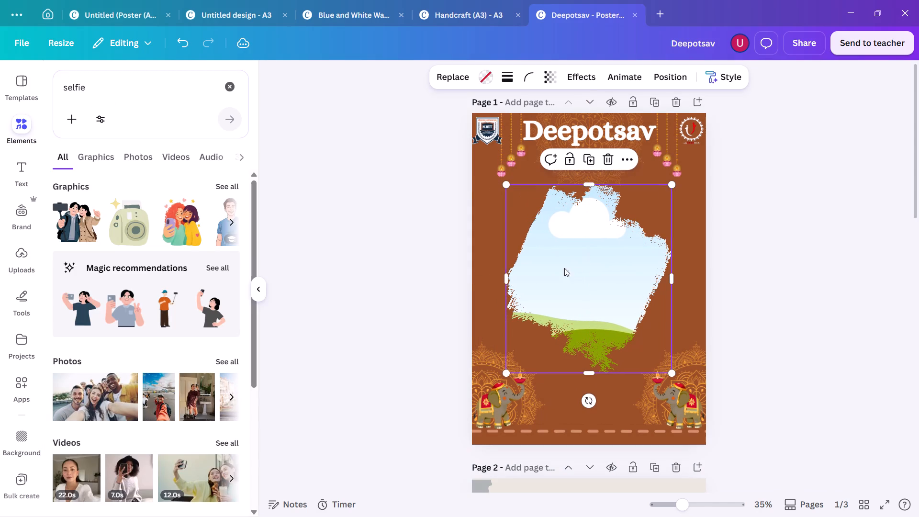
Browse the full set of selfie graphics for an illustration suited to the middle of the poster.
scroll(143, 200, left, 5)
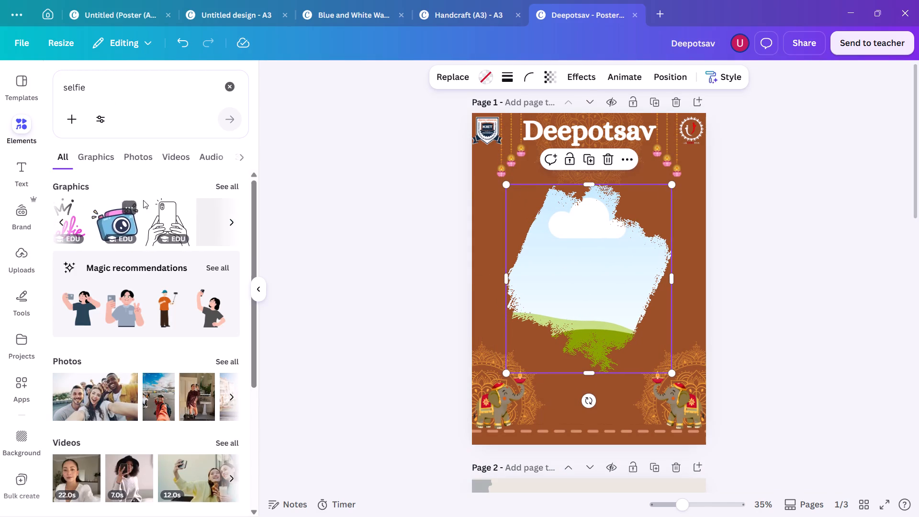
scroll(209, 221, left, 4)
click(229, 220)
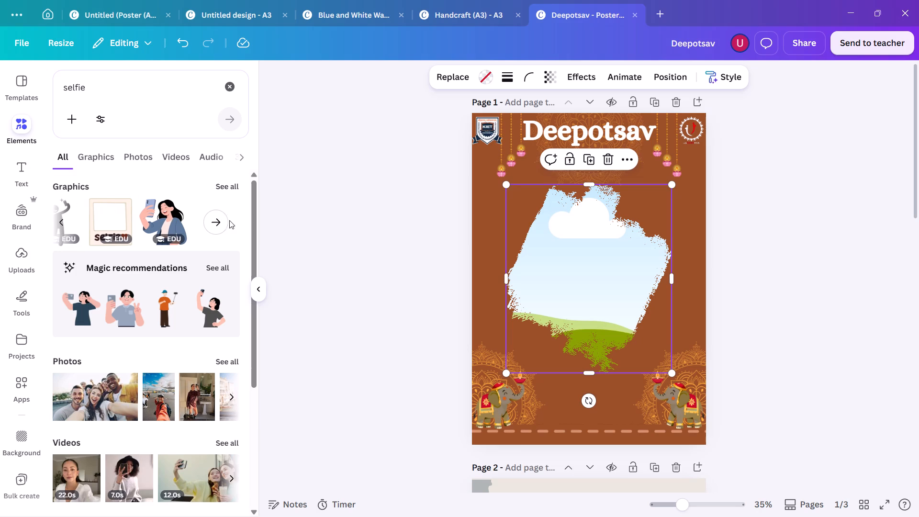
click(233, 187)
scroll(179, 304, down, 2)
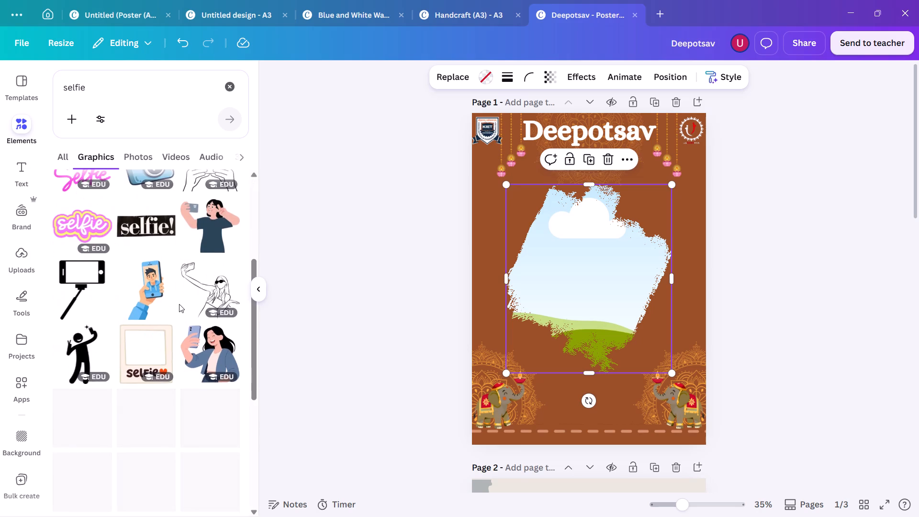
scroll(179, 304, down, 3)
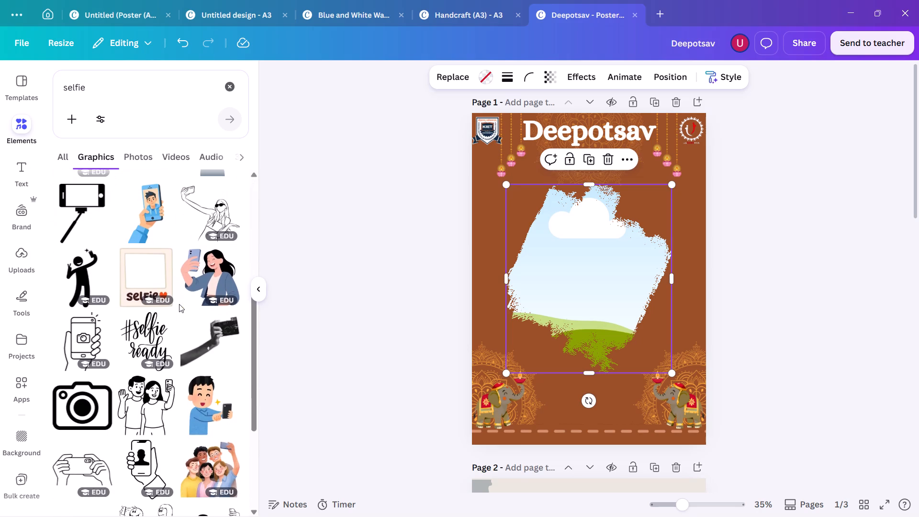
Delete the empty brush-edged frame from the poster.
click(564, 311)
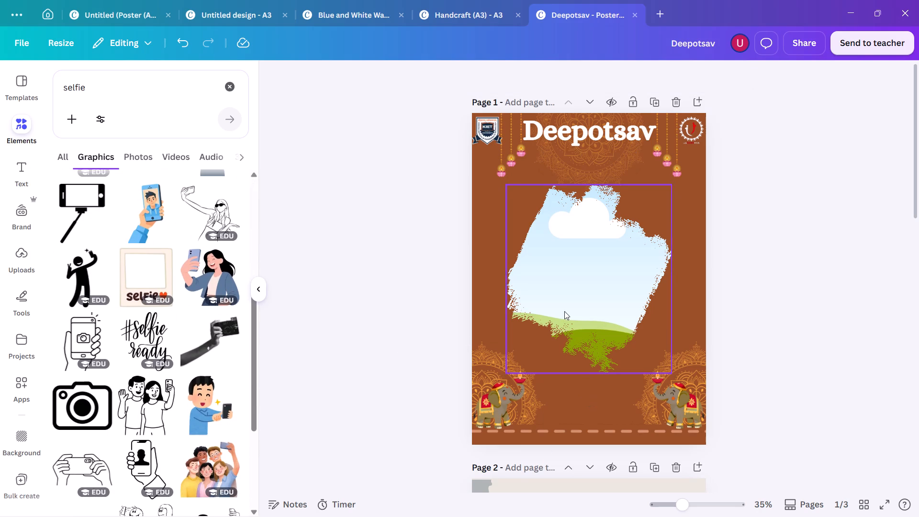
drag(576, 287, 577, 280)
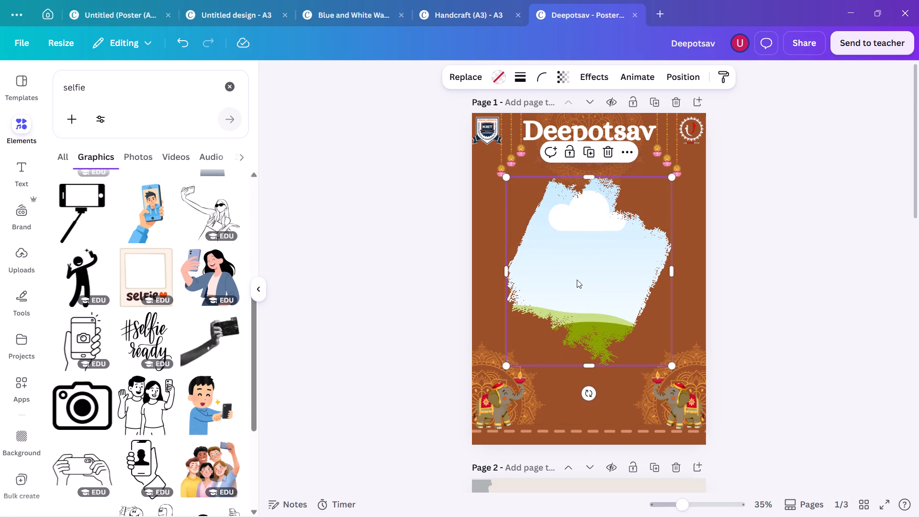
key(Delete)
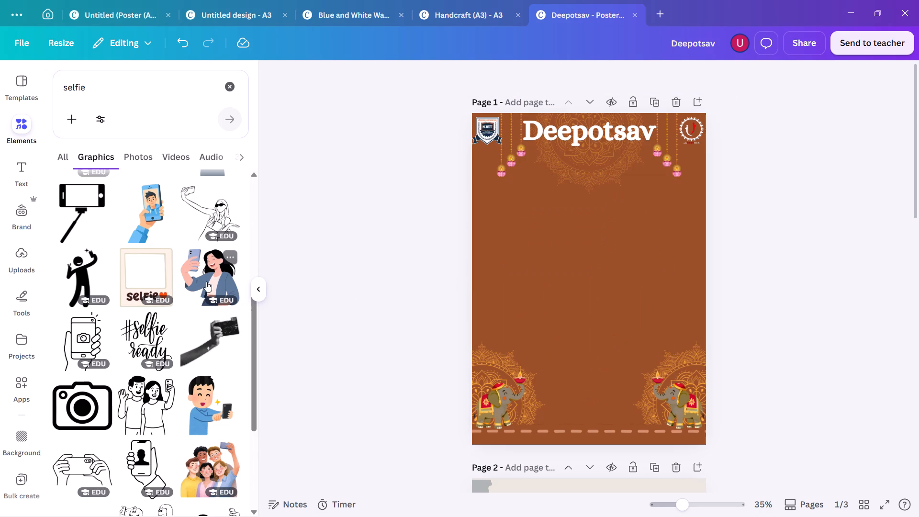
Insert the illustration of five friends taking a group selfie and place it between the Deepotsav title and the elephants.
scroll(167, 389, down, 1)
click(196, 425)
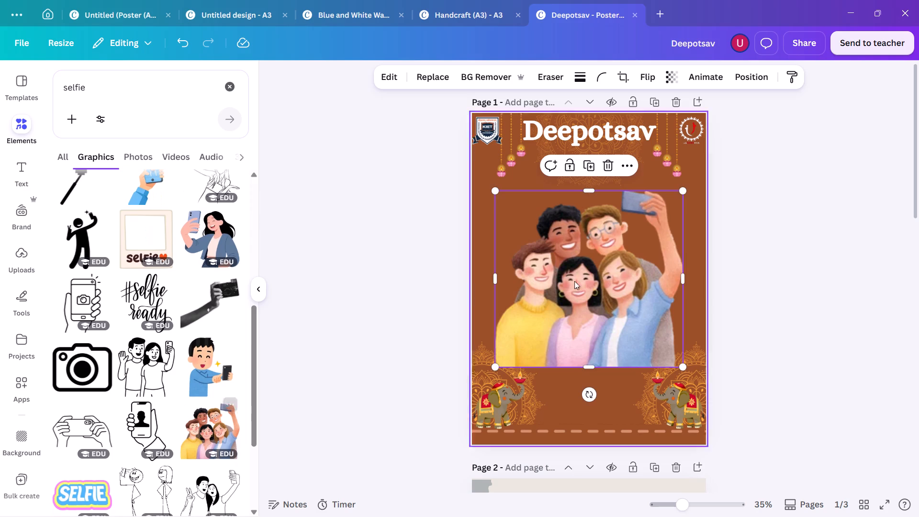
drag(624, 257, 629, 228)
drag(625, 271, 623, 280)
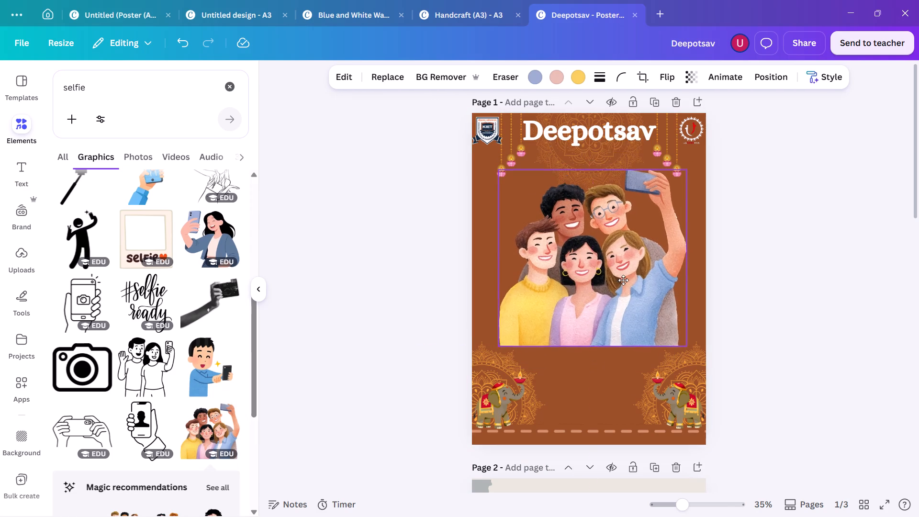
drag(623, 280, 623, 282)
Search the graphics for "Frame" and insert the tilted vintage polaroid frame with the beige photo area over the selfie illustration.
double_click(132, 90)
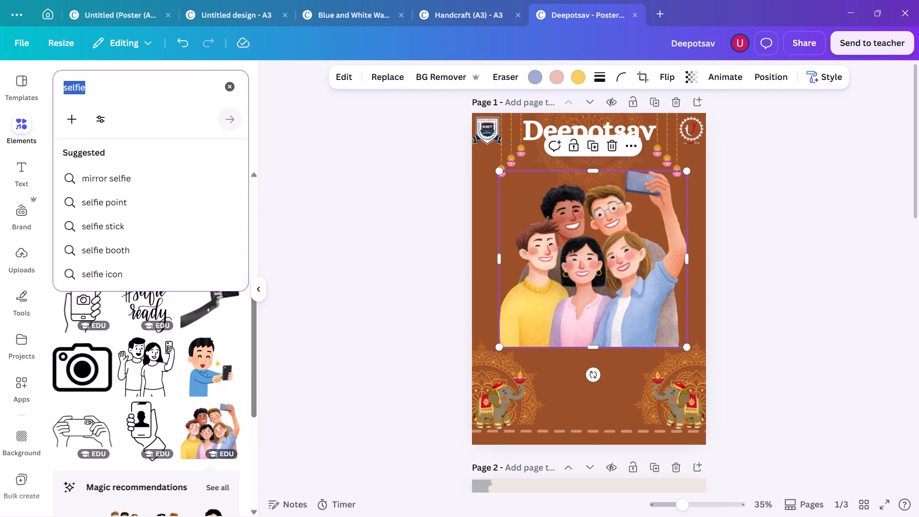
text(Frame)
key(Return)
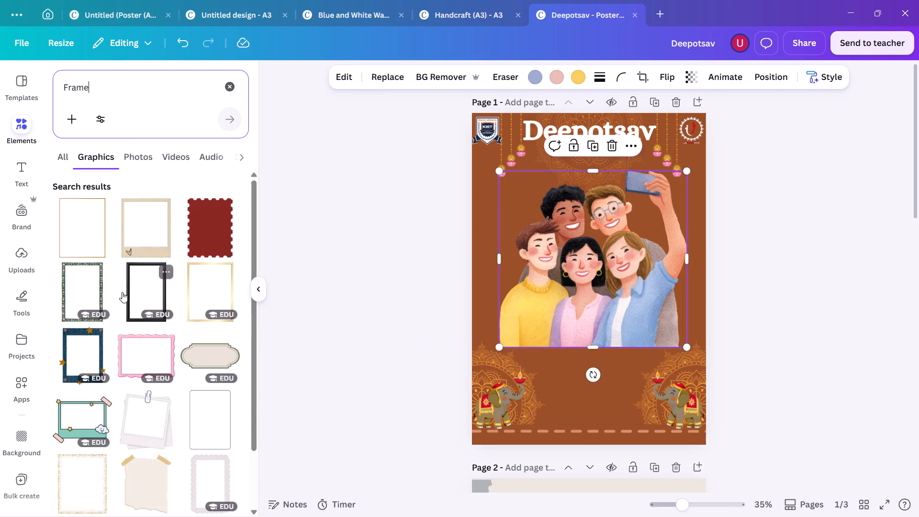
scroll(122, 292, down, 6)
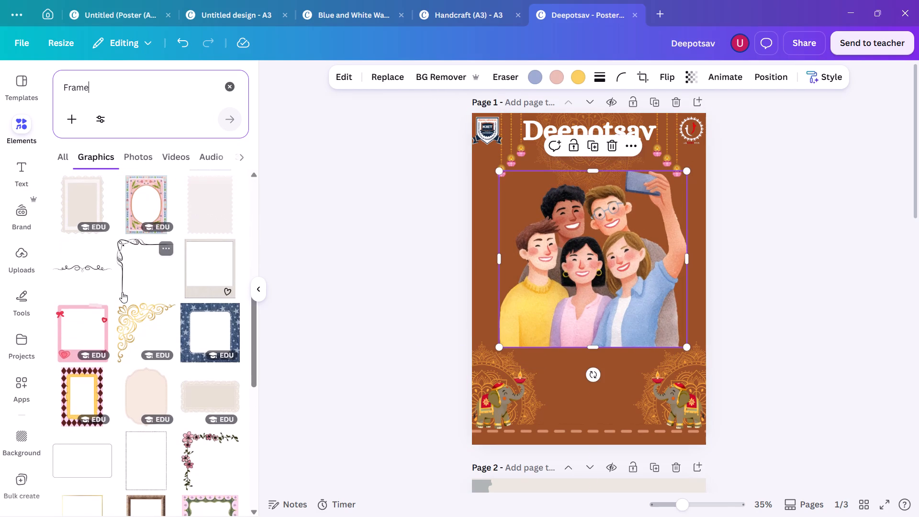
scroll(122, 292, down, 1)
scroll(163, 321, down, 2)
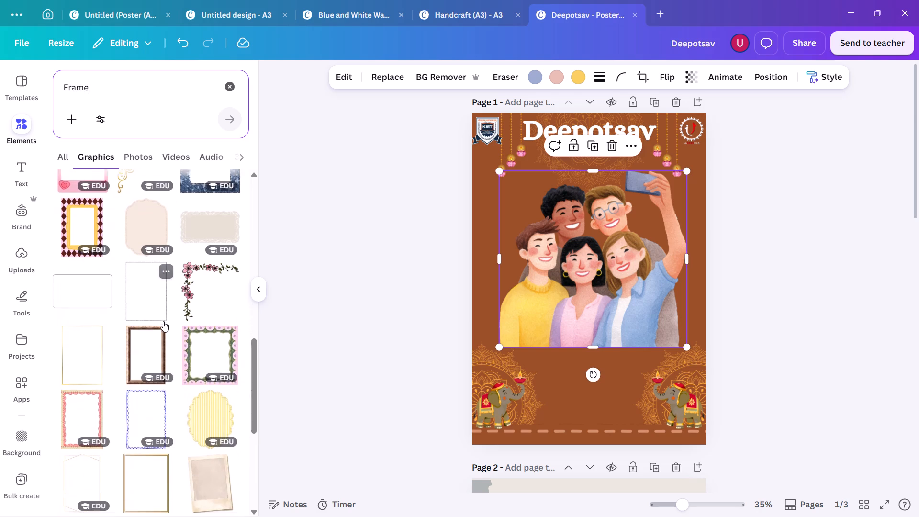
scroll(163, 321, down, 1)
scroll(207, 353, down, 2)
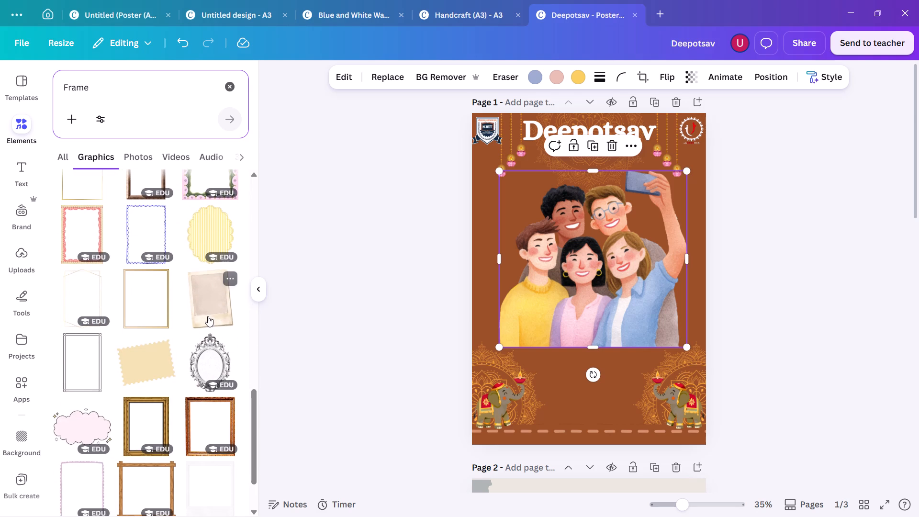
click(208, 316)
drag(589, 261, 567, 267)
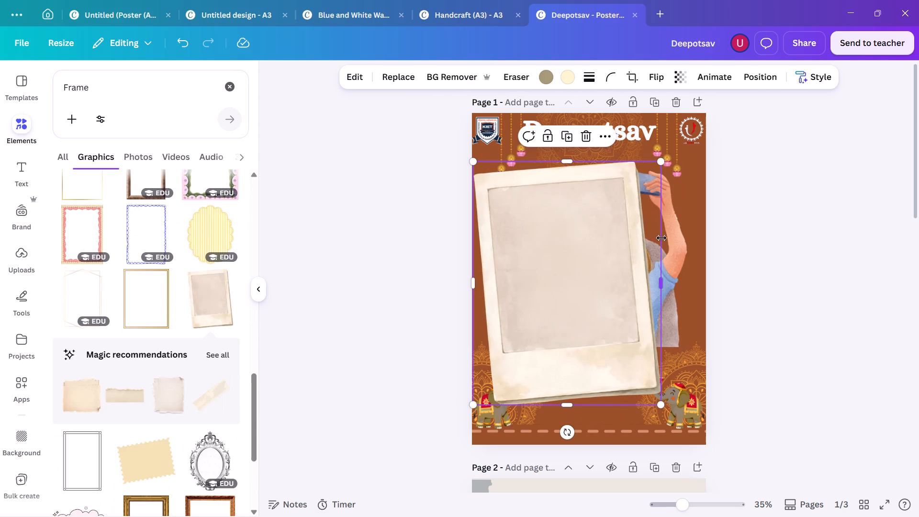
Bring the group-selfie illustration to the front, above the polaroid frame.
click(670, 236)
drag(670, 236, 668, 227)
right_click(668, 227)
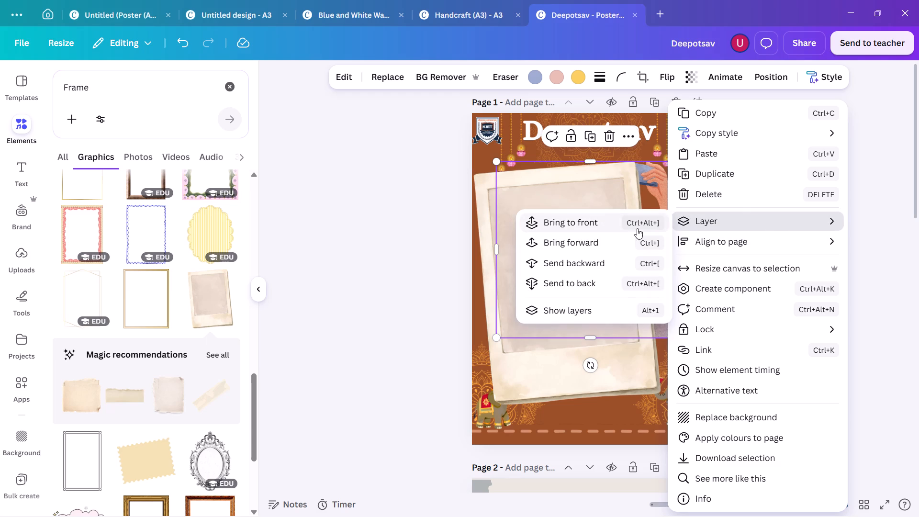
click(639, 225)
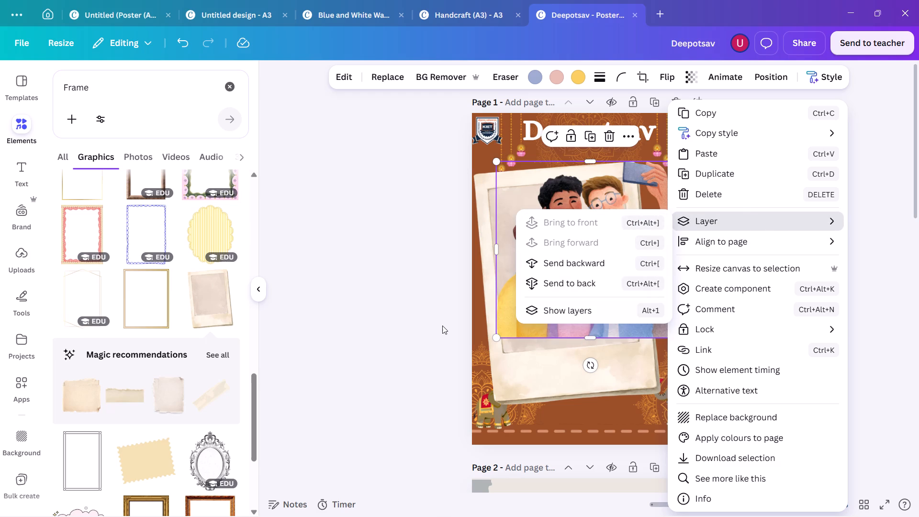
click(442, 326)
Shift the illustration sideways and centre the polaroid frame horizontally on the poster, just beneath the Deepotsav title.
drag(556, 300, 542, 306)
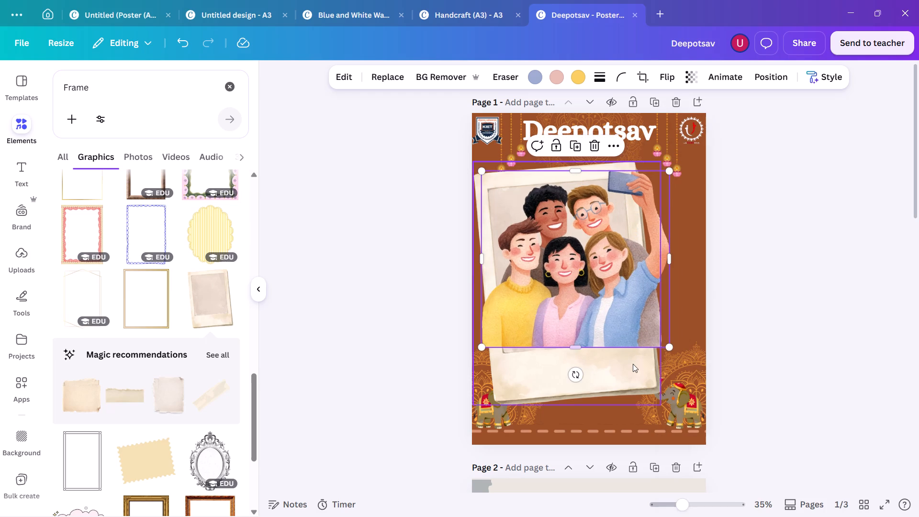
click(633, 364)
drag(633, 364, 661, 353)
drag(581, 318, 602, 302)
drag(598, 370, 569, 375)
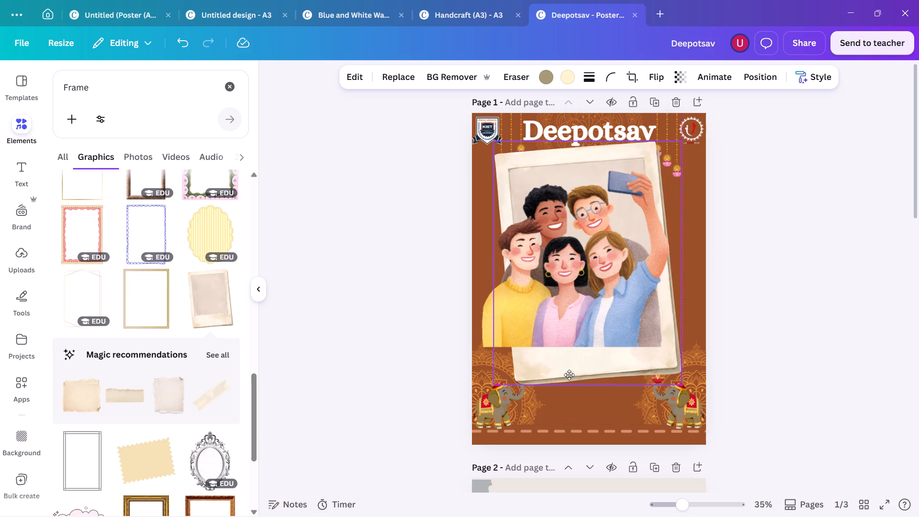
drag(569, 375, 569, 376)
Scale down the selfie illustration, tilt it to match the polaroid's slant and place it at the bottom of the frame's photo area.
click(604, 281)
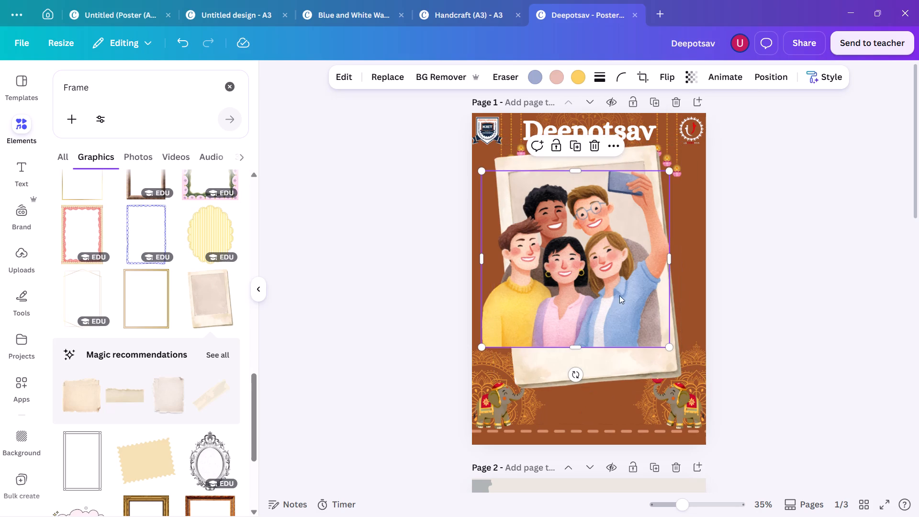
drag(672, 348, 637, 324)
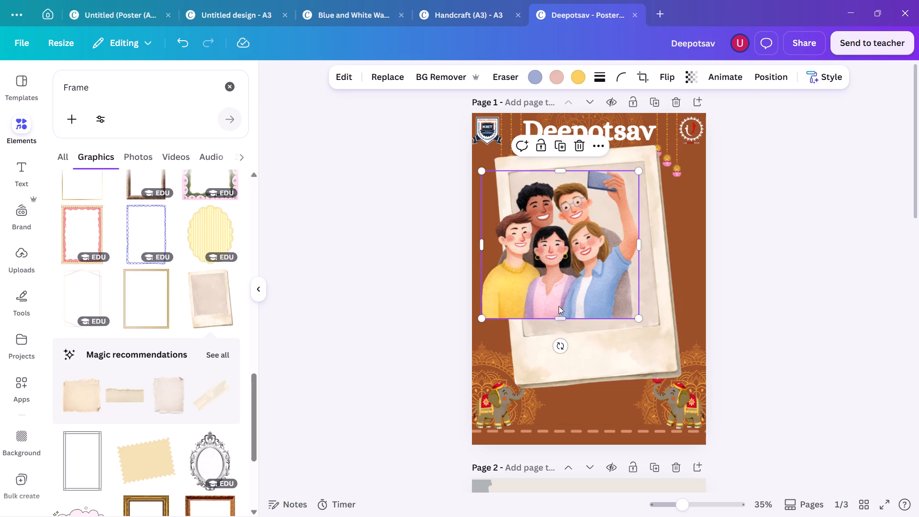
drag(557, 343, 576, 341)
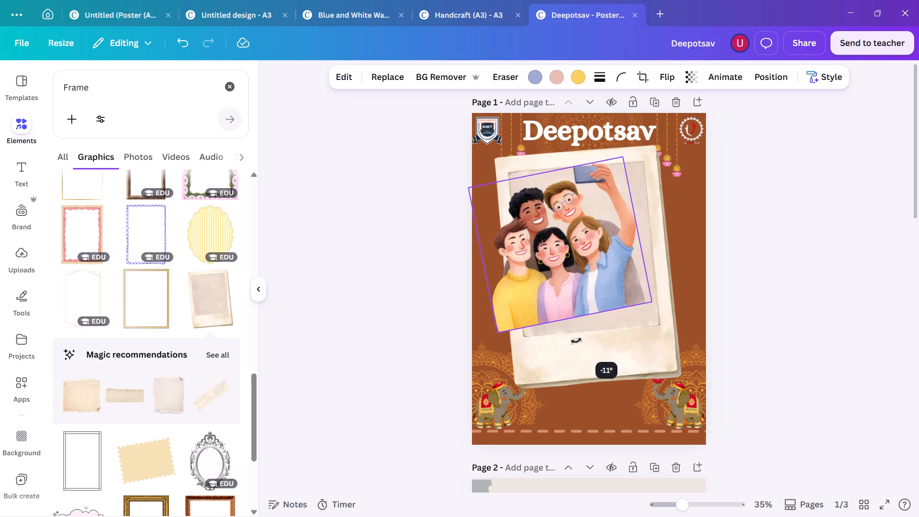
drag(576, 341, 572, 341)
drag(567, 264, 590, 270)
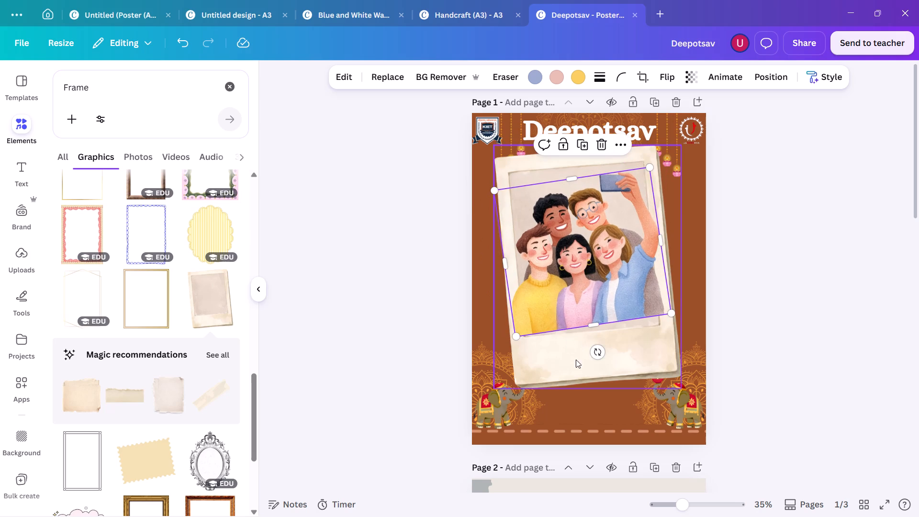
drag(594, 352, 586, 352)
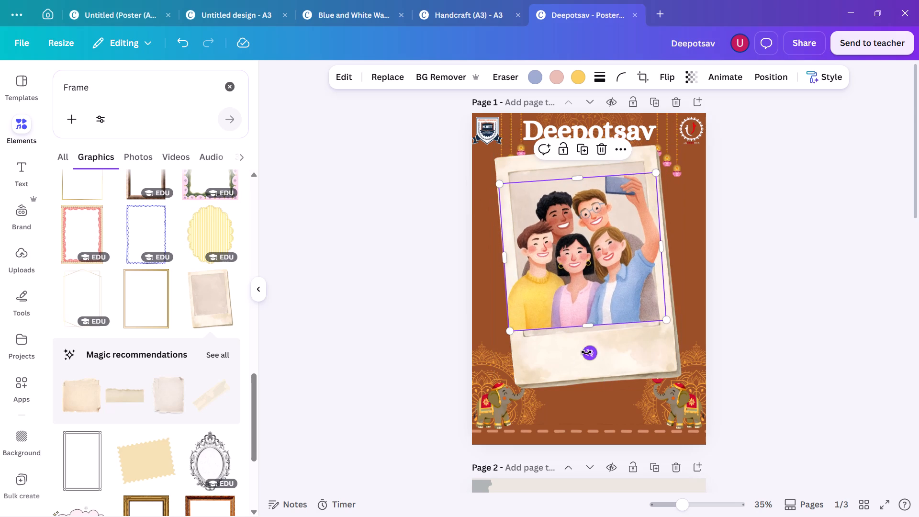
drag(511, 328, 524, 320)
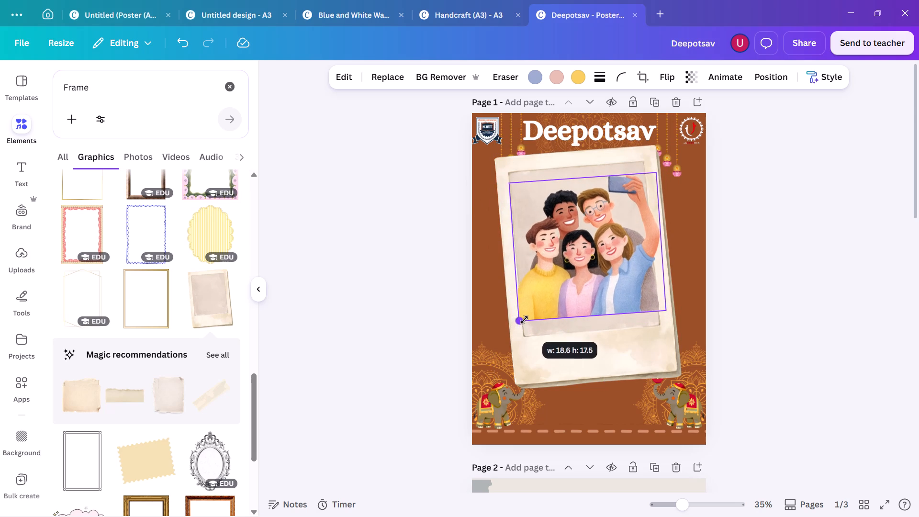
drag(524, 320, 526, 319)
drag(555, 284, 554, 306)
click(683, 268)
click(645, 309)
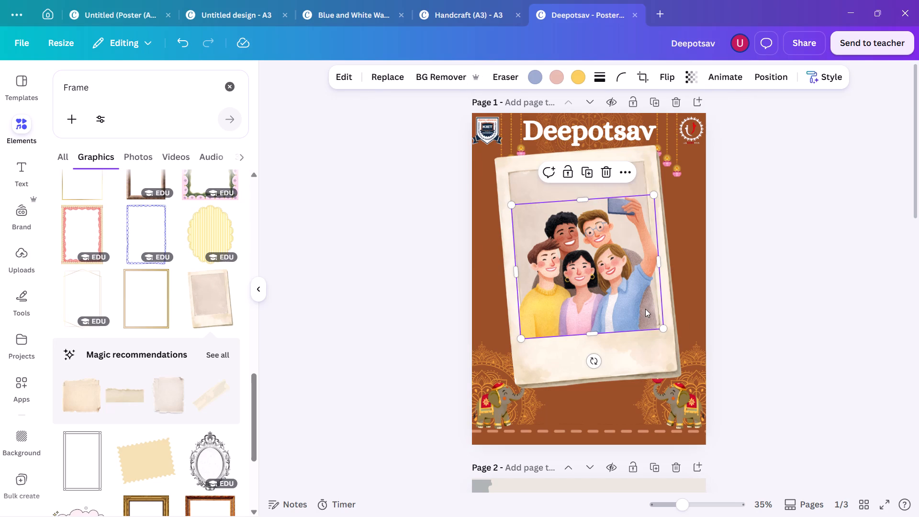
Adjust the illustration's side crops to fit within the polaroid's photo area, making it about 18.1 wide.
drag(661, 260, 666, 259)
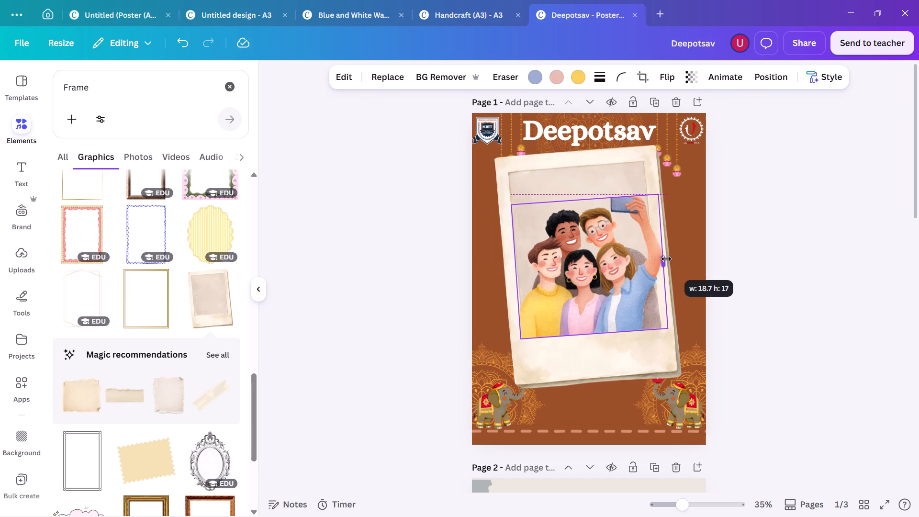
drag(666, 259, 666, 258)
click(738, 262)
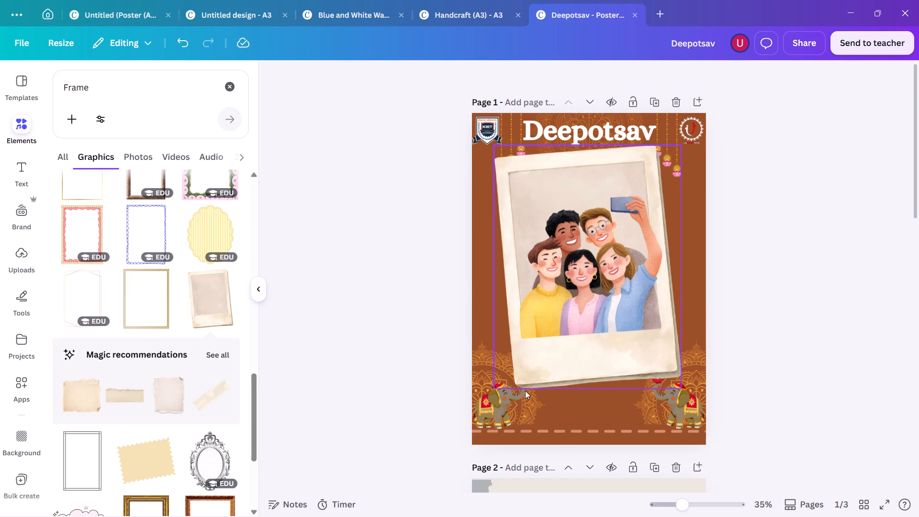
click(586, 310)
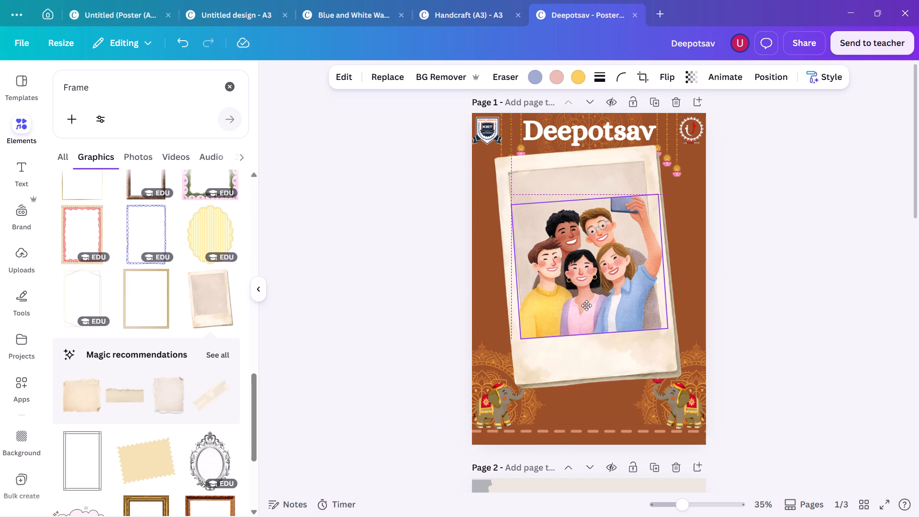
drag(516, 268, 520, 270)
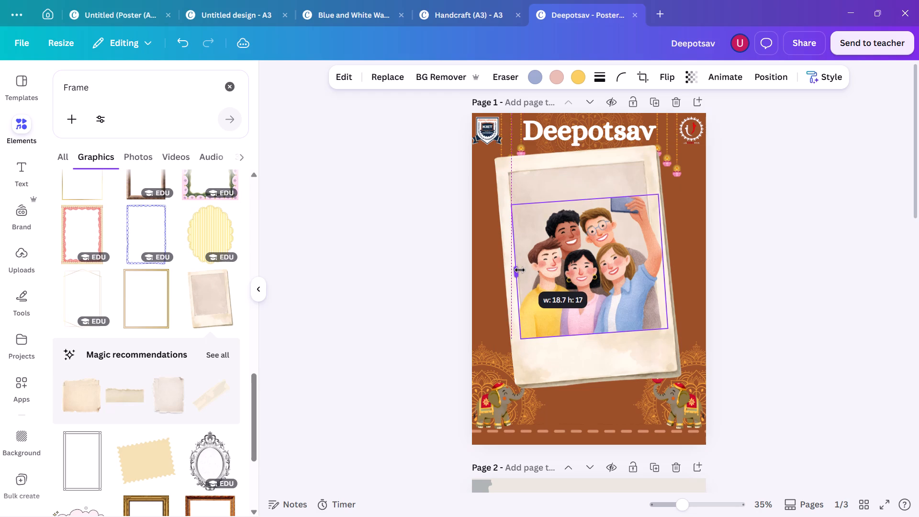
drag(520, 270, 521, 270)
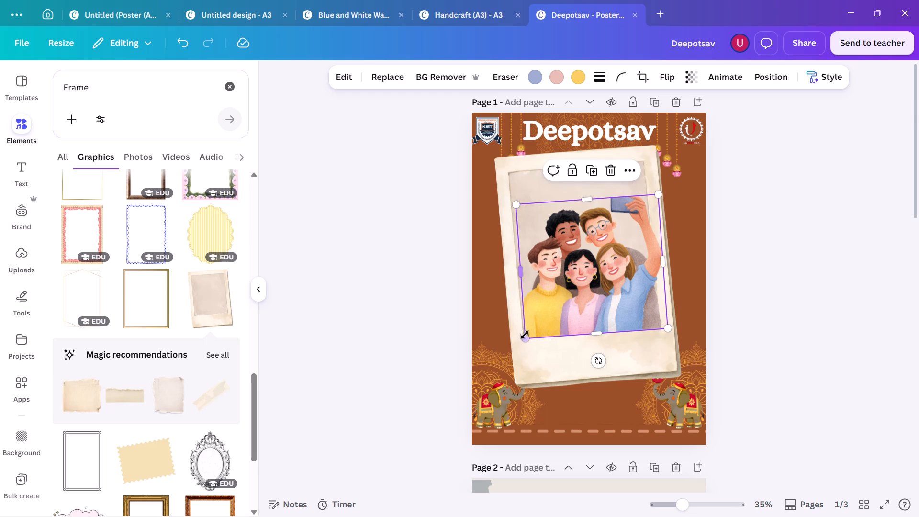
click(494, 330)
click(762, 312)
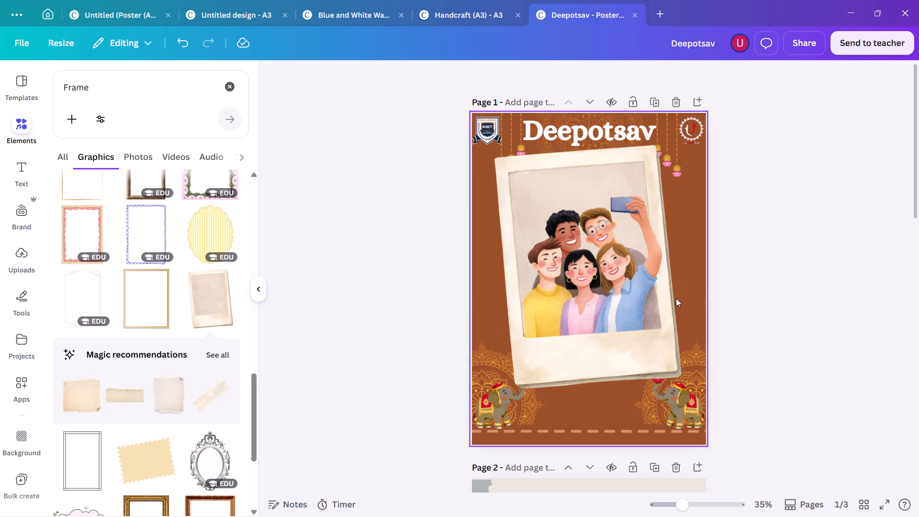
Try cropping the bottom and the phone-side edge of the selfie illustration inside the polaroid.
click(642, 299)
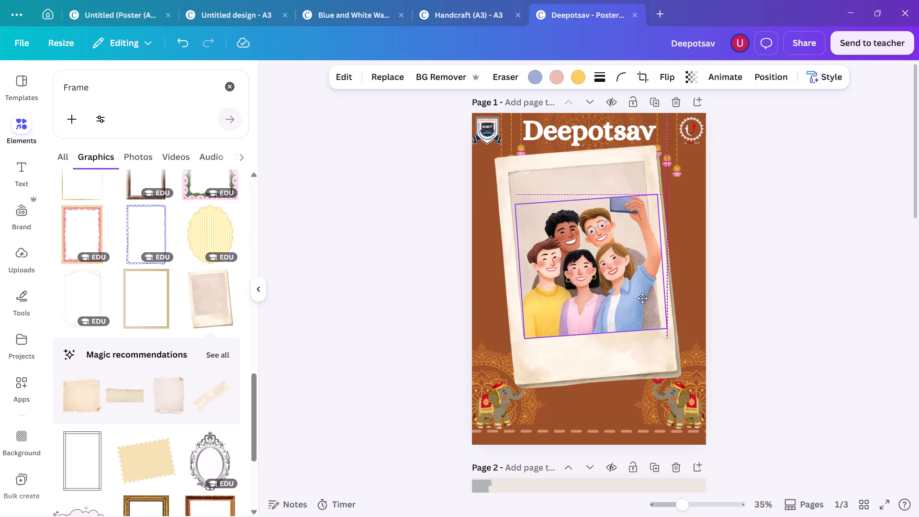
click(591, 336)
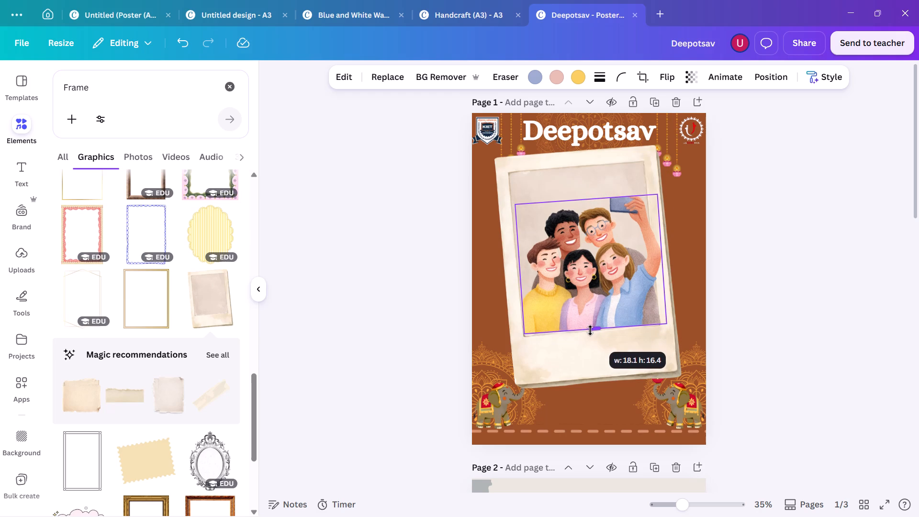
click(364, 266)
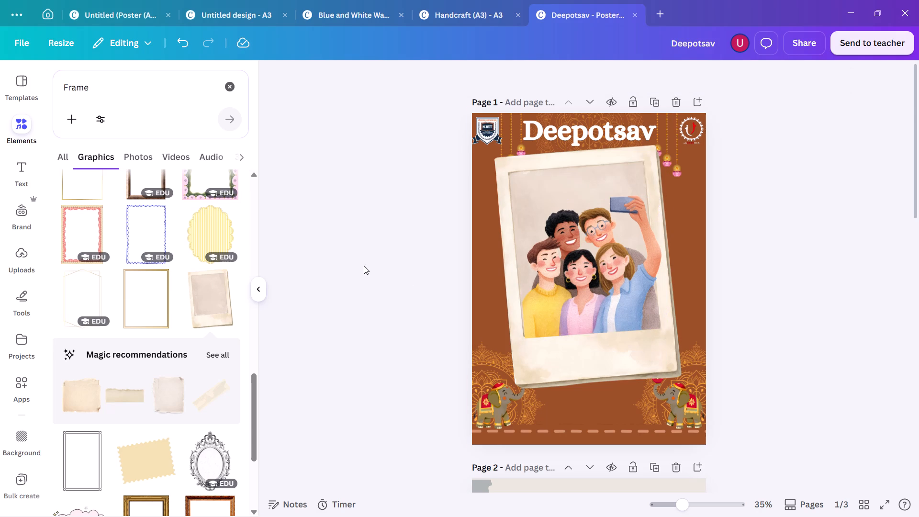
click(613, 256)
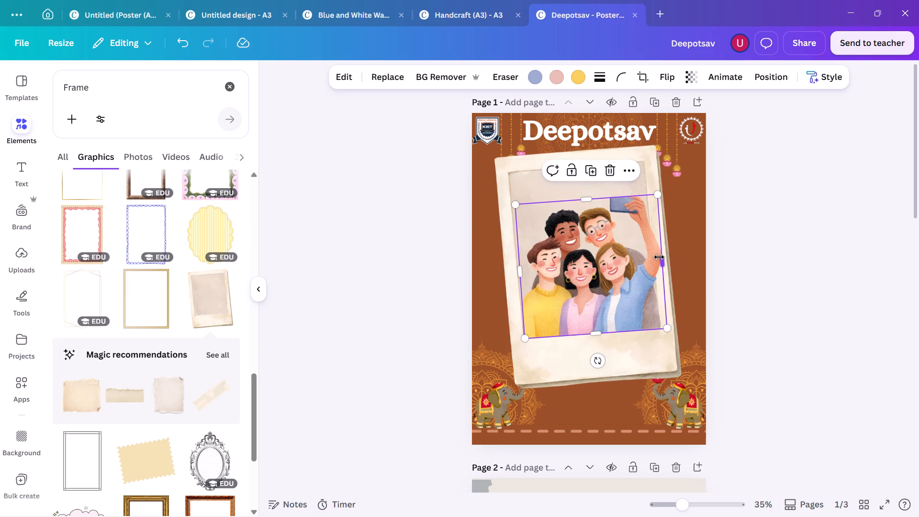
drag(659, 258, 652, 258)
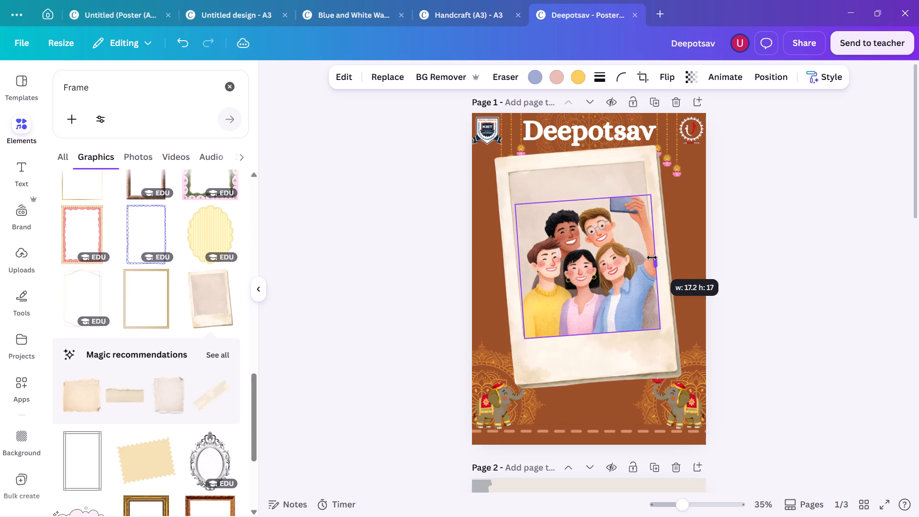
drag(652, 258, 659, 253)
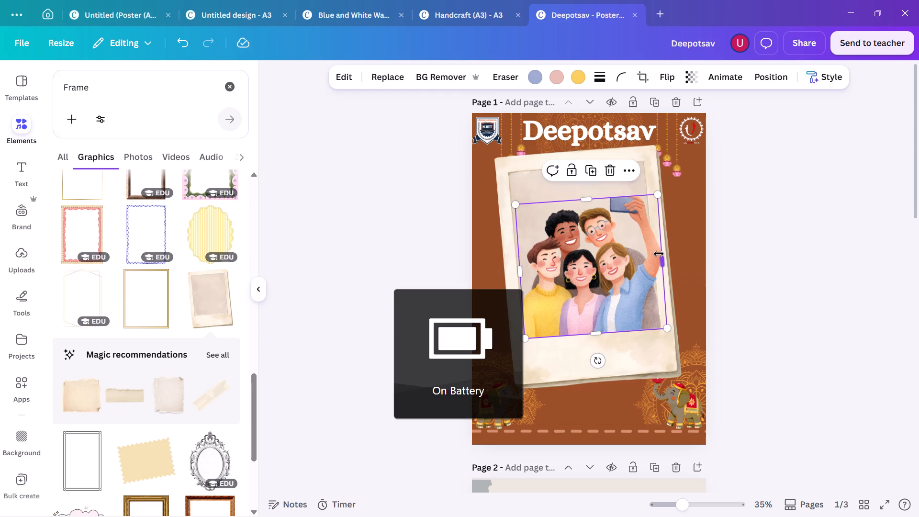
Scale the selfie illustration down slightly and nudge it into line with the bottom of the polaroid's photo area.
click(661, 189)
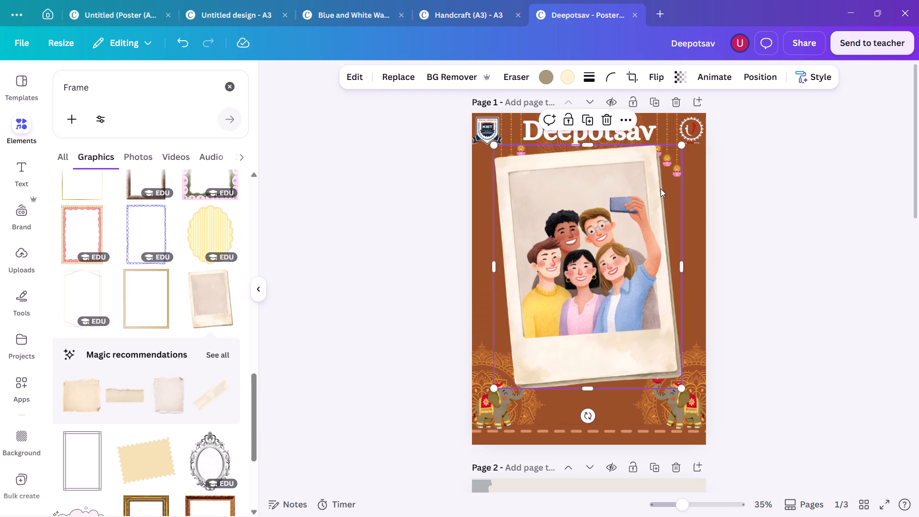
click(637, 213)
drag(658, 191, 651, 198)
drag(626, 255, 625, 247)
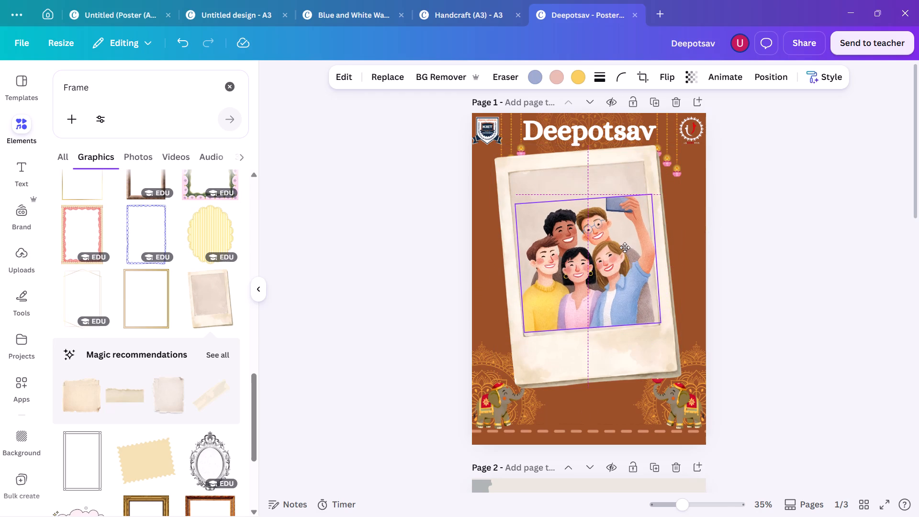
drag(625, 247, 625, 250)
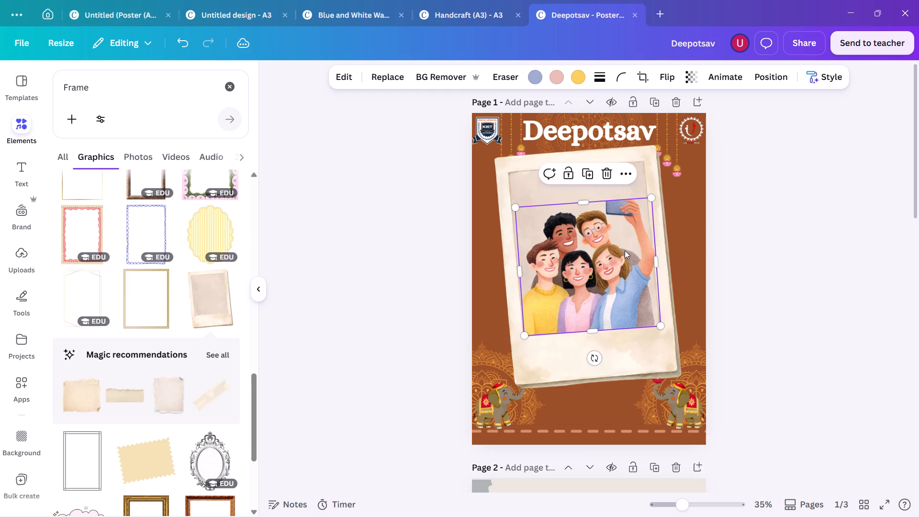
click(437, 258)
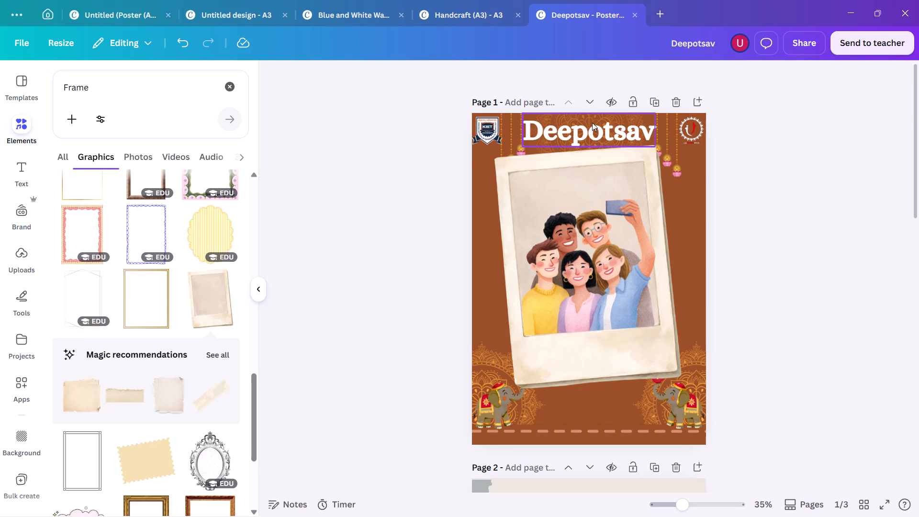
Scale the polaroid frame down proportionally so its lower edge sits clear above the elephants.
click(598, 151)
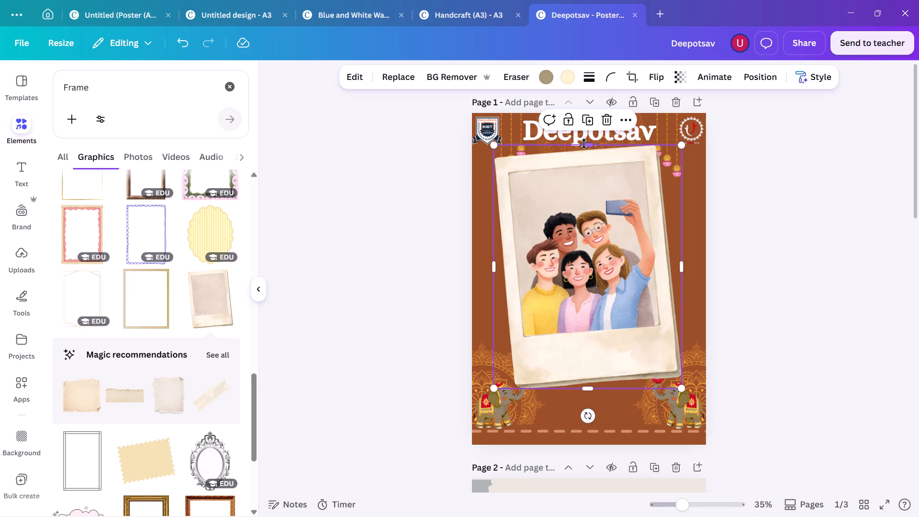
click(584, 144)
drag(680, 390, 671, 380)
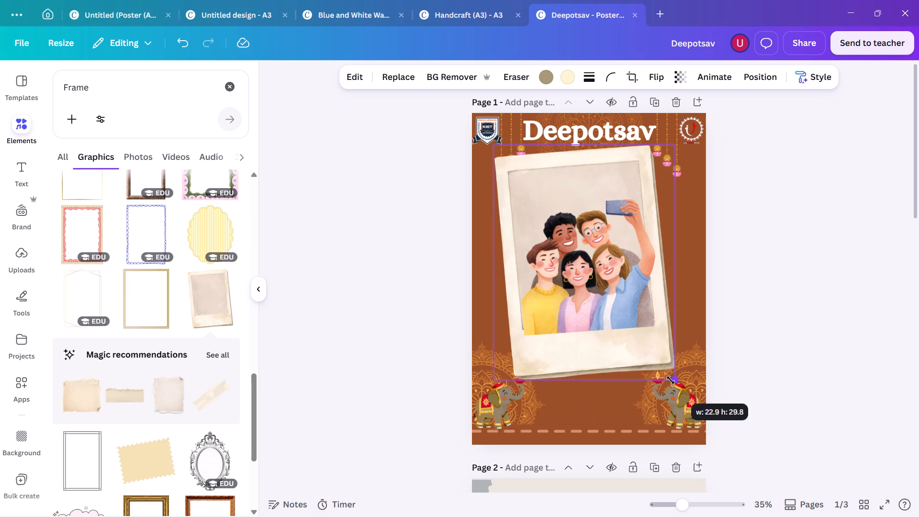
drag(671, 380, 657, 356)
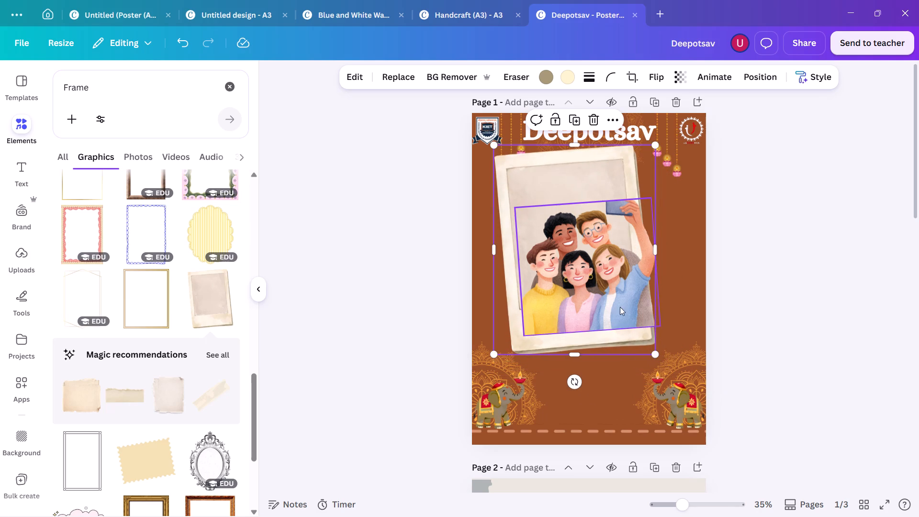
Move the polaroid frame partly off the poster's right edge and the selfie illustration partly off its left edge.
drag(605, 298, 695, 306)
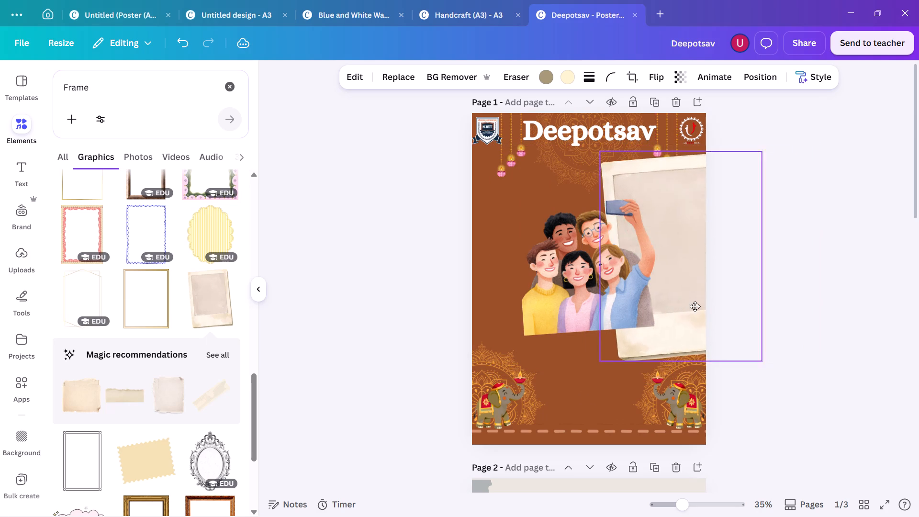
drag(695, 306, 690, 305)
click(544, 312)
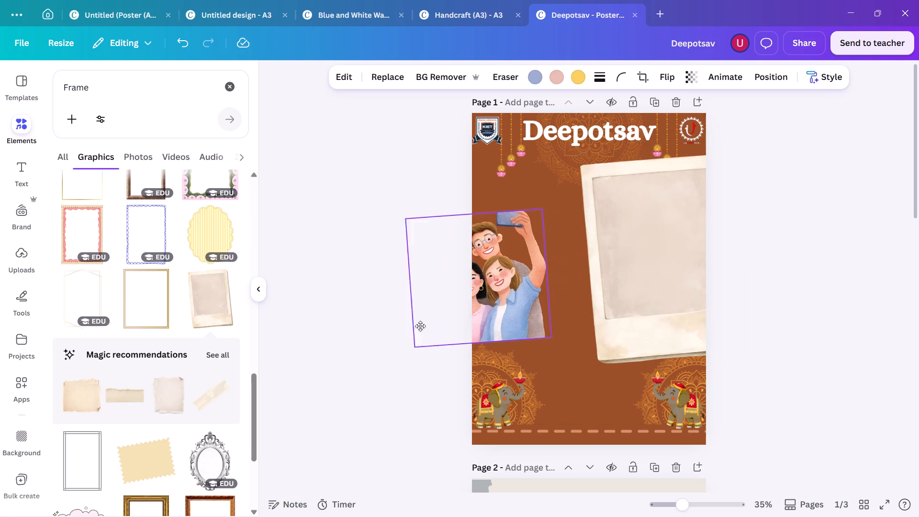
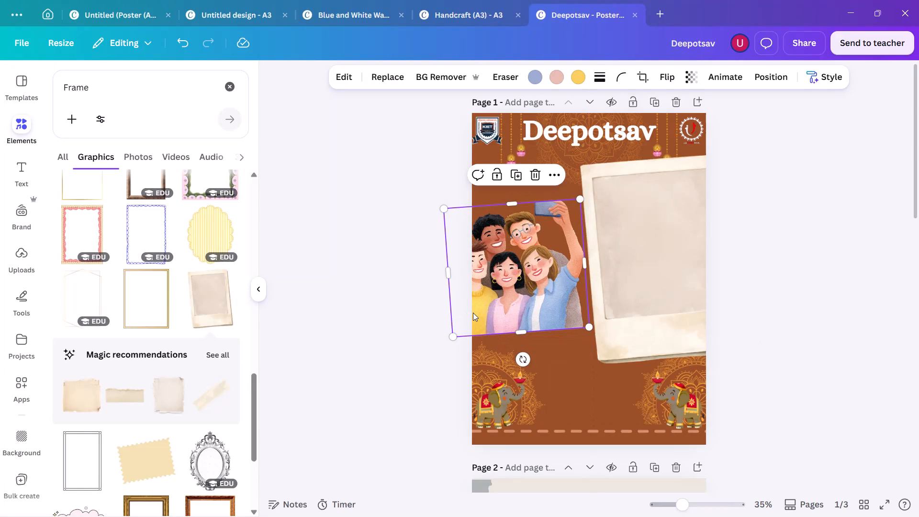
Copy the selfie illustration from the Deepotsav poster on page 1 onto the Hello Autumn page, page 3.
key(ctrl+c)
scroll(473, 313, down, 6)
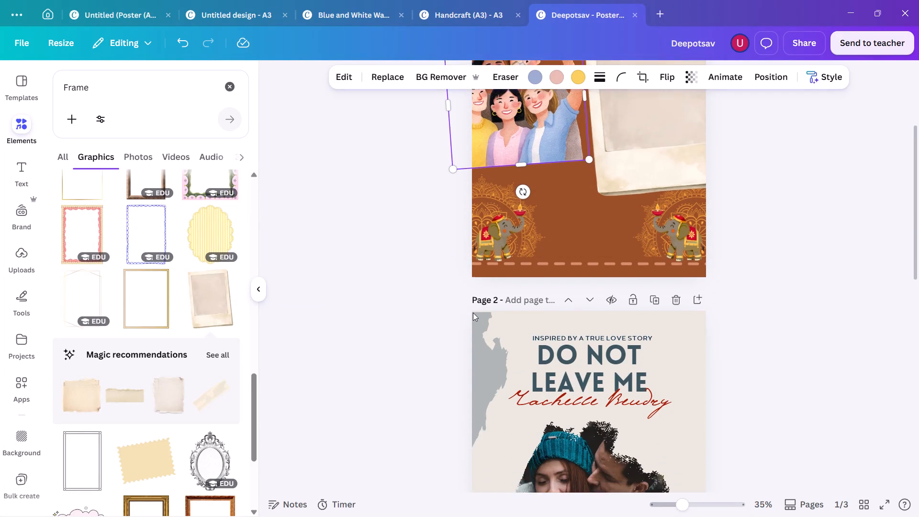
scroll(473, 313, down, 4)
click(522, 316)
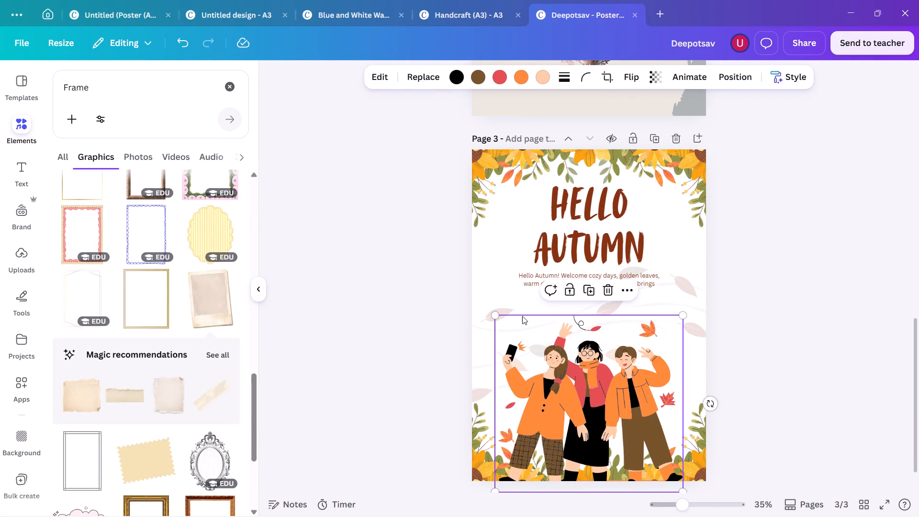
click(511, 284)
key(ctrl+v)
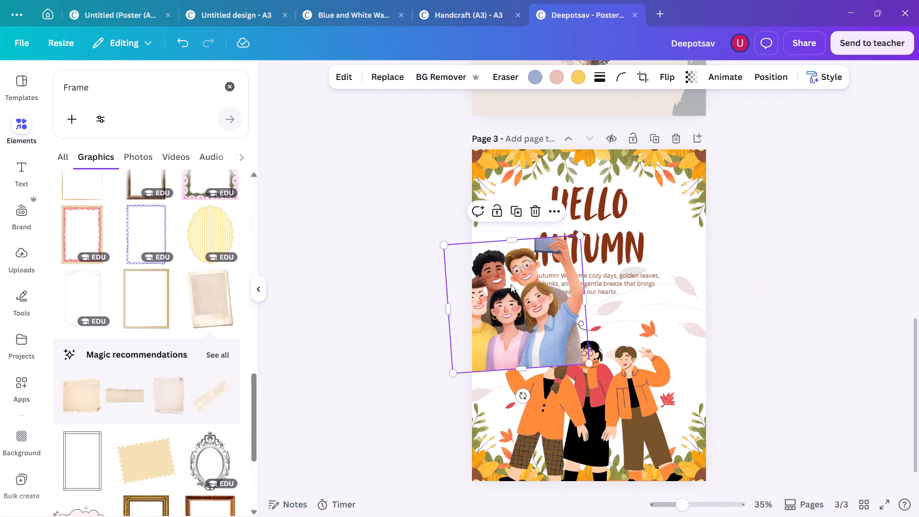
Delete the selfie illustration from the Deepotsav poster on page 1.
scroll(643, 242, up, 5)
click(525, 270)
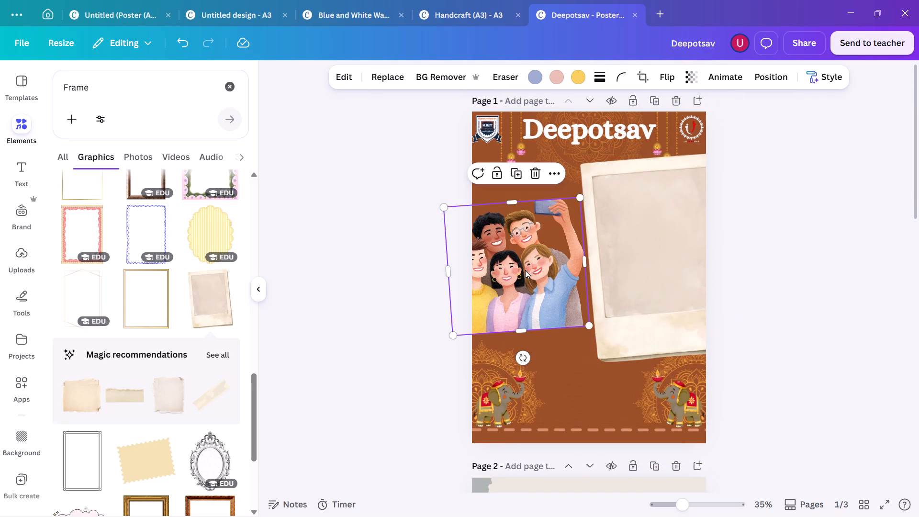
key(BackSpace)
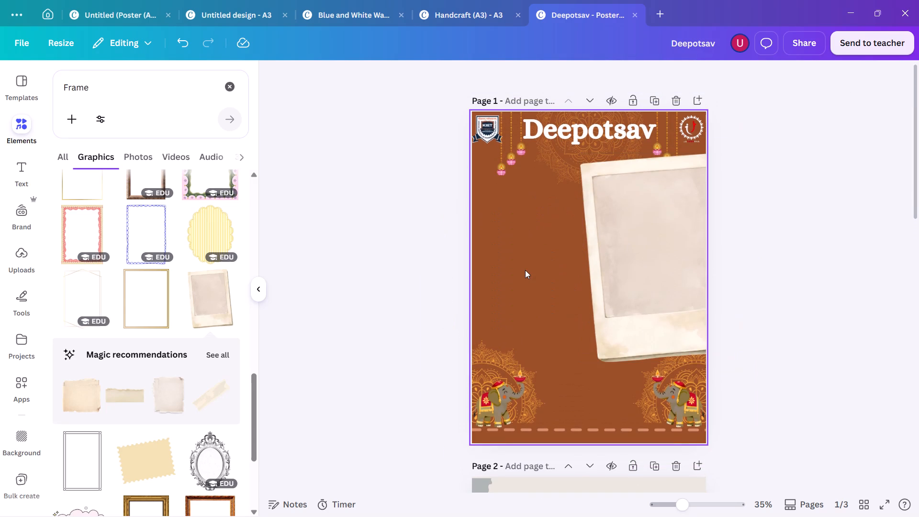
Move the polaroid frame back fully onto the poster, roughly centred between the title and the elephants.
drag(653, 266, 589, 276)
key(Left)
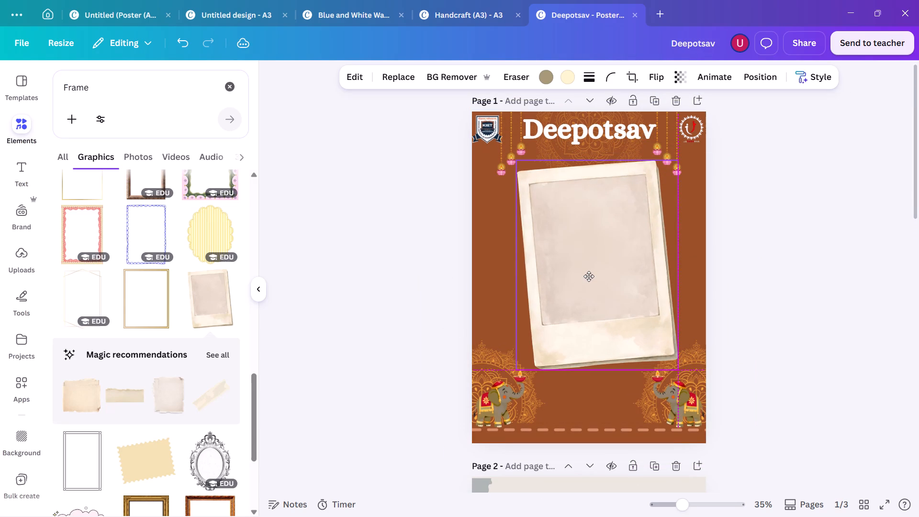
drag(589, 276, 586, 276)
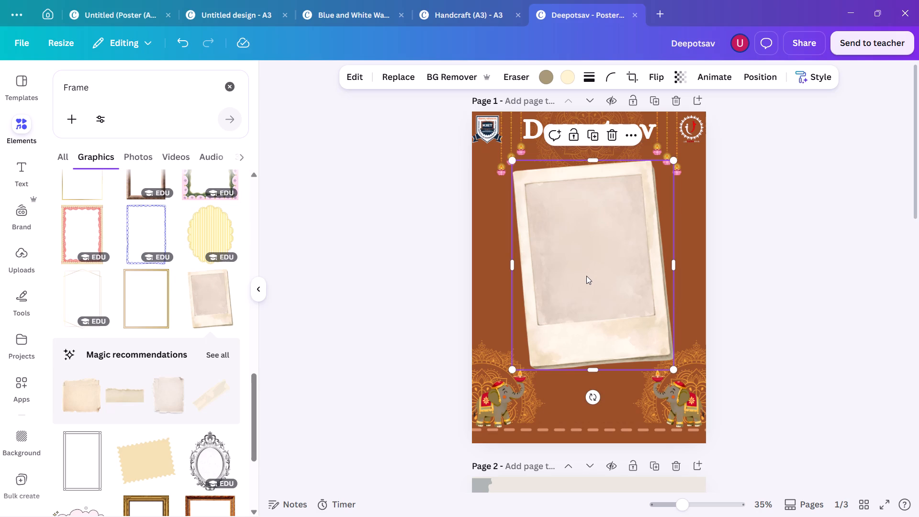
key(Left)
key(Left)
key(Left)
key(Left)
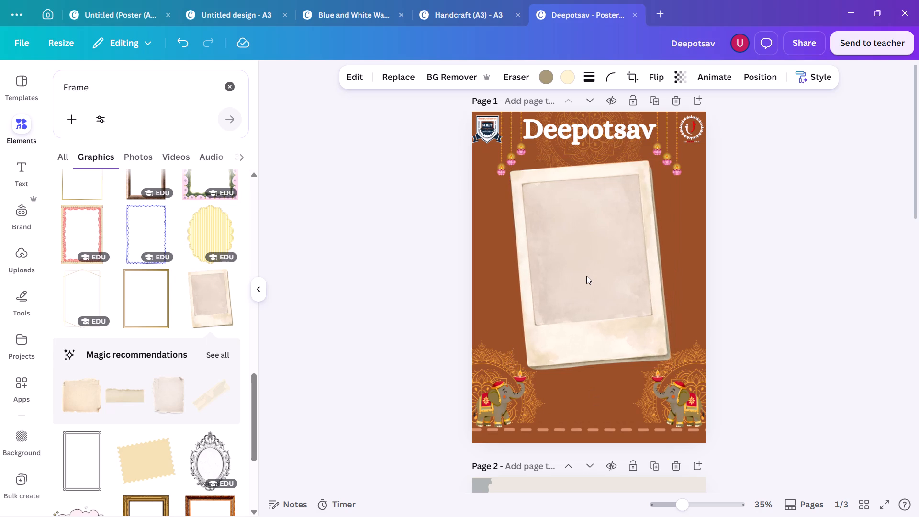
key(Left)
key(Left)
key(Left)
key(Left)
key(Left)
key(Left)
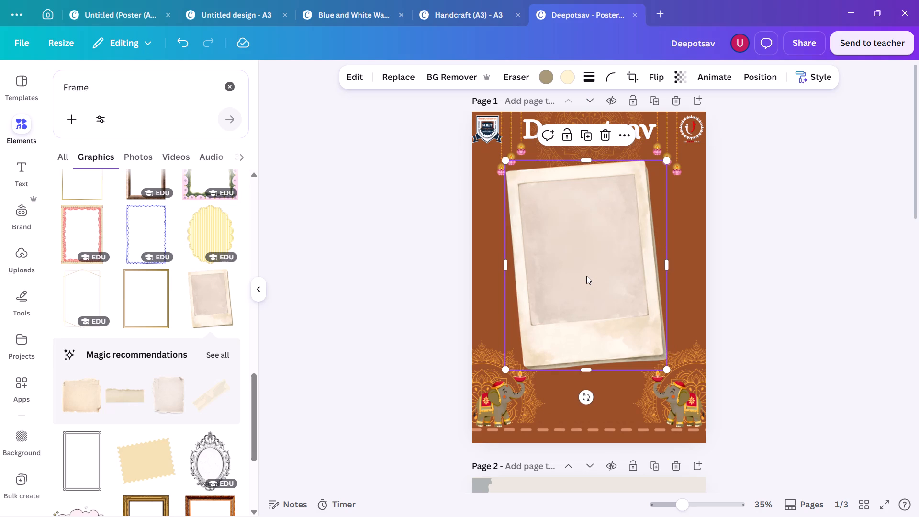
click(736, 283)
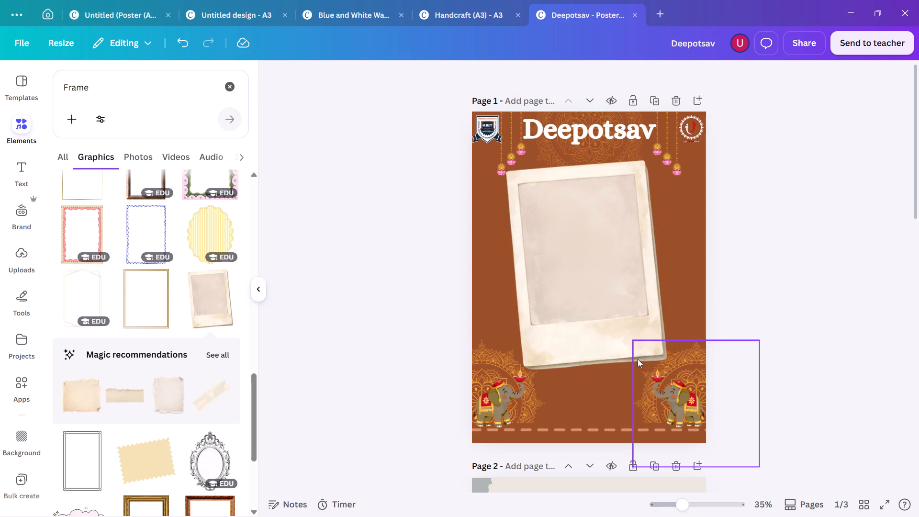
Add the pink floral corner border from the Frame graphics, scaled down slightly and placed over the polaroid's upper-left corner.
scroll(137, 419, down, 1)
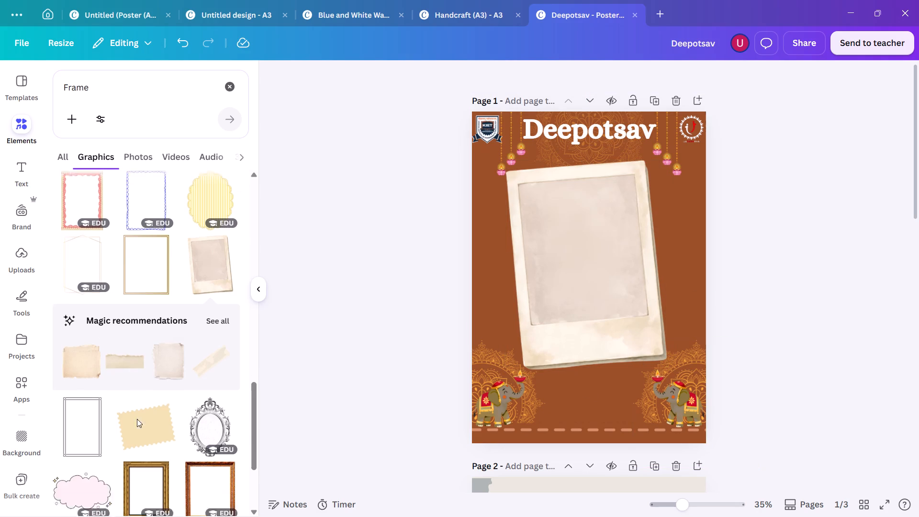
scroll(137, 419, down, 3)
scroll(137, 419, up, 1)
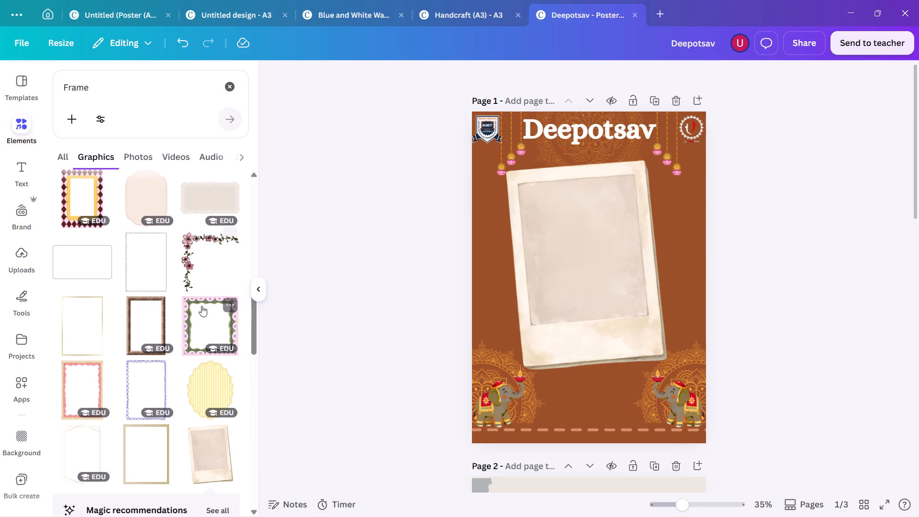
click(208, 266)
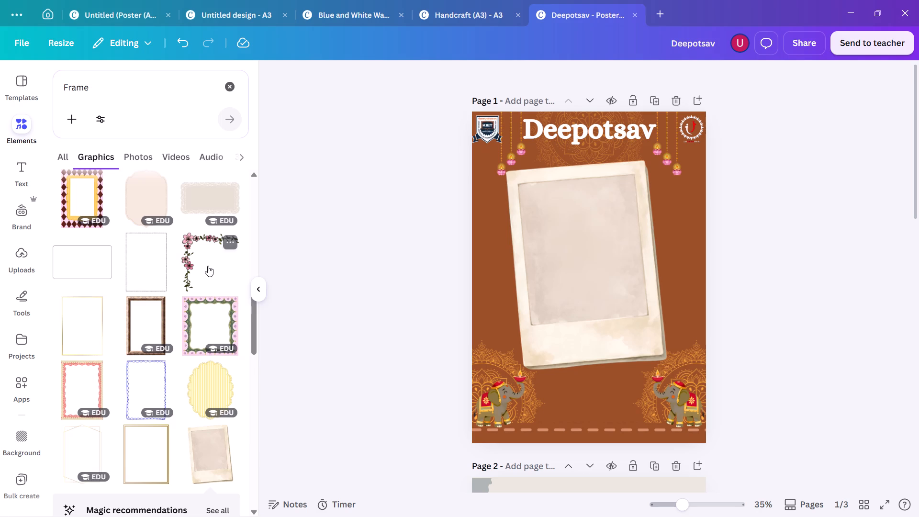
drag(637, 328, 689, 335)
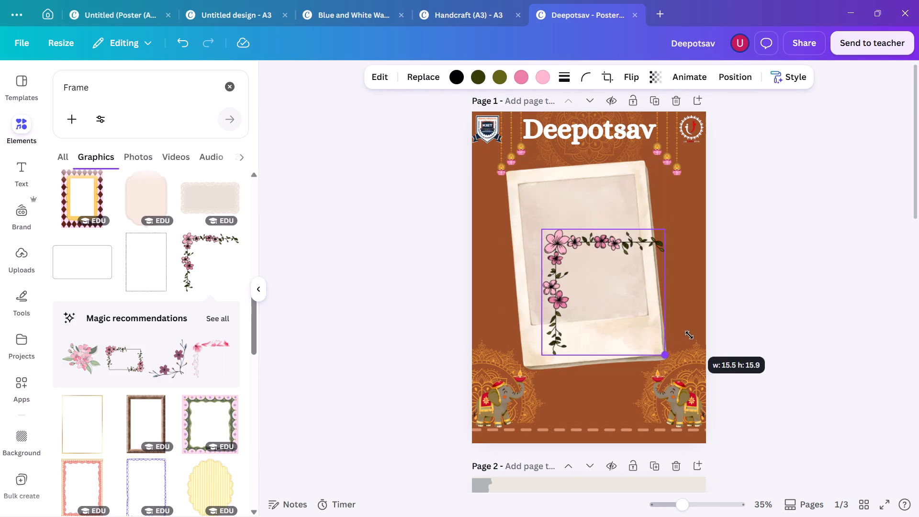
drag(689, 335, 698, 318)
drag(597, 291, 571, 241)
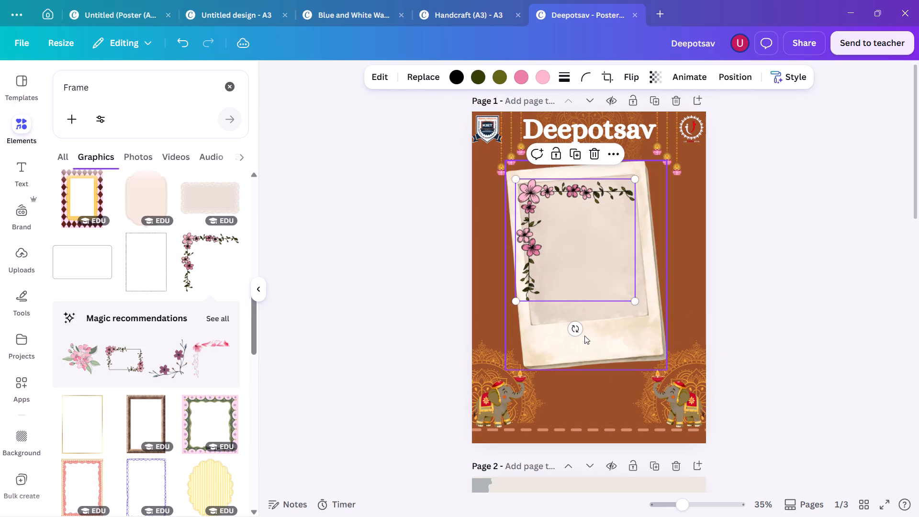
Rotate the floral border counterclockwise to follow the polaroid's tilt and shift it up against the polaroid's upper-left corner.
drag(577, 331, 589, 330)
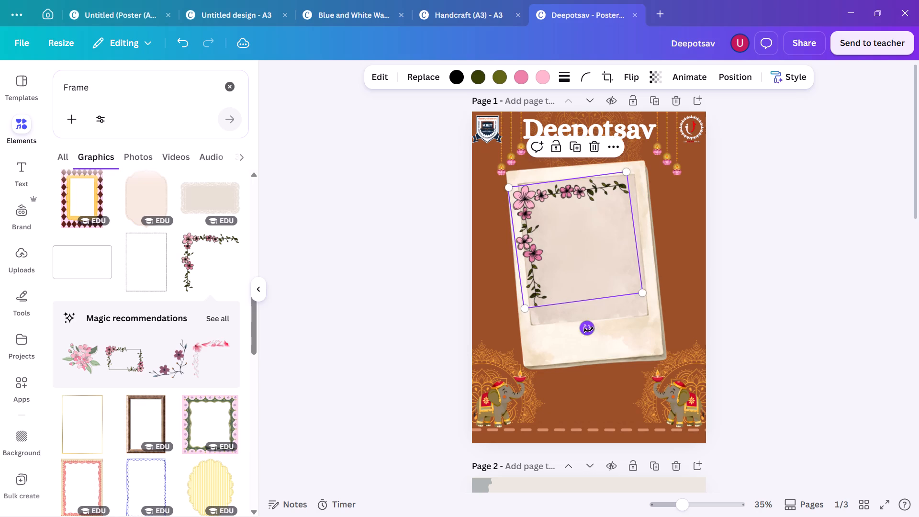
drag(569, 255, 567, 241)
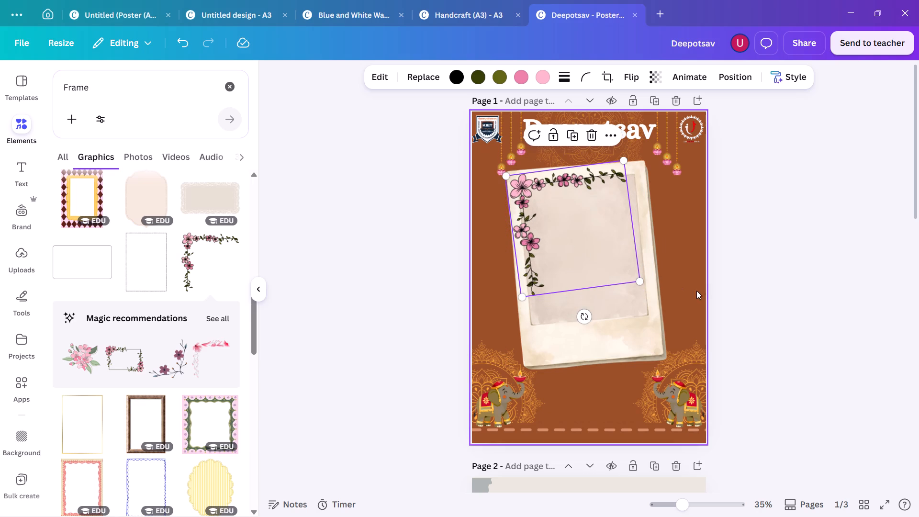
click(685, 291)
click(572, 257)
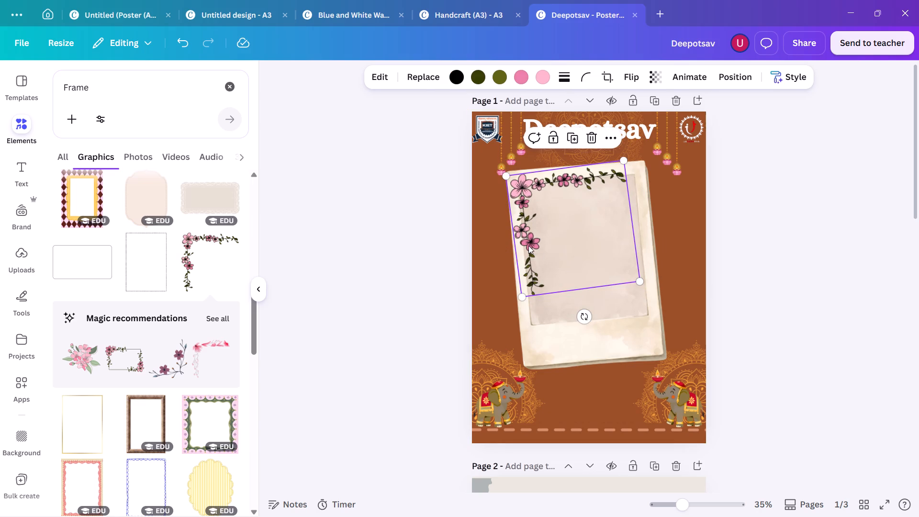
click(527, 245)
click(552, 263)
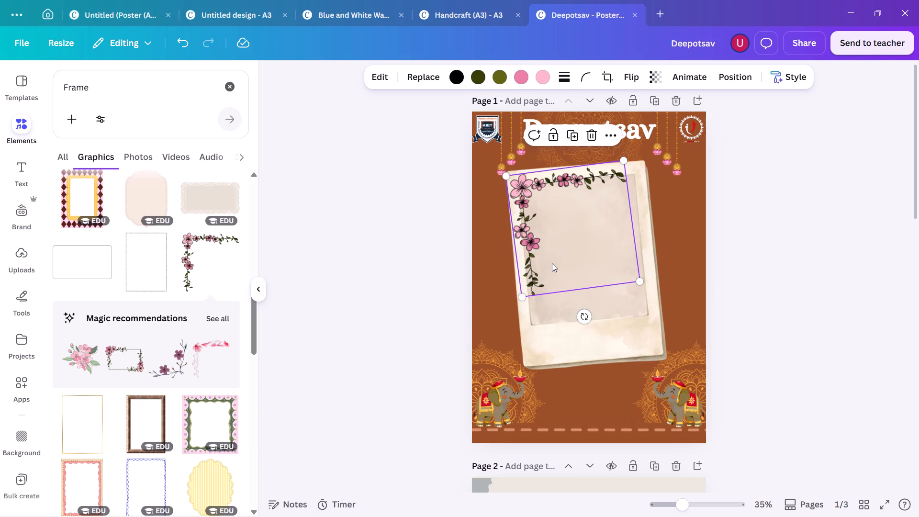
Enlarge the floral border slightly from its lower-left corner and adjust its rotation to -7°.
drag(521, 300, 521, 308)
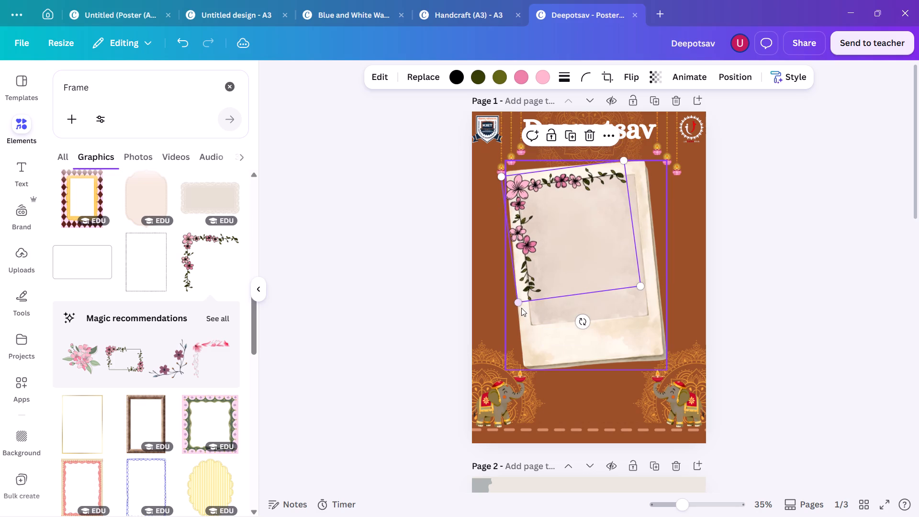
click(391, 317)
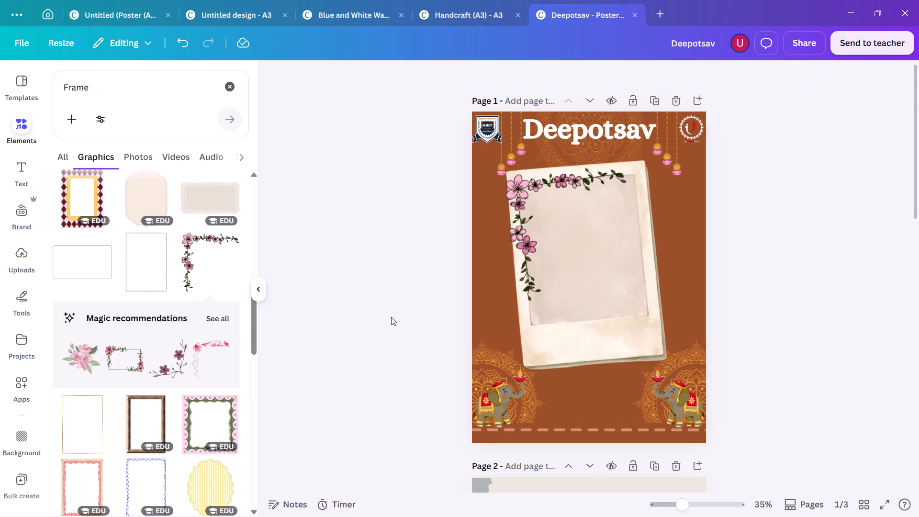
click(594, 250)
click(803, 256)
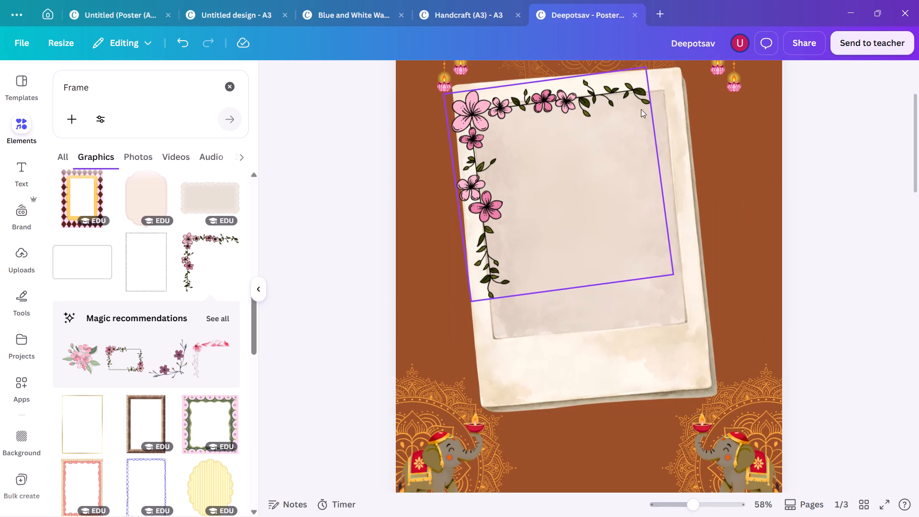
click(609, 92)
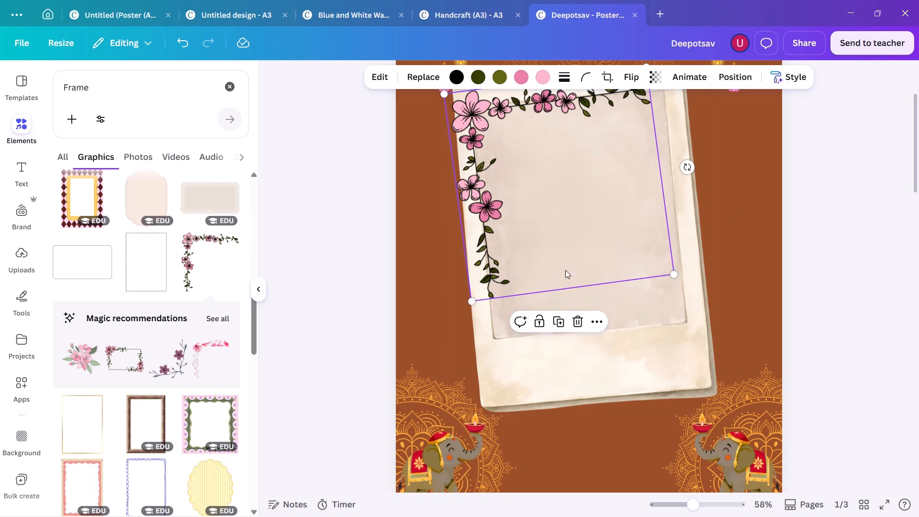
click(688, 165)
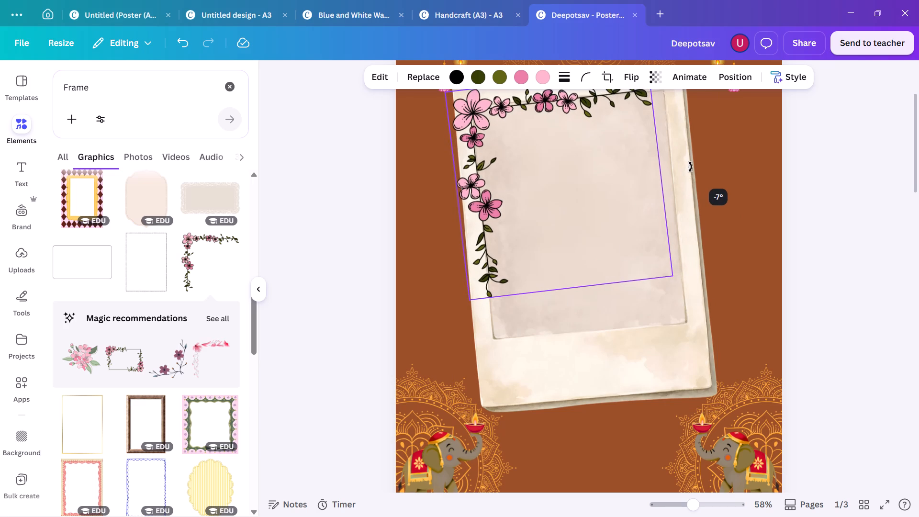
click(749, 177)
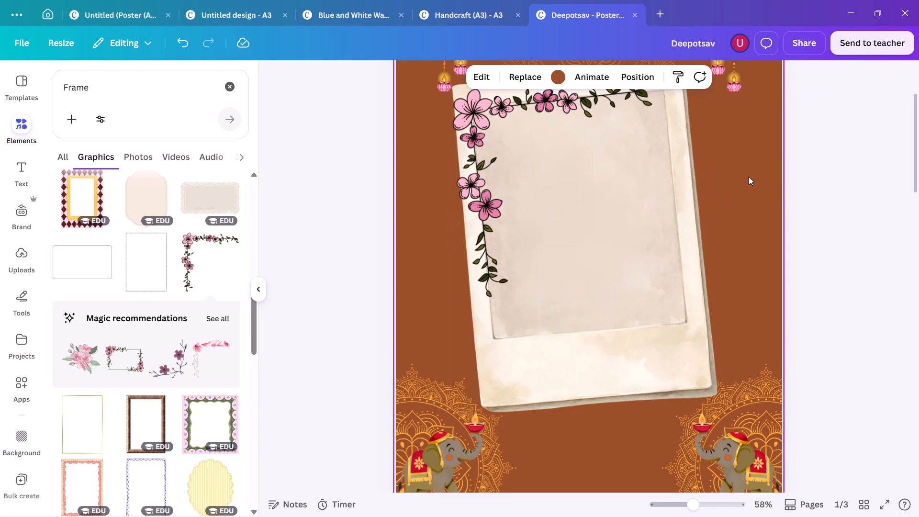
Nudge the floral border into line with the polaroid's top and left edges so its flowers sit over the corner.
scroll(829, 216, up, 1)
click(510, 168)
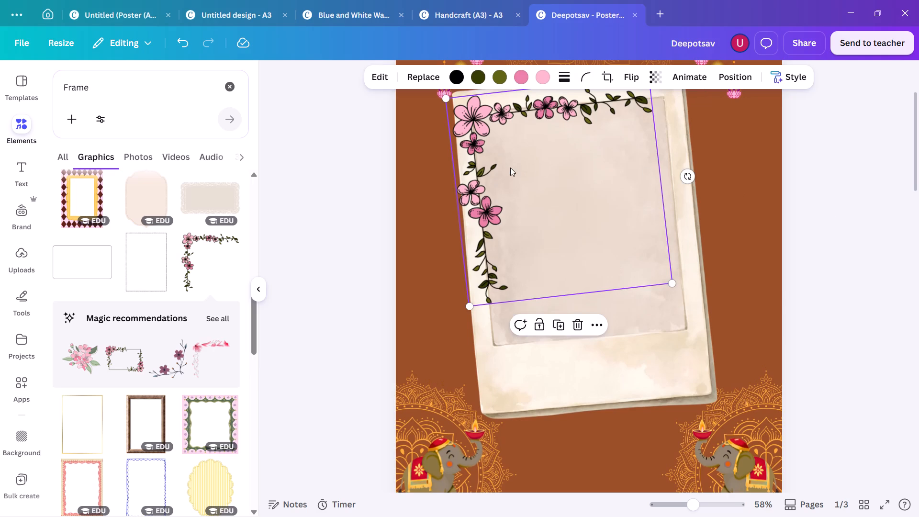
click(510, 168)
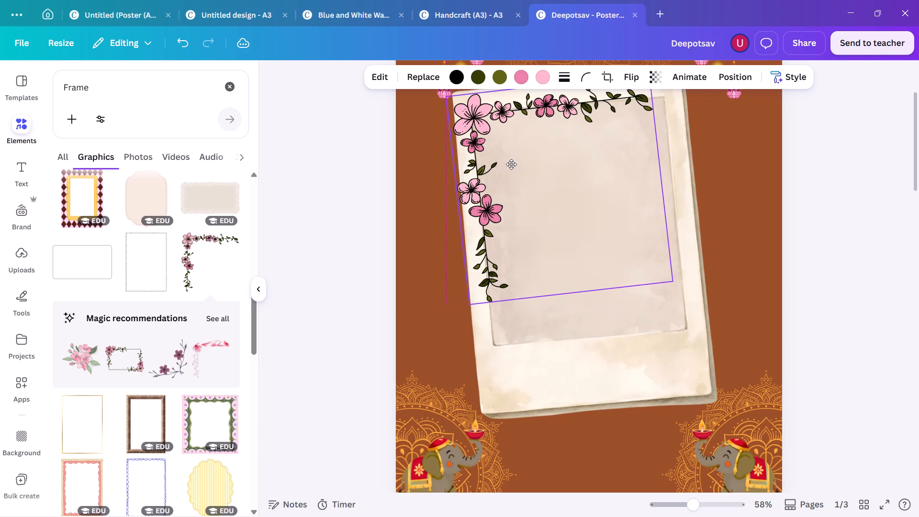
key(Right)
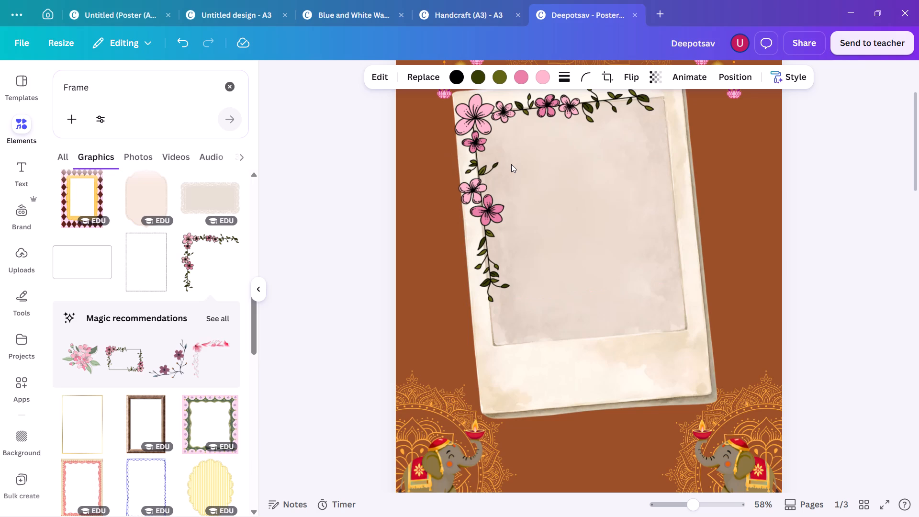
key(Down)
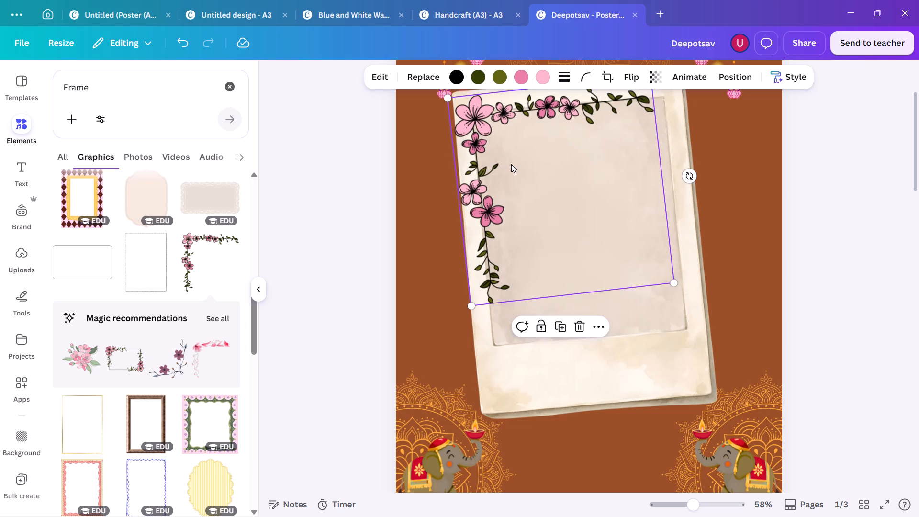
key(Left)
key(Left)
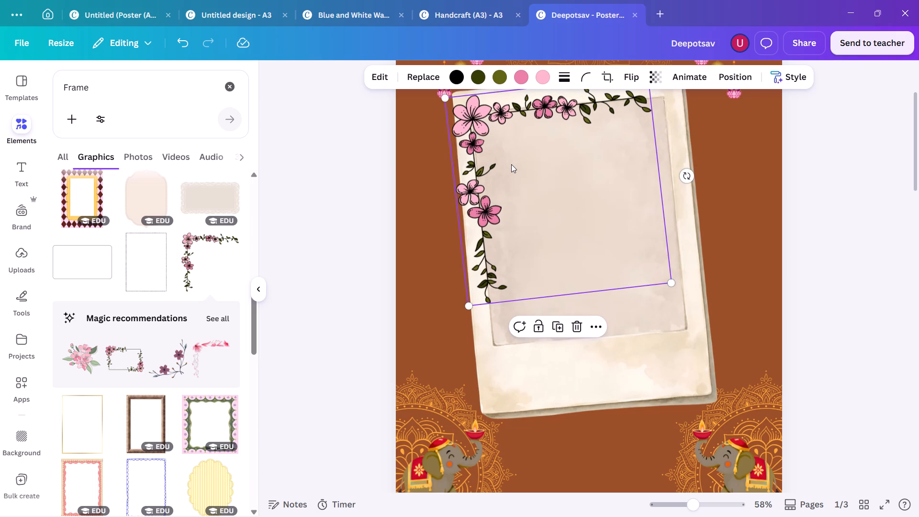
key(Up)
key(Up)
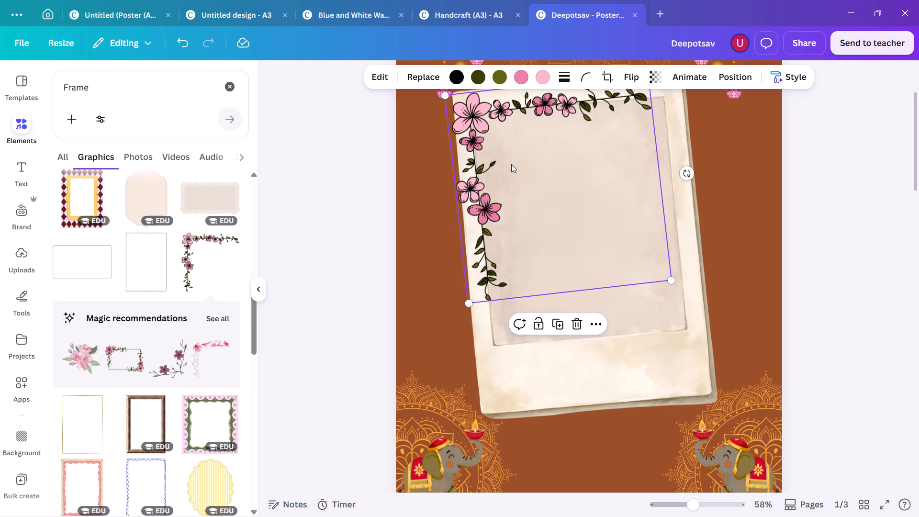
key(Right)
key(Right)
key(Down)
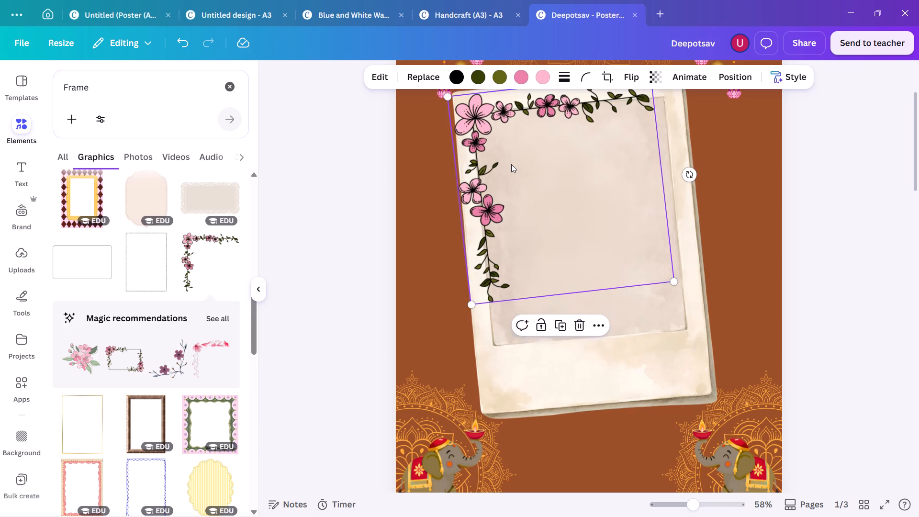
key(Right)
key(Down)
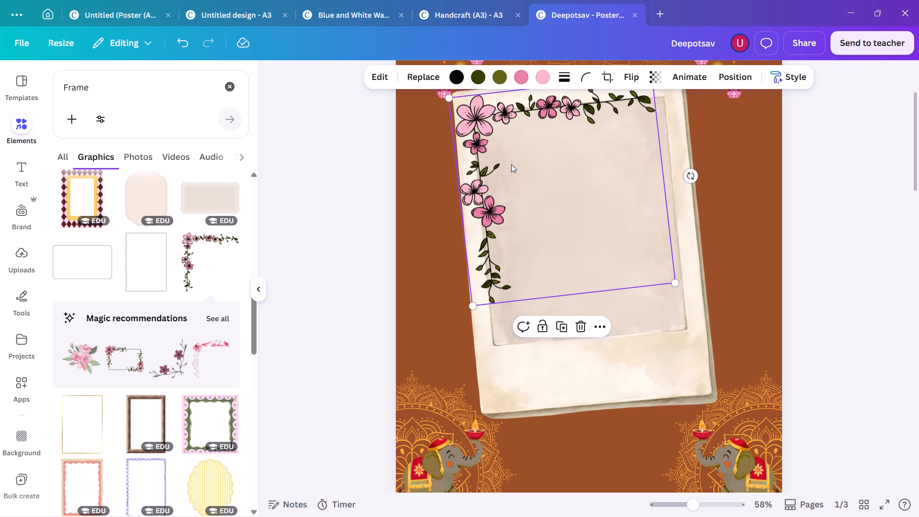
Narrow the polaroid slightly from its left edge and scale it down a little from its lower-left corner.
click(503, 344)
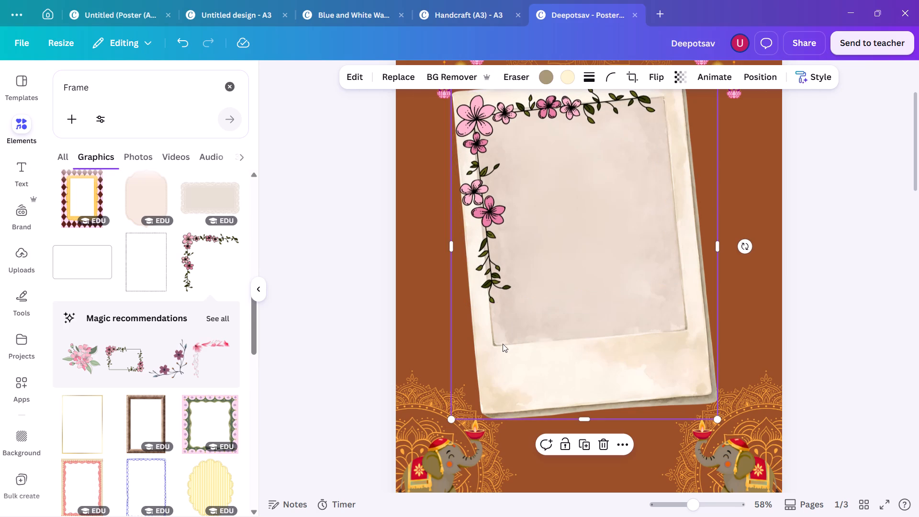
drag(450, 238, 460, 238)
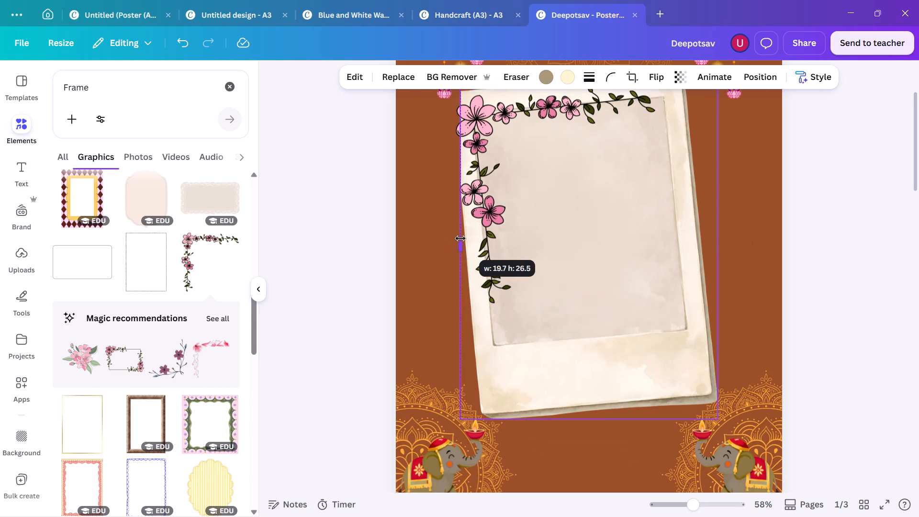
drag(460, 238, 456, 236)
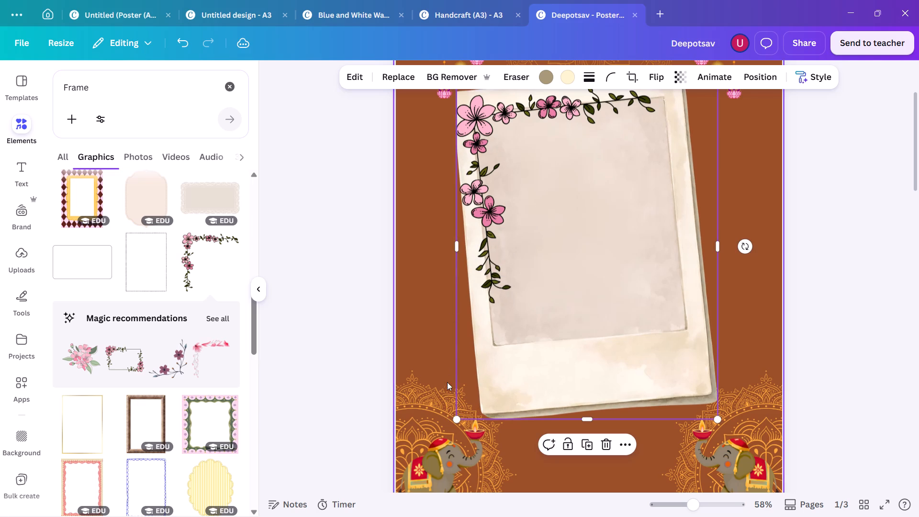
drag(456, 419, 464, 415)
click(426, 307)
drag(351, 241, 348, 269)
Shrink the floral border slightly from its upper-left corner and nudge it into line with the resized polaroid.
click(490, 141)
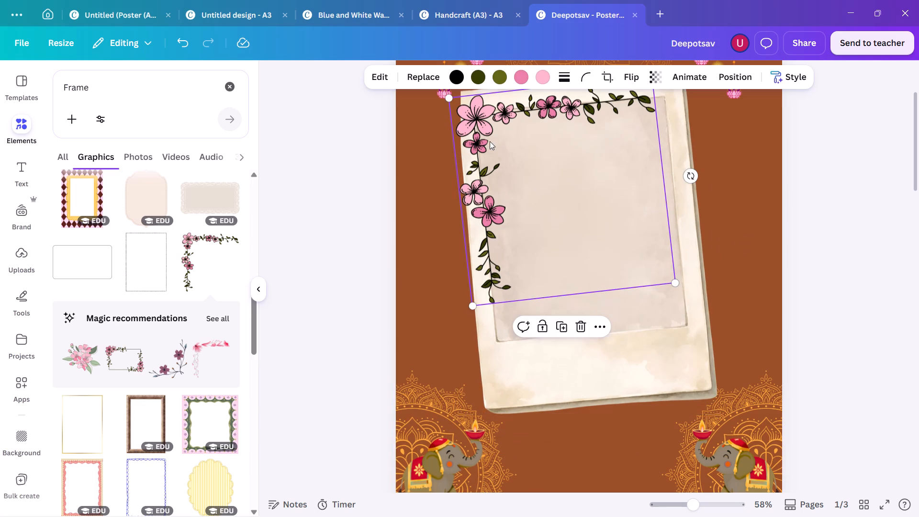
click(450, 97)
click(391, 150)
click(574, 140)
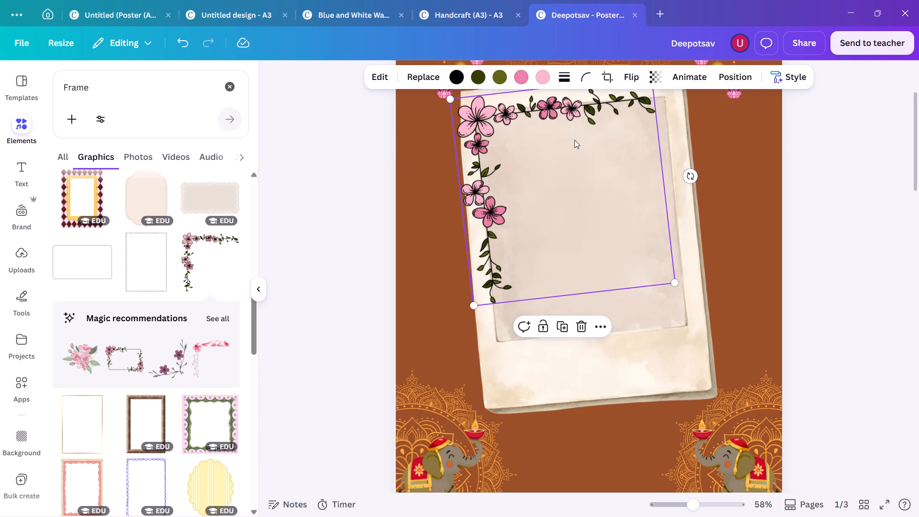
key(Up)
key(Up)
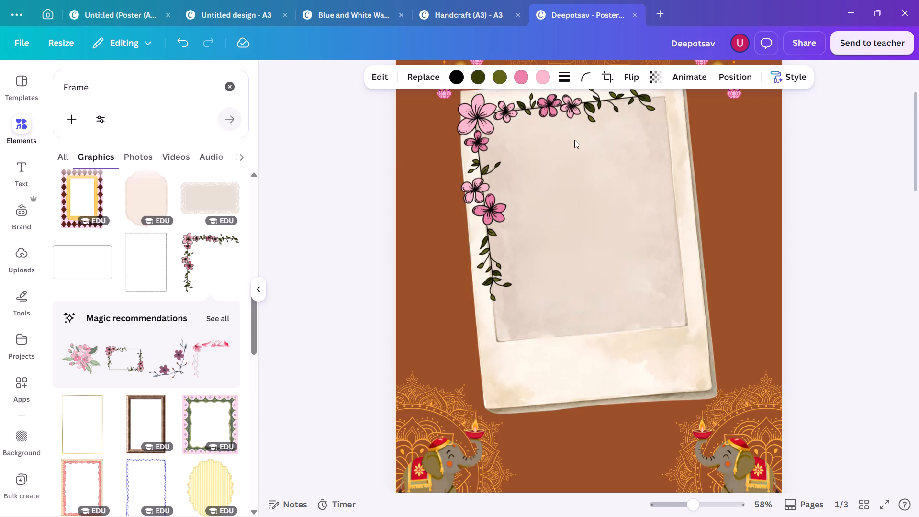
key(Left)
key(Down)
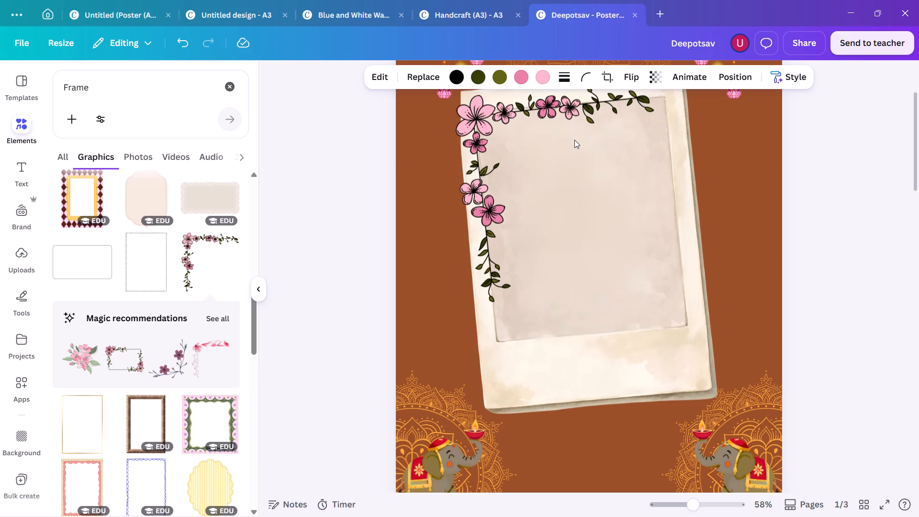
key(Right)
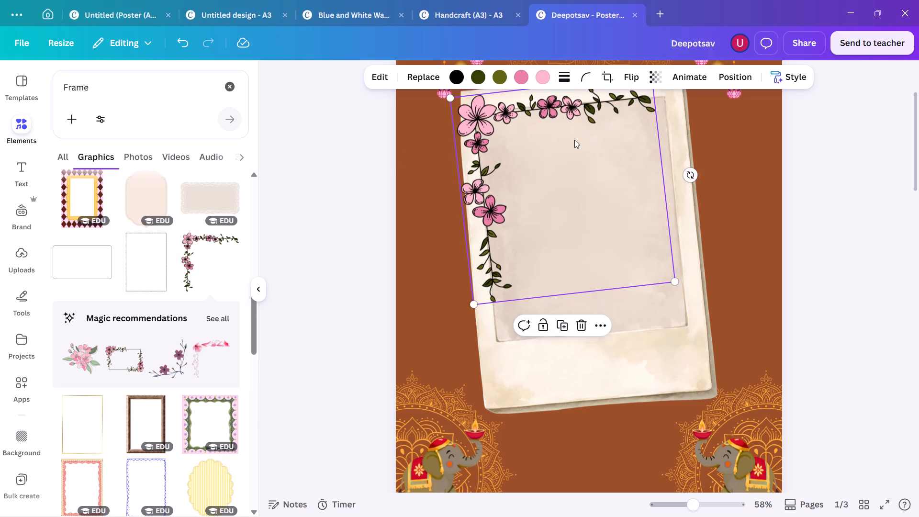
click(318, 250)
Search the graphics for Diwali and browse the ornaments.
click(125, 81)
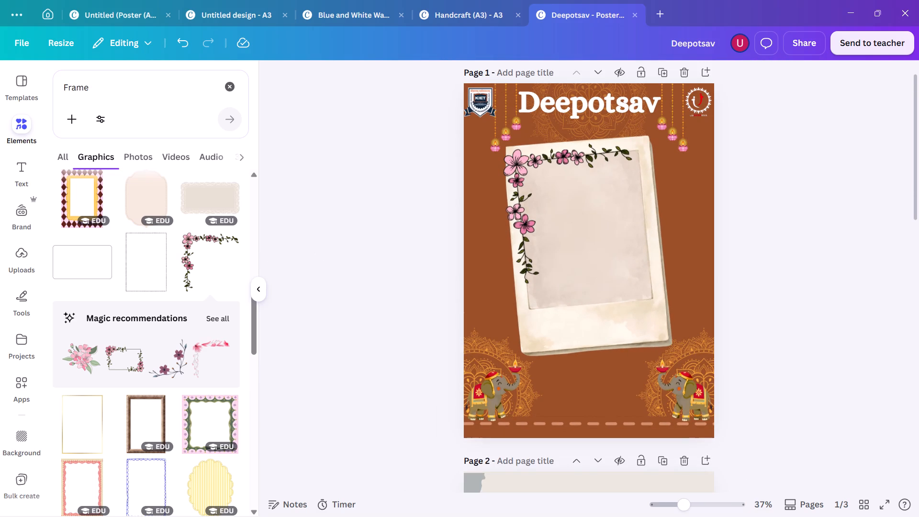
drag(125, 81, 88, 83)
text(Diwali)
key(Return)
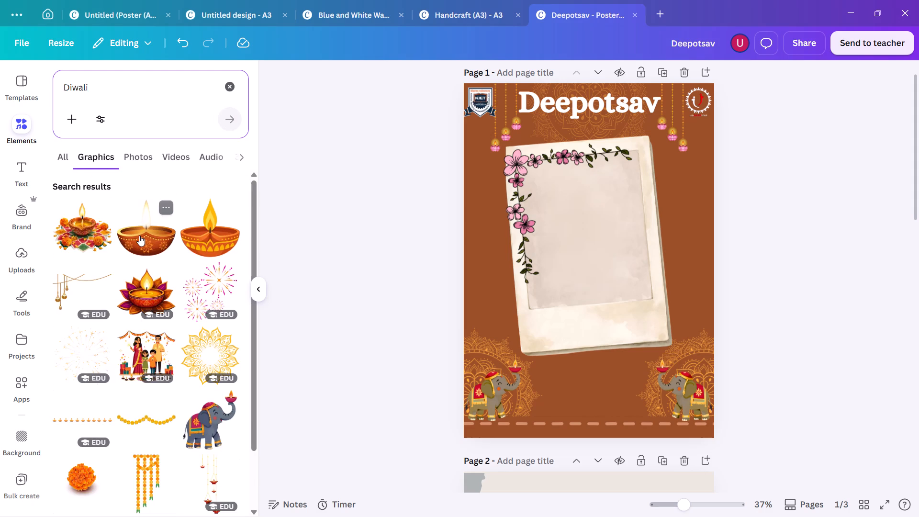
scroll(139, 236, down, 3)
scroll(139, 236, up, 1)
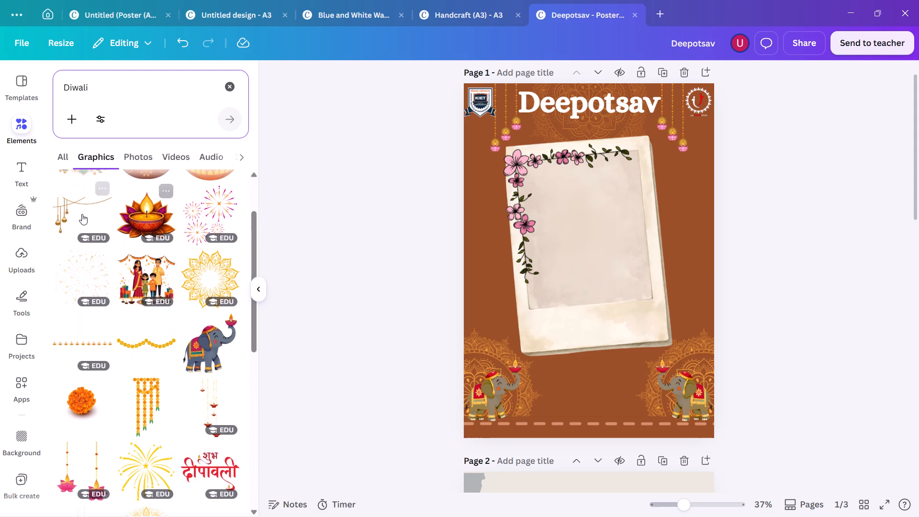
Delete the pink floral corner border from the polaroid.
click(570, 157)
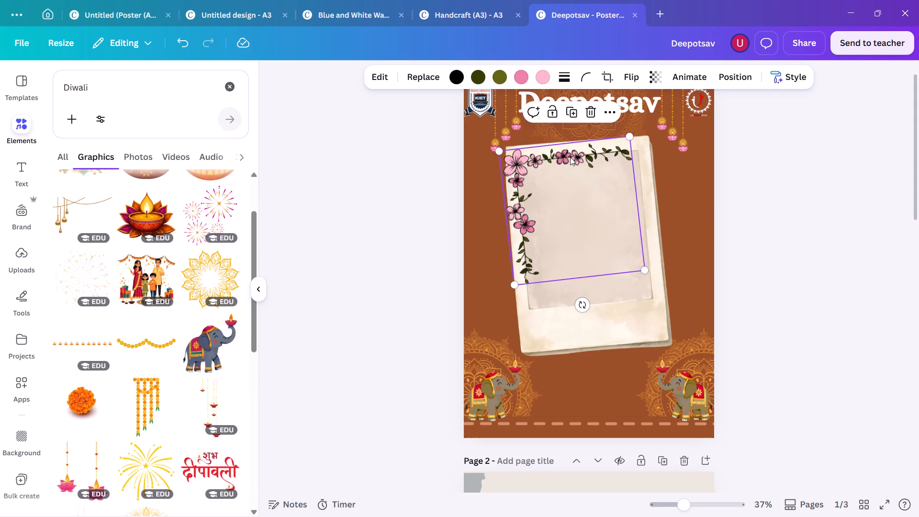
key(Delete)
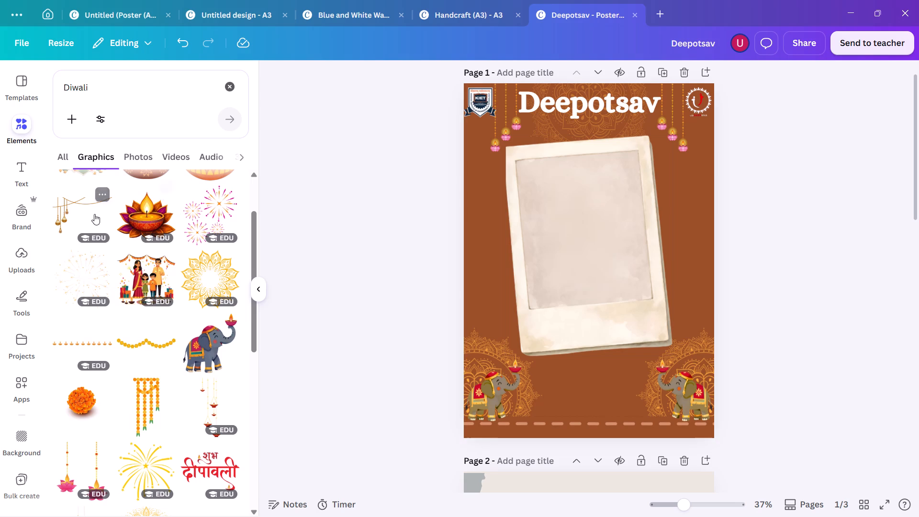
Add the golden hanging-bells graphic from the Diwali results and position it at the upper-left corner of the polaroid's photo area.
click(94, 214)
drag(581, 264, 544, 179)
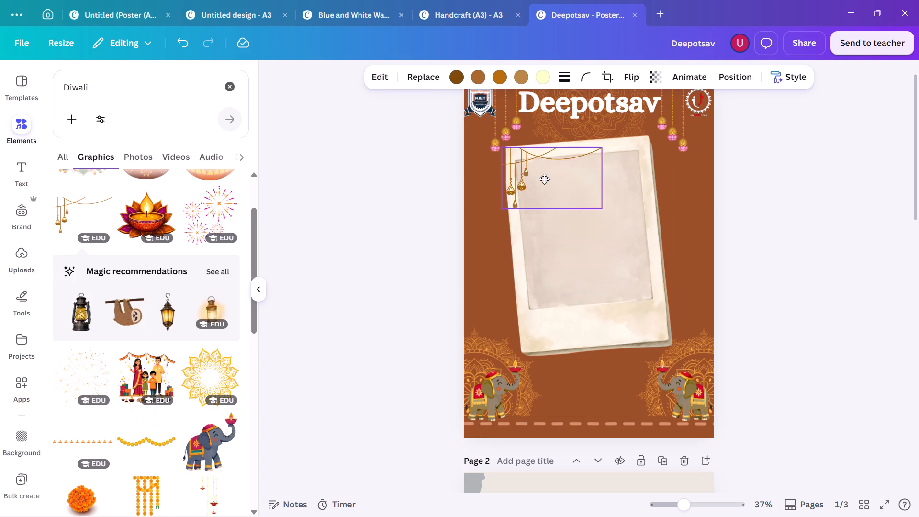
drag(544, 179, 545, 183)
key(Right)
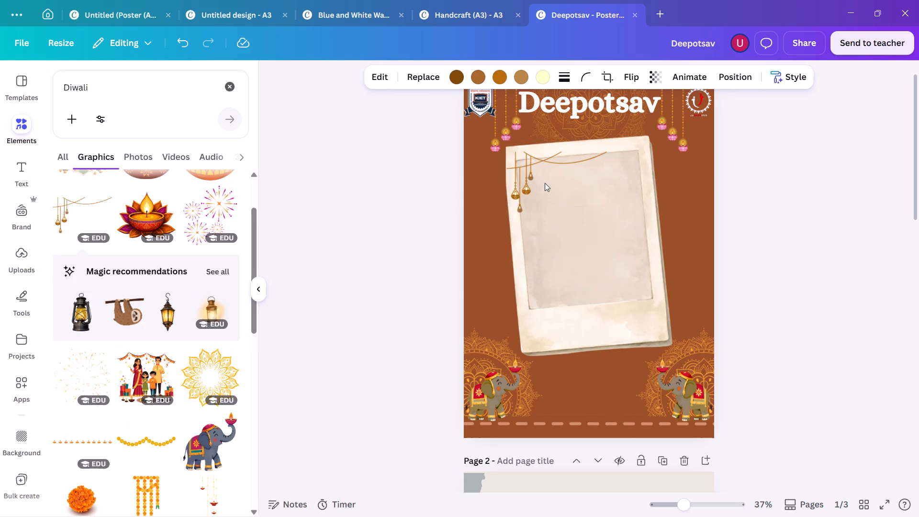
key(Right)
key(Right)
key(Down)
key(Down)
key(Down)
key(Down)
key(Right)
key(Right)
key(Right)
key(Right)
key(Right)
key(Right)
key(Right)
key(Right)
key(Right)
key(Right)
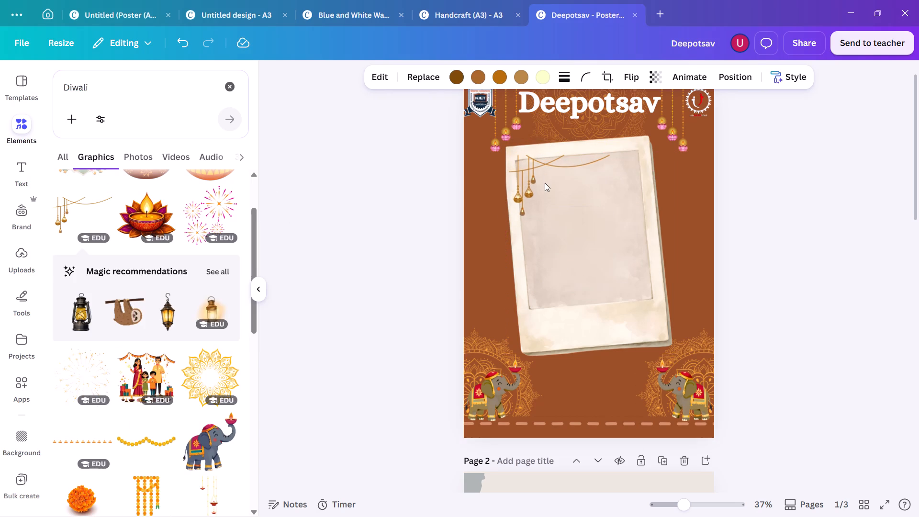
key(Down)
key(Down)
key(Down)
key(Down)
key(Down)
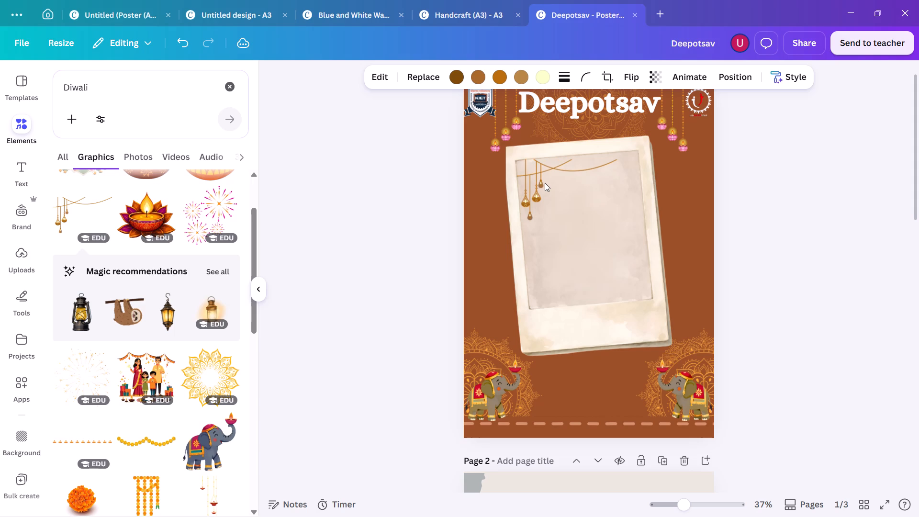
key(Up)
click(545, 183)
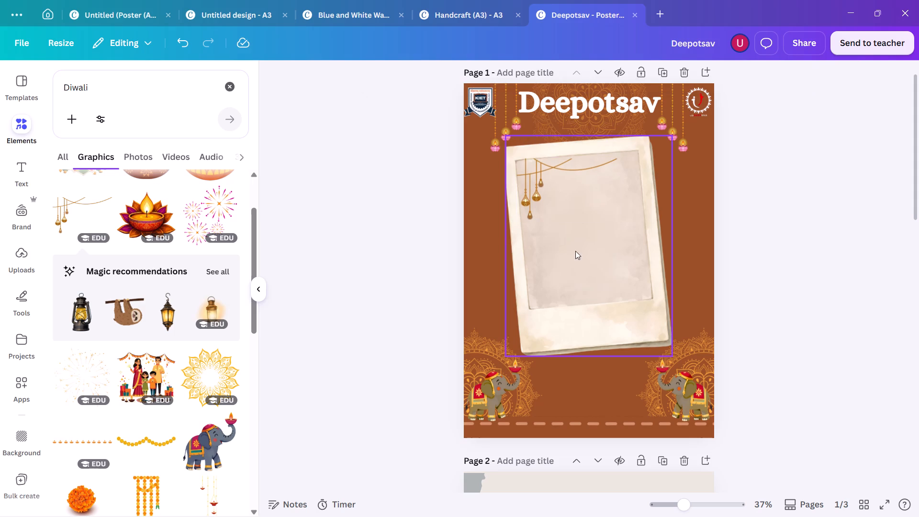
Rotate the hanging bells slightly counterclockwise to match the polaroid's tilt and shift them back onto the photo area's upper-left corner.
click(561, 212)
drag(562, 250, 563, 250)
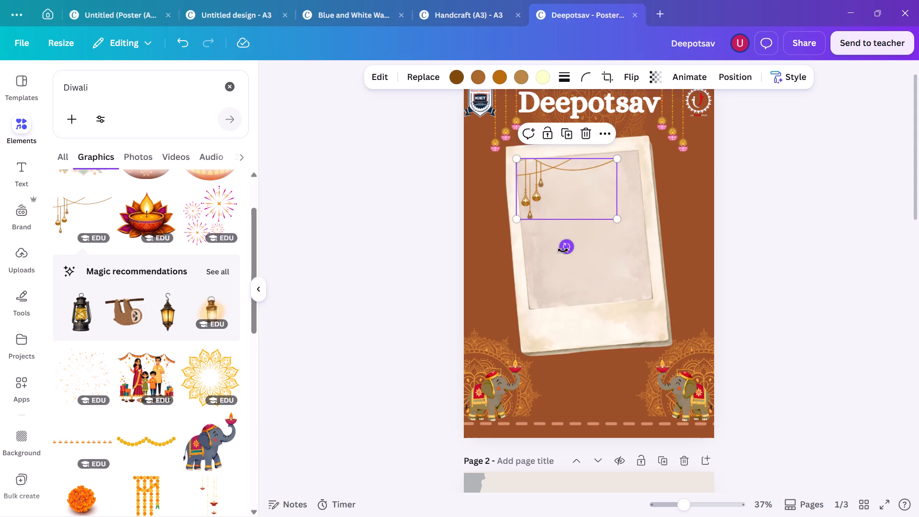
drag(563, 250, 567, 248)
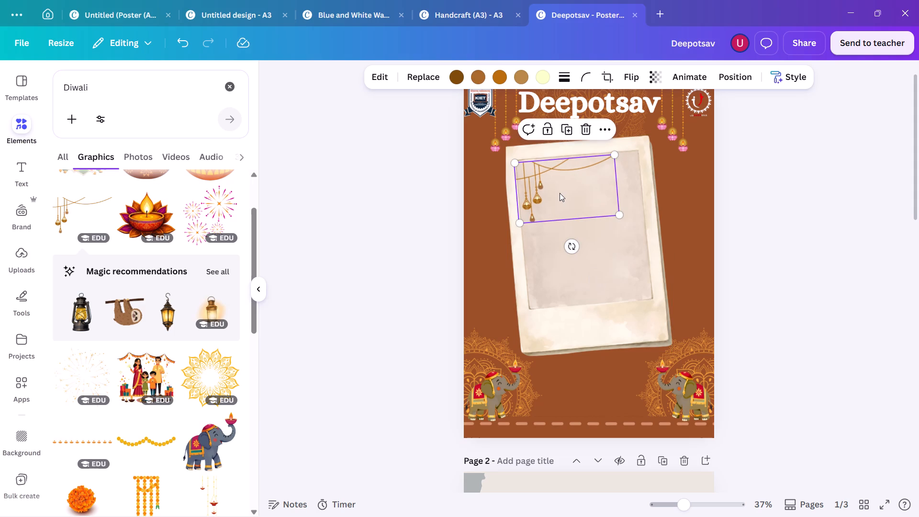
click(560, 193)
key(Left)
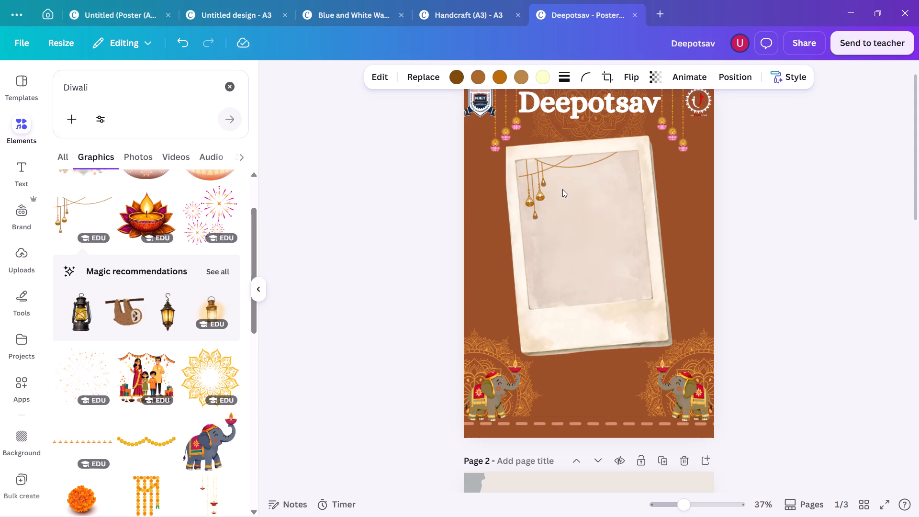
key(Left)
key(Left)
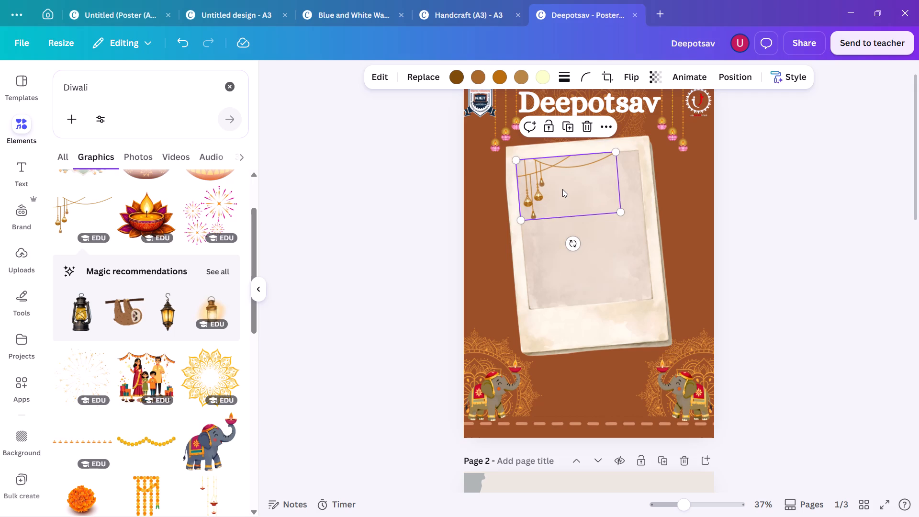
click(467, 220)
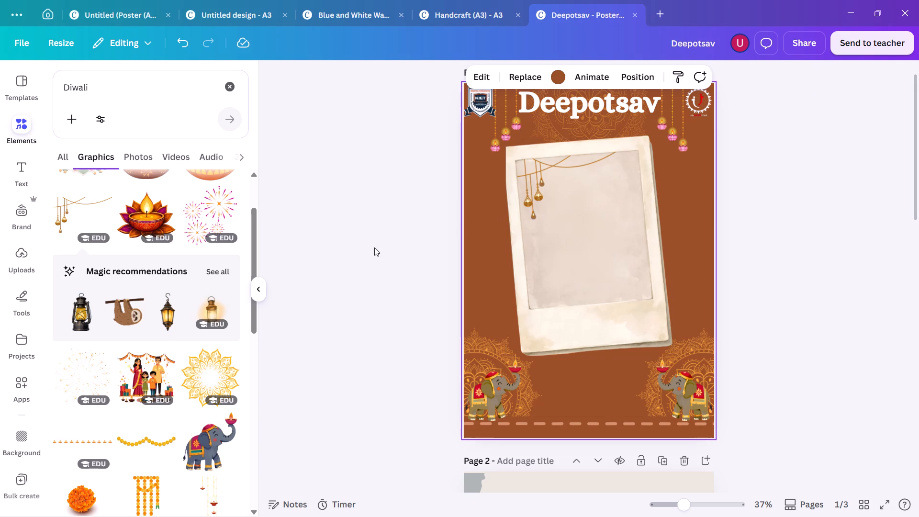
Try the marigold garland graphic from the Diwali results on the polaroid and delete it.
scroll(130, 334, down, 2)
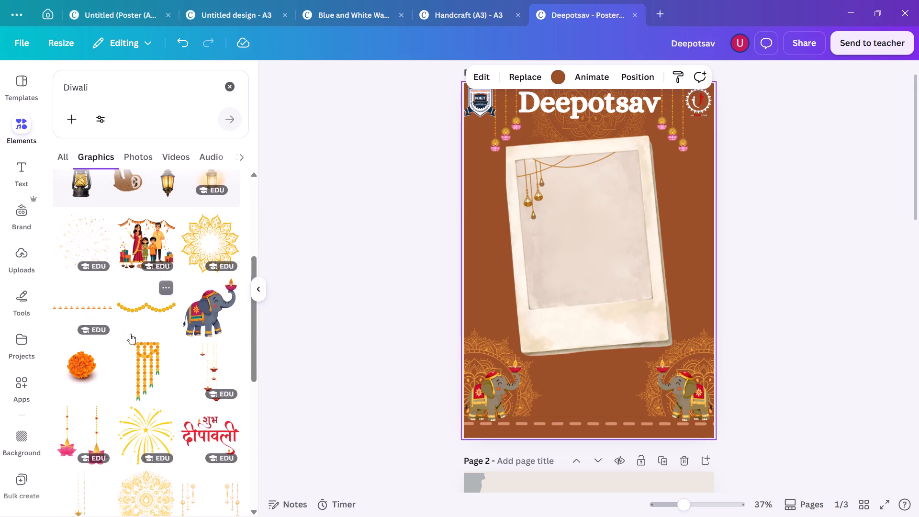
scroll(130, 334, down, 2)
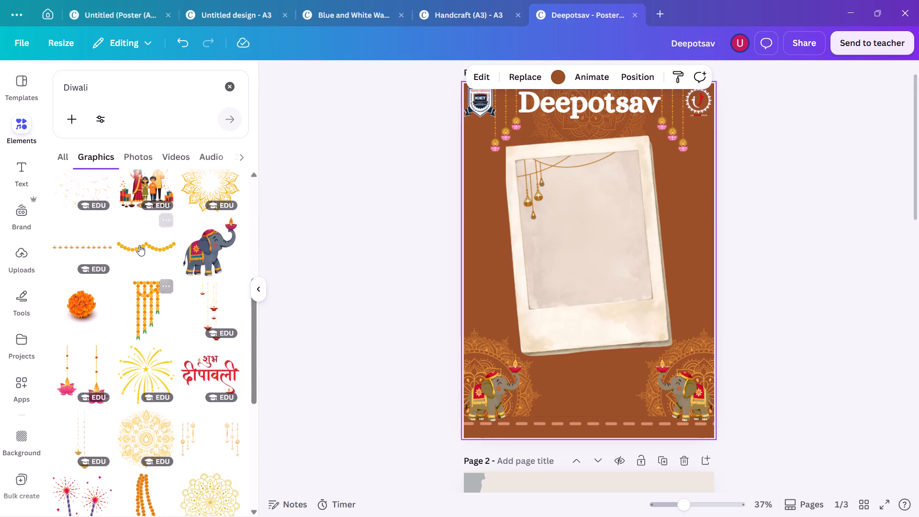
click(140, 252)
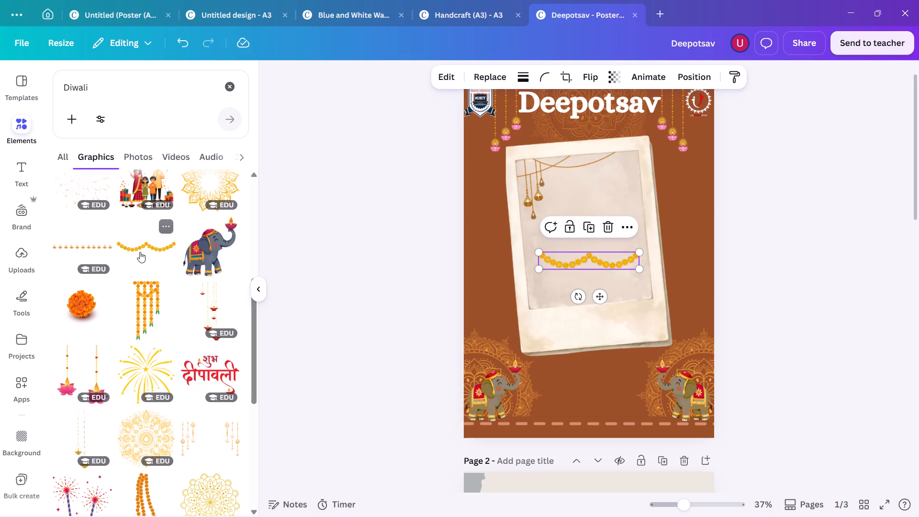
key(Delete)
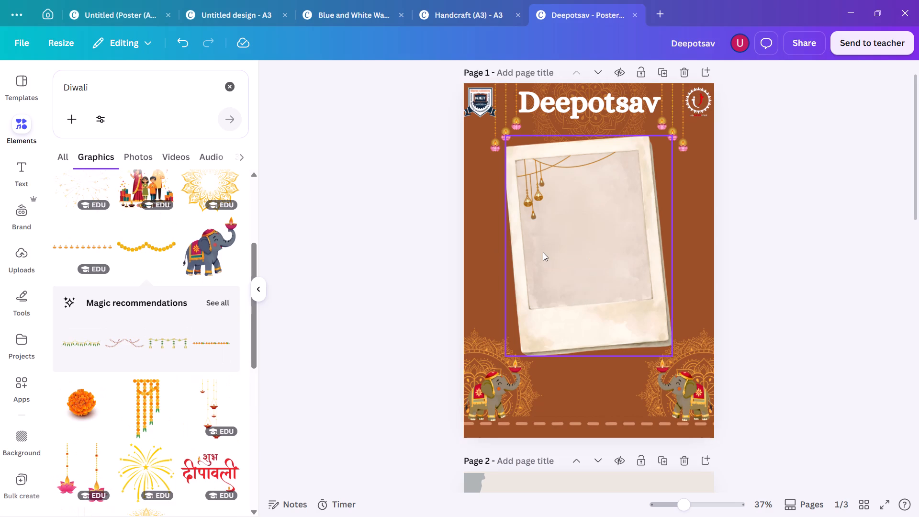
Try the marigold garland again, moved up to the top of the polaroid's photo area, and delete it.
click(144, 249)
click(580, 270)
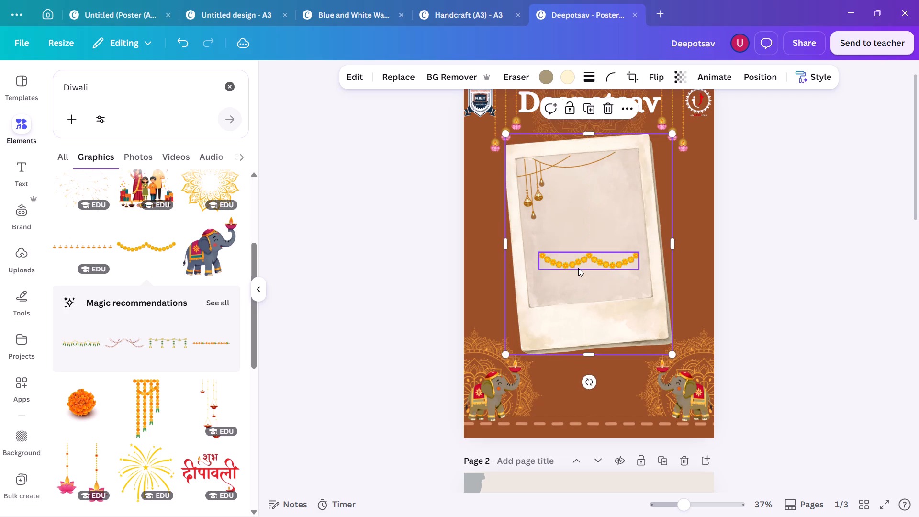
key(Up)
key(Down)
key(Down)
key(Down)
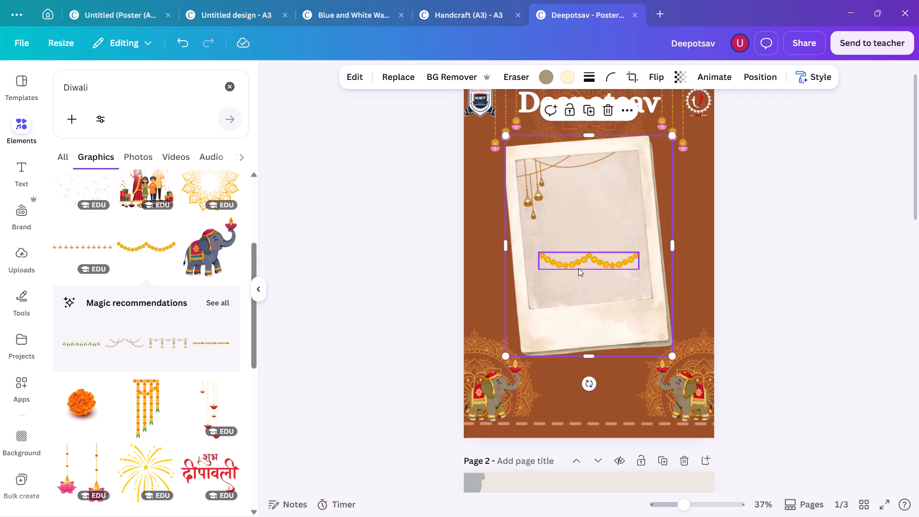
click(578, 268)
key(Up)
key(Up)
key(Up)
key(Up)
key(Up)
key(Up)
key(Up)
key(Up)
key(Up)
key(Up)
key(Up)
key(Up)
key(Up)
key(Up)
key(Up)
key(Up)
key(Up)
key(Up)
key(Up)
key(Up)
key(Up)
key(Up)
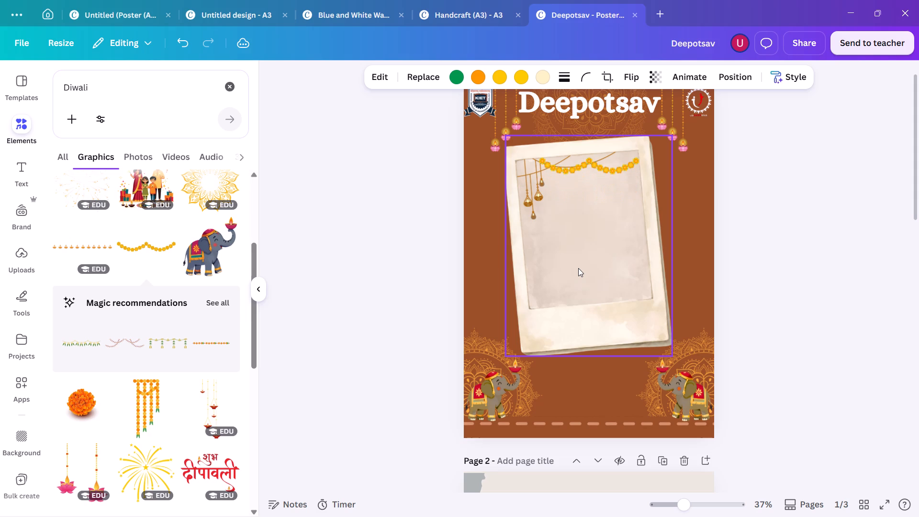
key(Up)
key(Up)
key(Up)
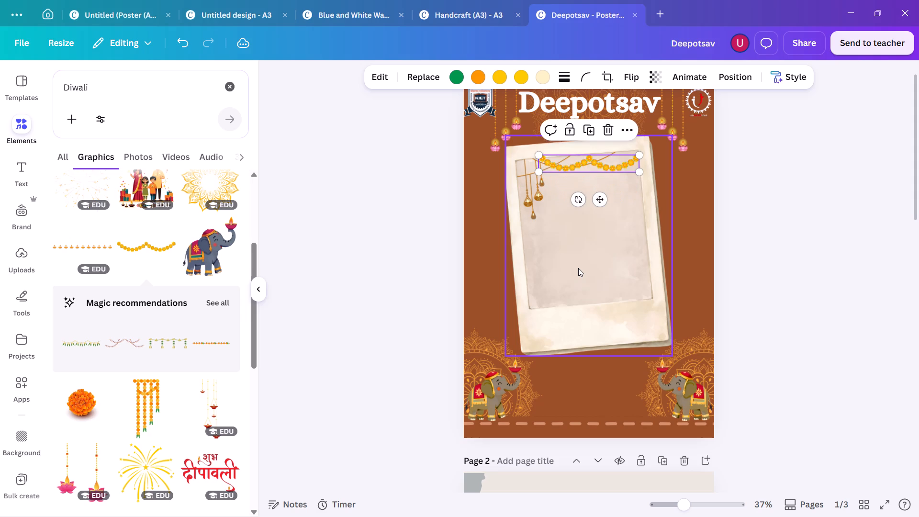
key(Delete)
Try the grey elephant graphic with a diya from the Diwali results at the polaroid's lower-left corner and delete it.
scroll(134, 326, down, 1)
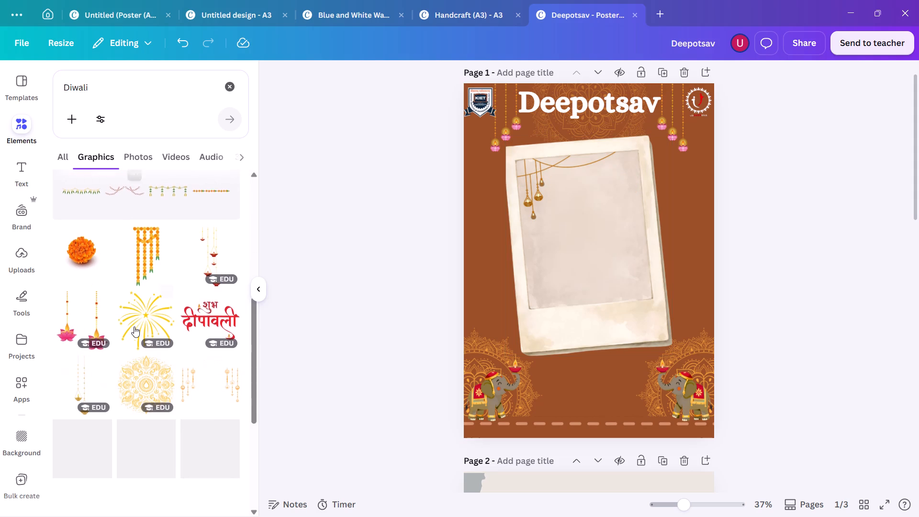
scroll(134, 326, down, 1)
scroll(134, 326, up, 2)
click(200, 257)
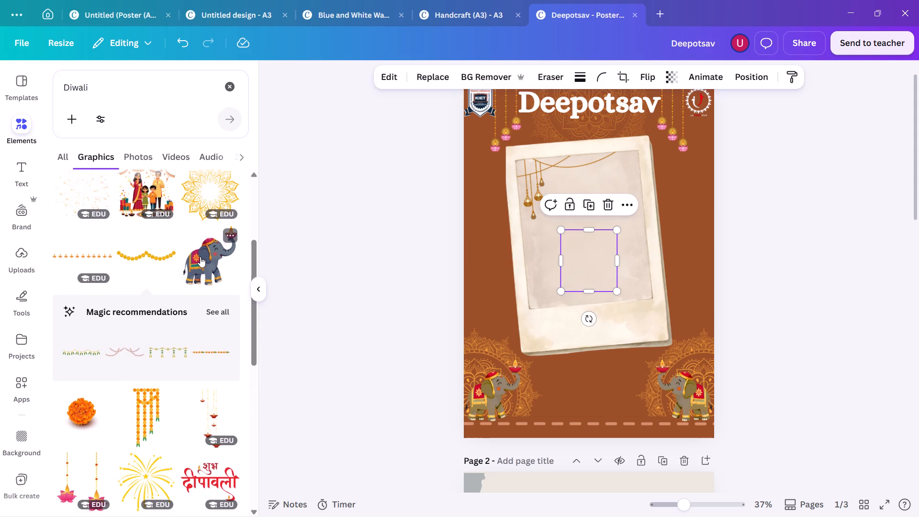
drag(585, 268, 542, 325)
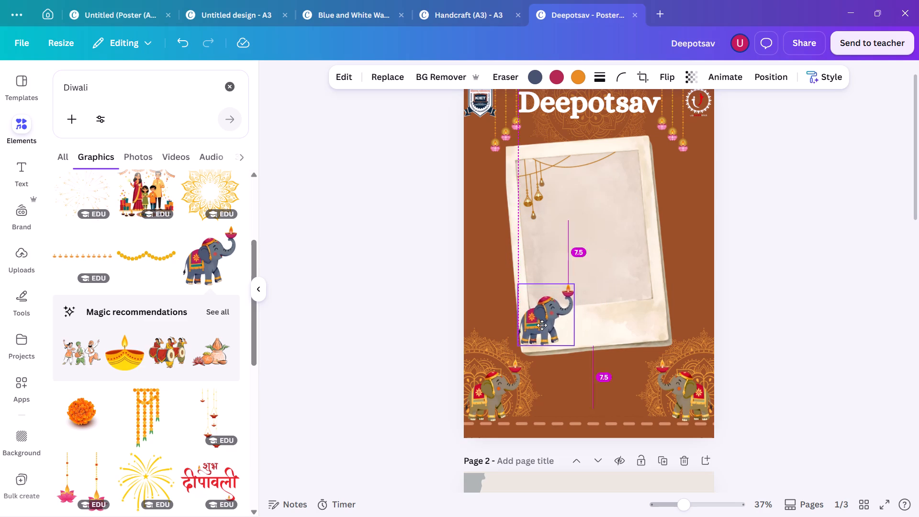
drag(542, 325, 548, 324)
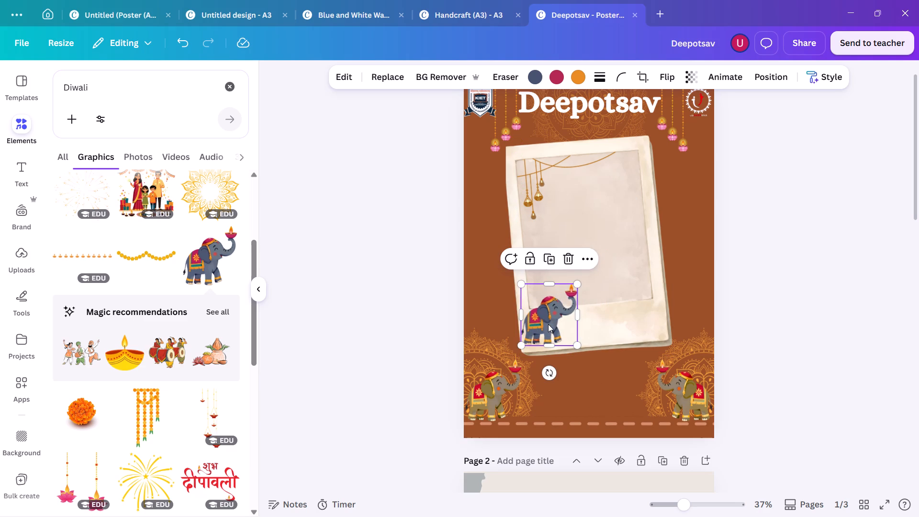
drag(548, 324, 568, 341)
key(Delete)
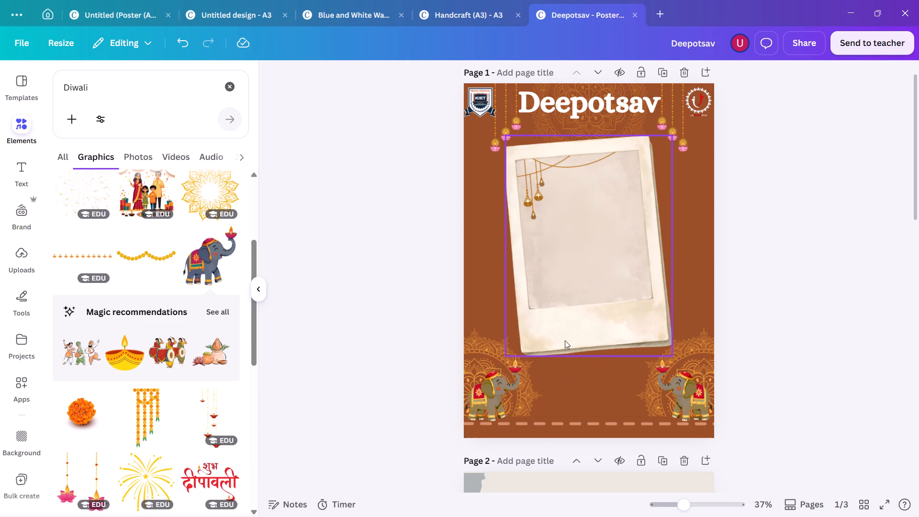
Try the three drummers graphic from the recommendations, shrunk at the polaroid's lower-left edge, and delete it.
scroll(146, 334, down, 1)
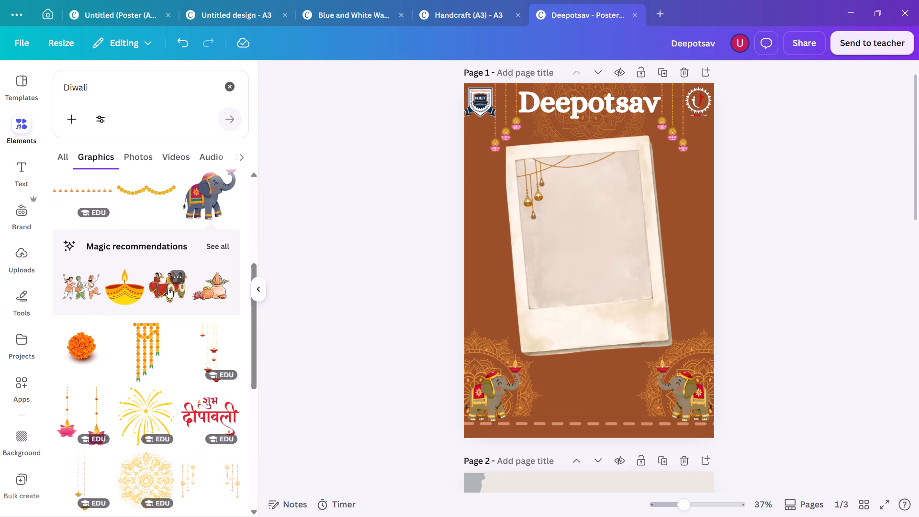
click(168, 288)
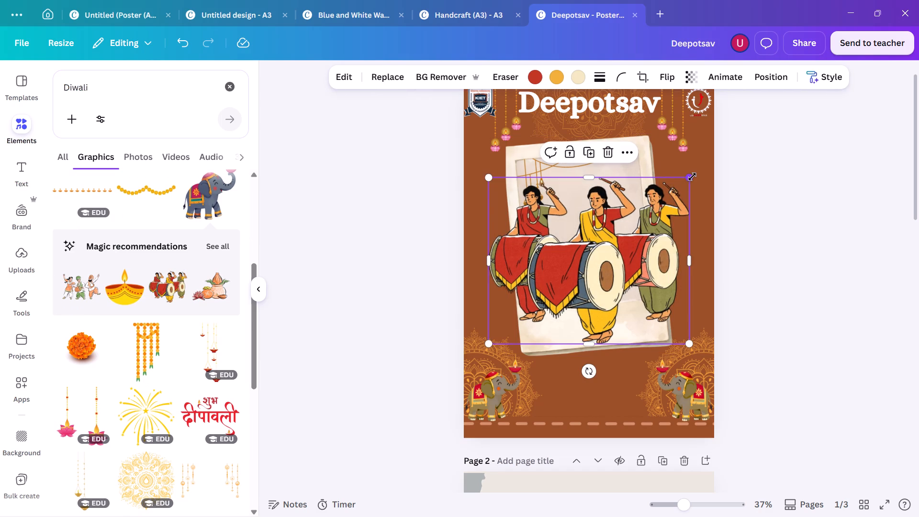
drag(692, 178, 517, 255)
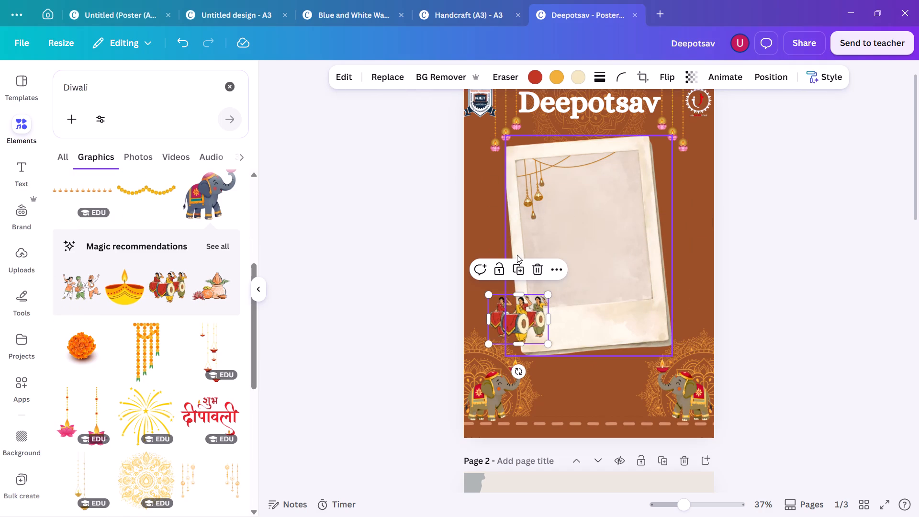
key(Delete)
Add the yellow-orange hanging lantern from the Diwali graphics, reduce it and place it at the upper-right corner of the polaroid's photo area.
scroll(135, 434, down, 4)
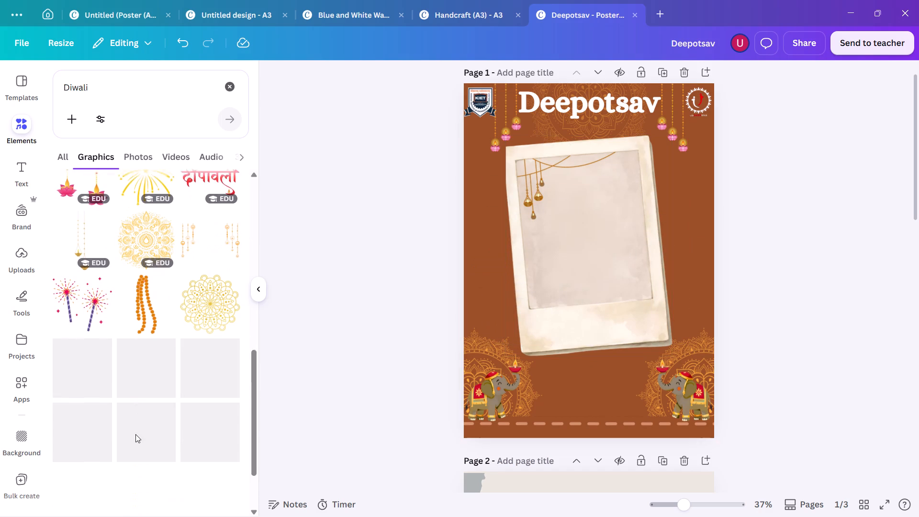
scroll(135, 434, down, 1)
scroll(149, 281, down, 1)
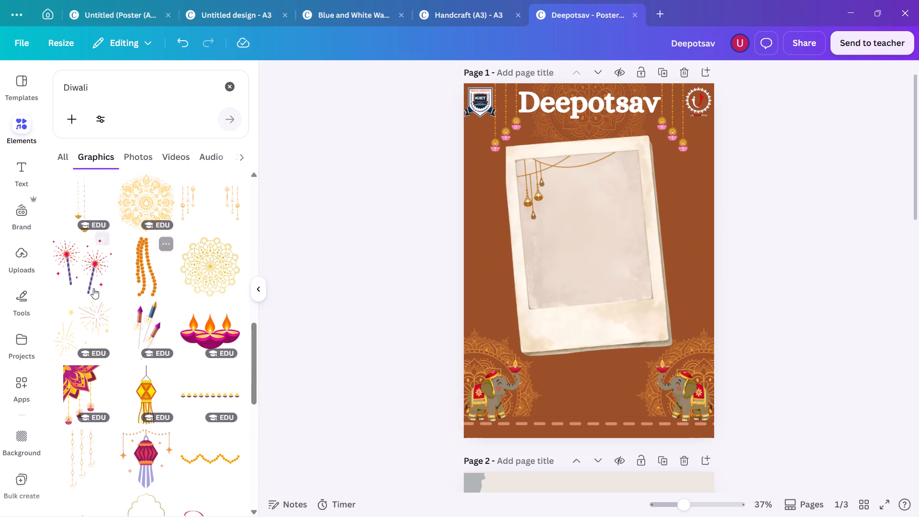
scroll(200, 295, down, 1)
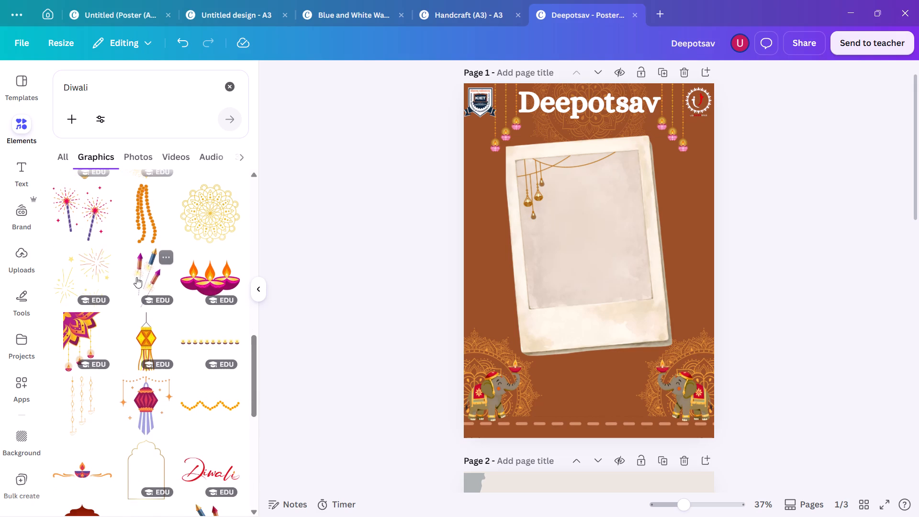
scroll(136, 277, down, 1)
scroll(99, 321, down, 1)
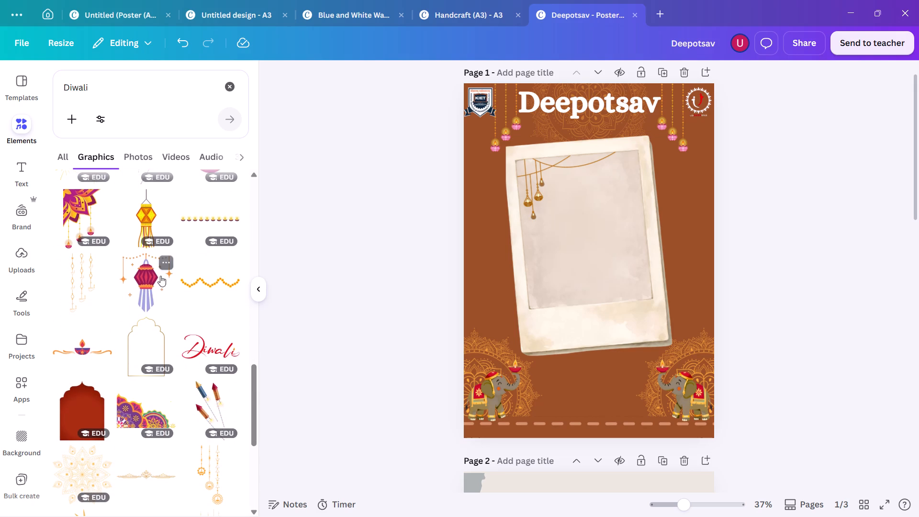
click(156, 215)
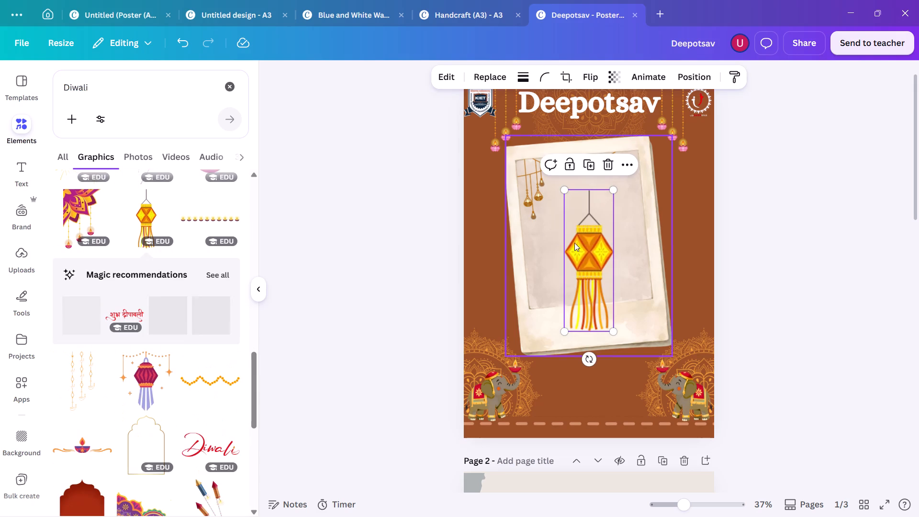
drag(614, 336, 558, 276)
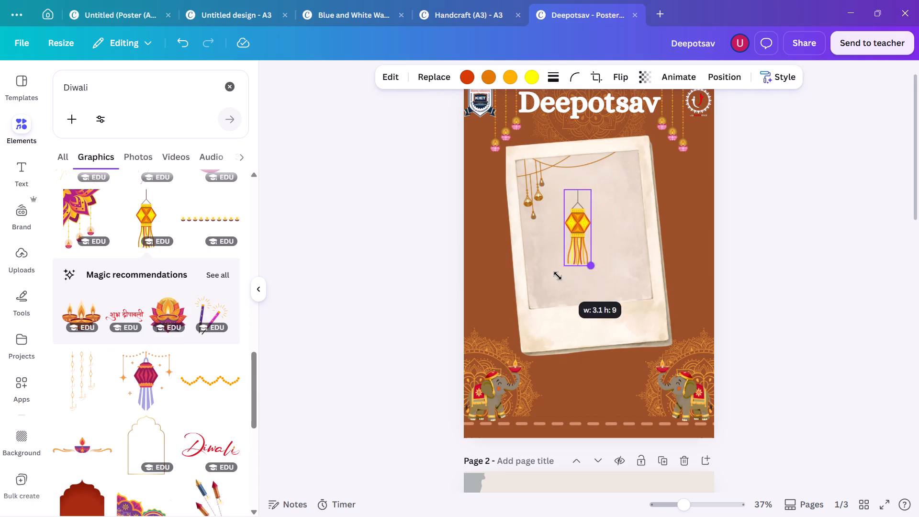
drag(558, 276, 583, 293)
drag(582, 237, 618, 203)
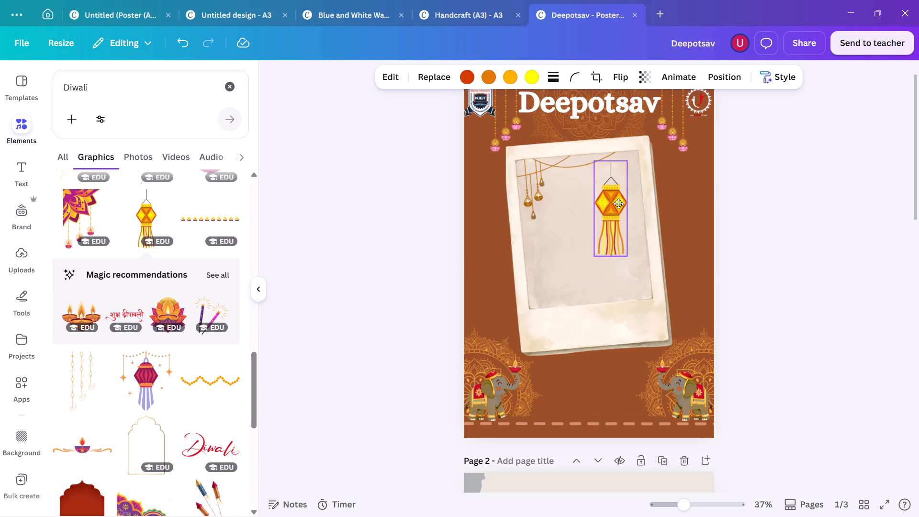
drag(618, 203, 635, 198)
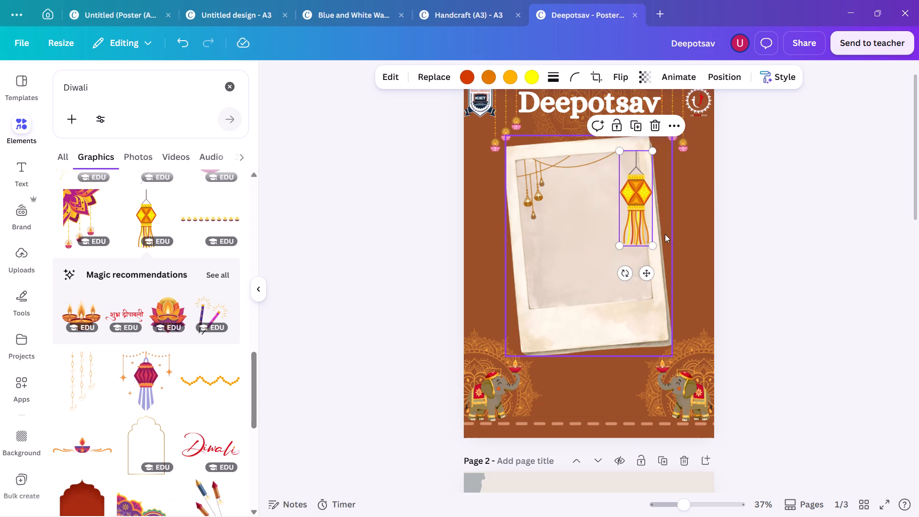
Shrink the hanging lantern to about half its size and nudge it into line with the photo area's upper-right corner.
drag(652, 244, 628, 194)
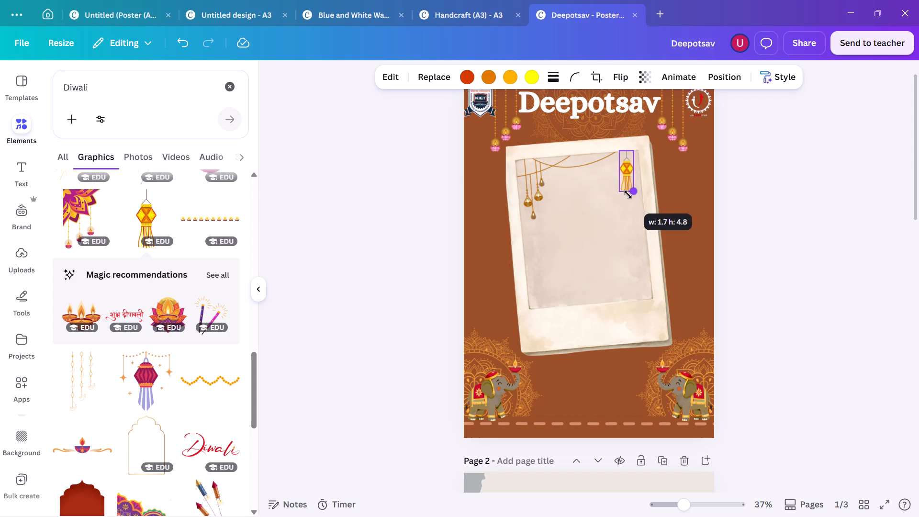
drag(628, 194, 634, 197)
drag(627, 179, 635, 179)
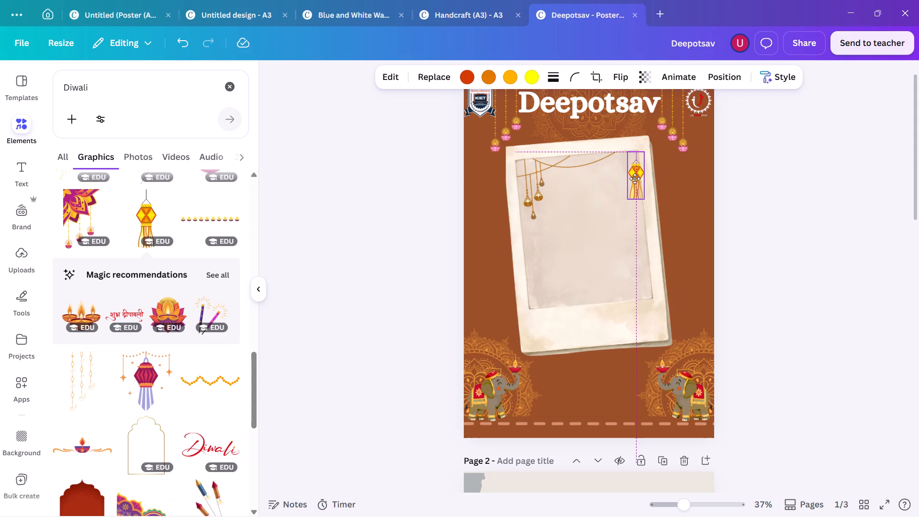
drag(635, 179, 635, 179)
key(Up)
key(Up)
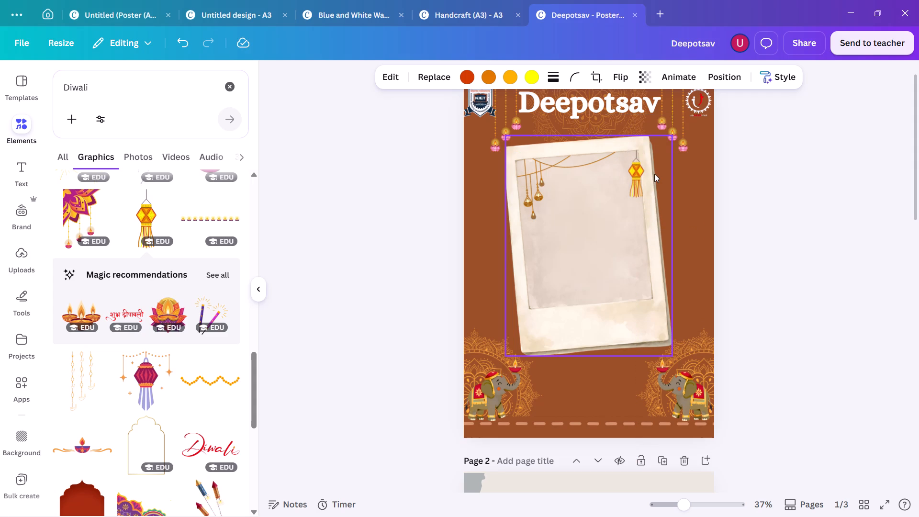
key(Right)
key(Right)
click(737, 200)
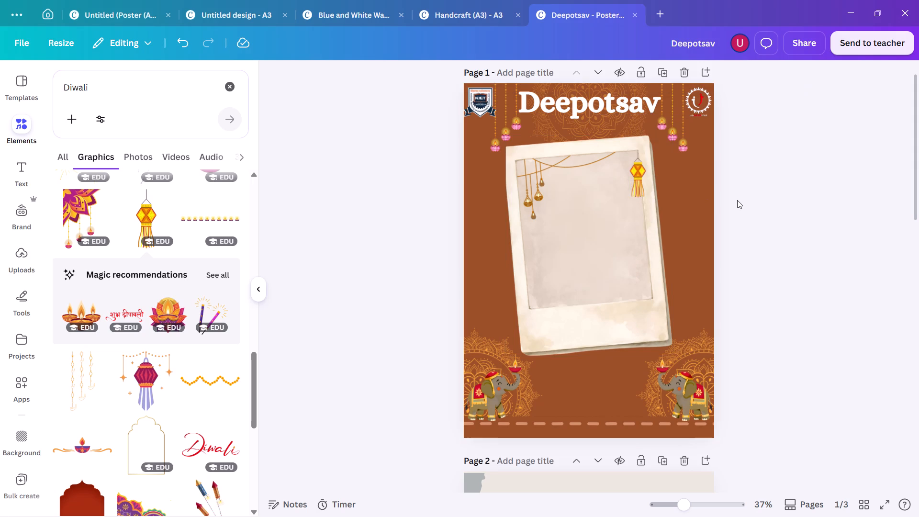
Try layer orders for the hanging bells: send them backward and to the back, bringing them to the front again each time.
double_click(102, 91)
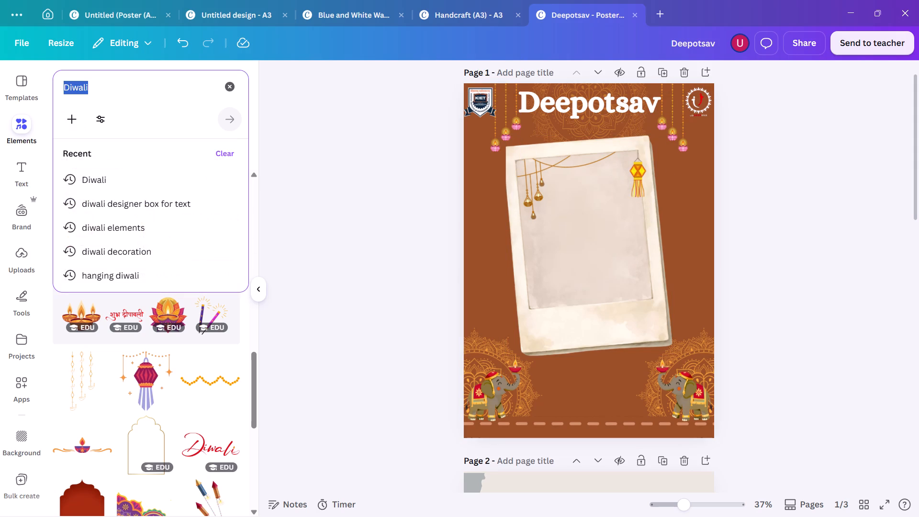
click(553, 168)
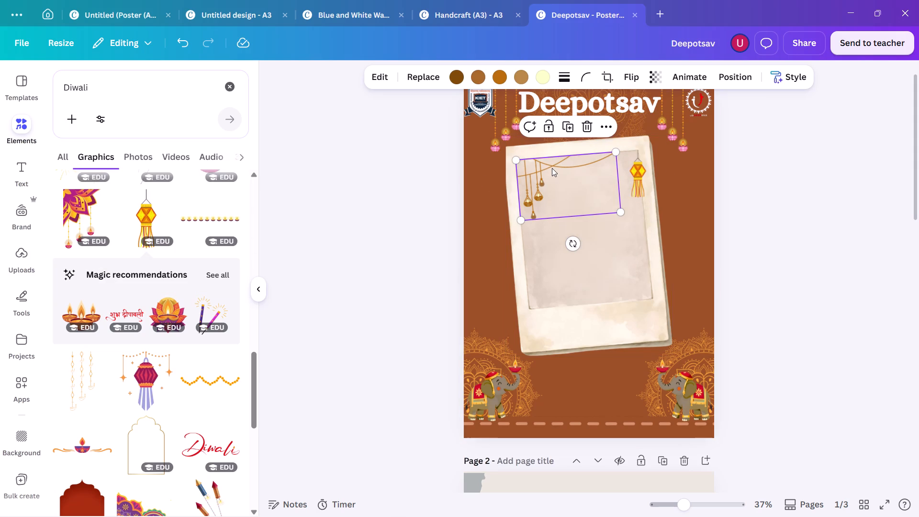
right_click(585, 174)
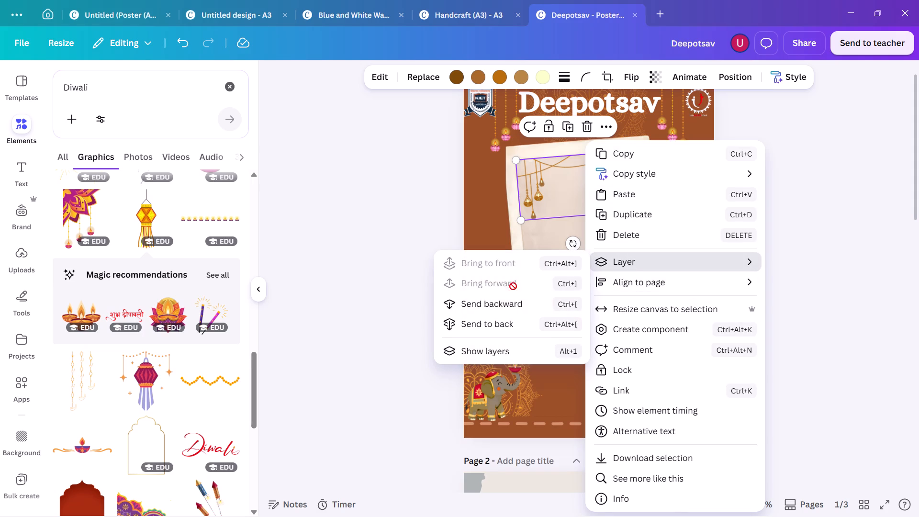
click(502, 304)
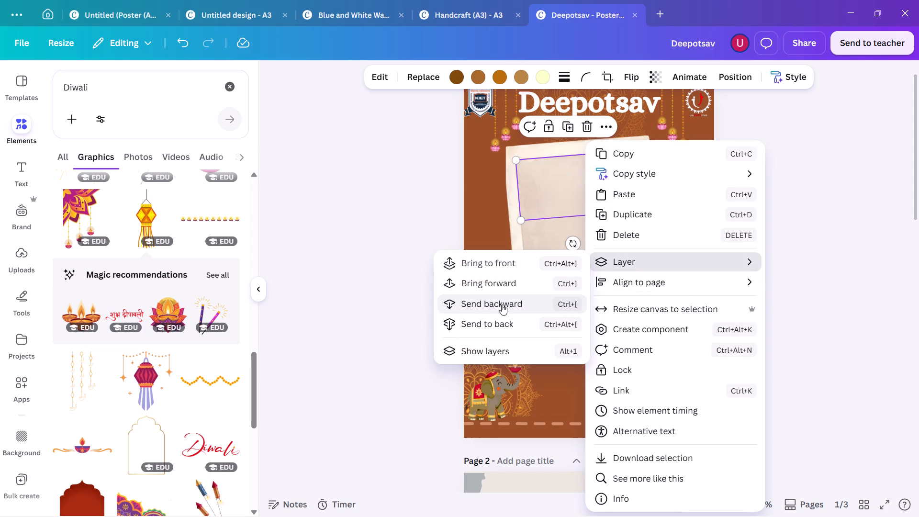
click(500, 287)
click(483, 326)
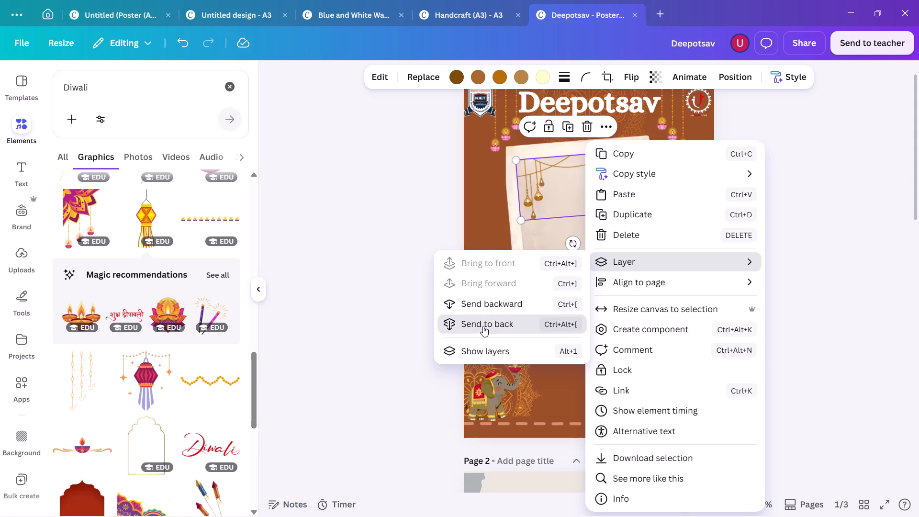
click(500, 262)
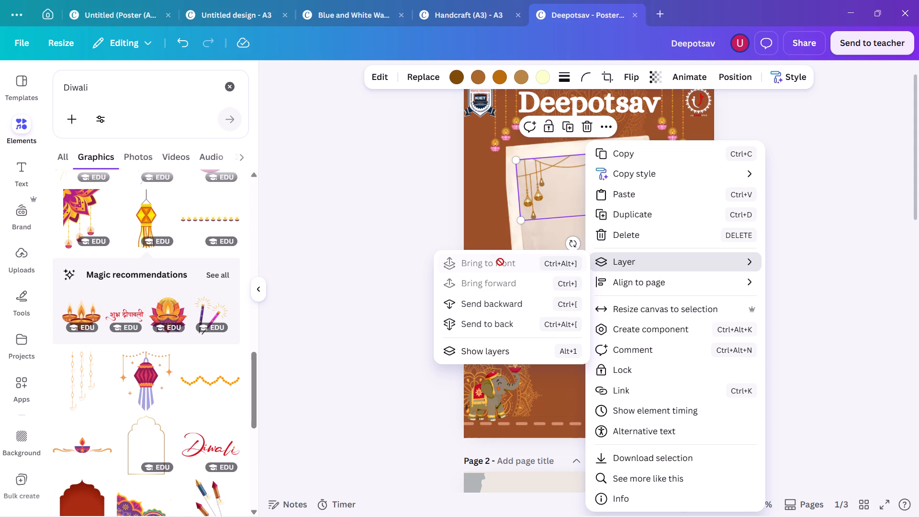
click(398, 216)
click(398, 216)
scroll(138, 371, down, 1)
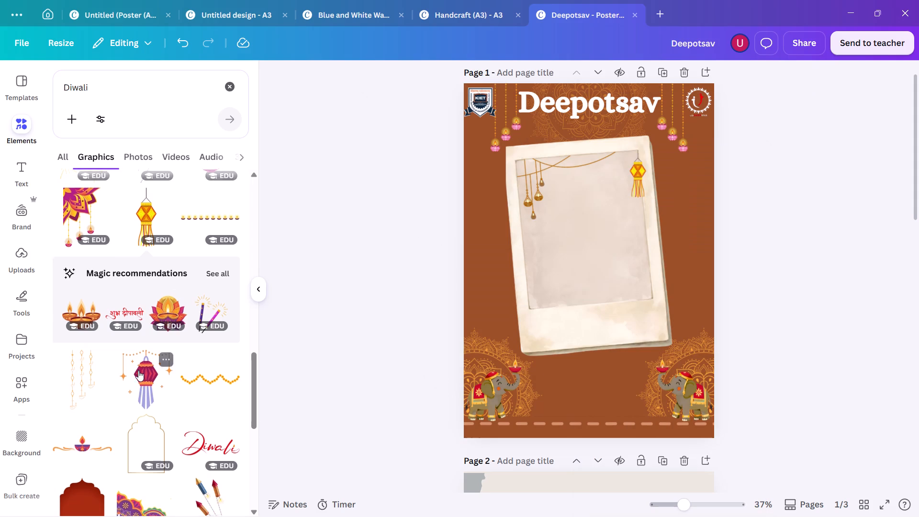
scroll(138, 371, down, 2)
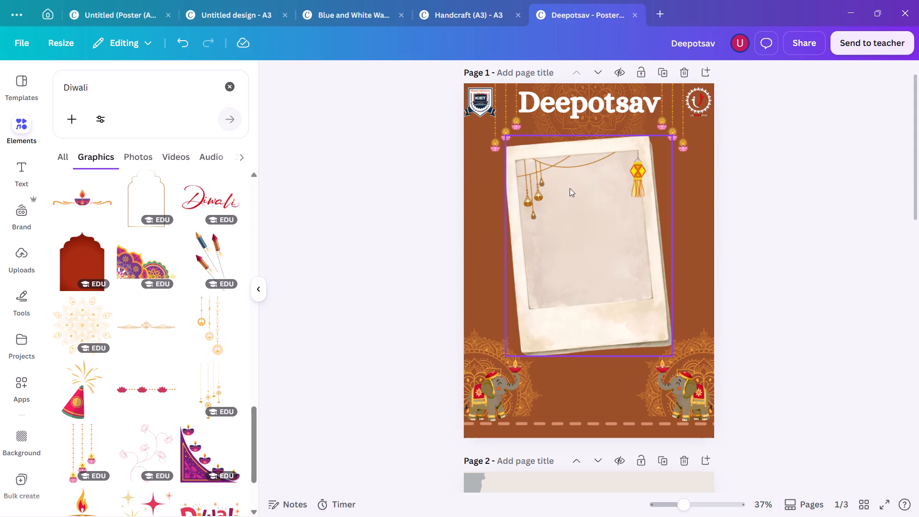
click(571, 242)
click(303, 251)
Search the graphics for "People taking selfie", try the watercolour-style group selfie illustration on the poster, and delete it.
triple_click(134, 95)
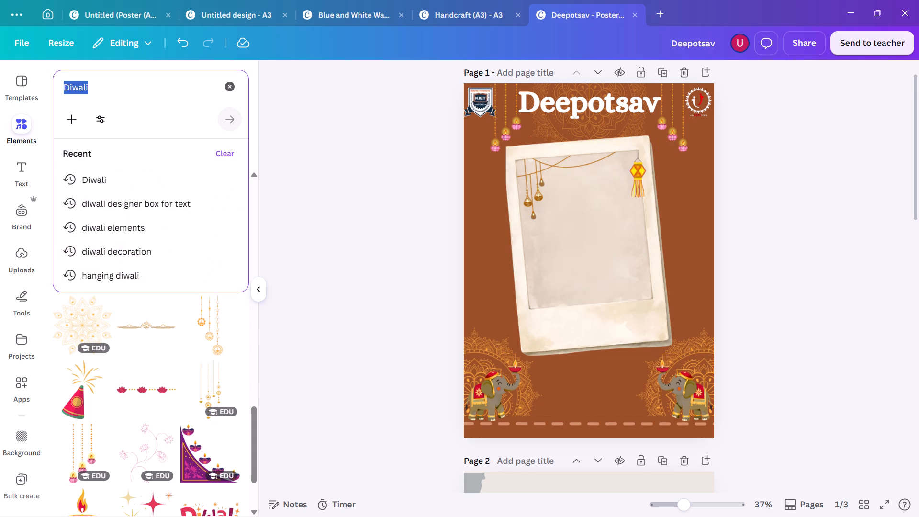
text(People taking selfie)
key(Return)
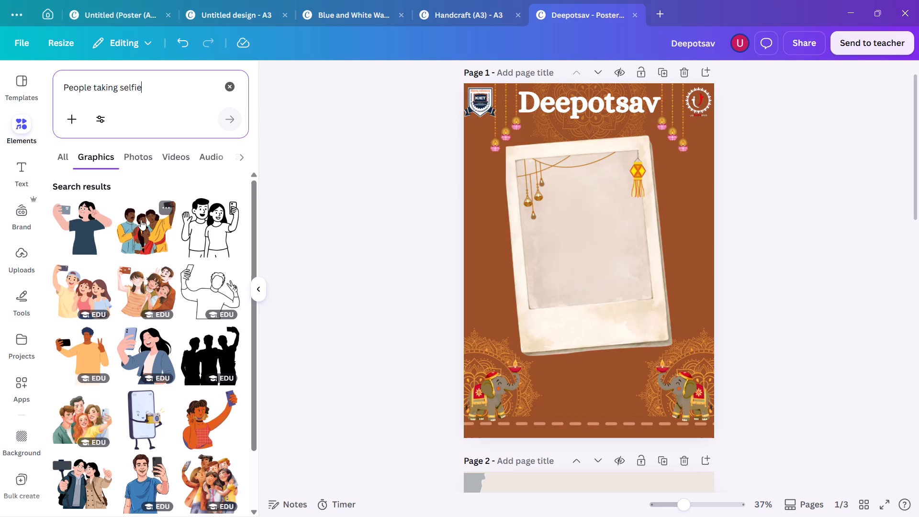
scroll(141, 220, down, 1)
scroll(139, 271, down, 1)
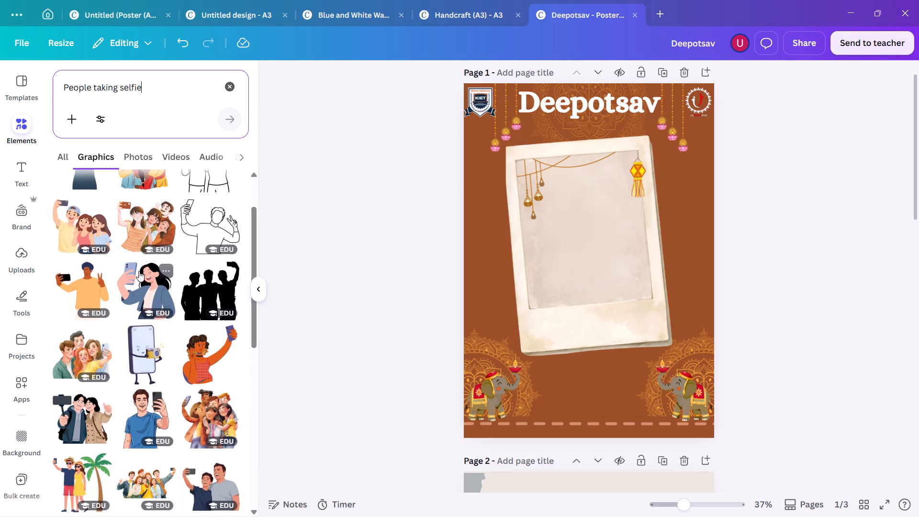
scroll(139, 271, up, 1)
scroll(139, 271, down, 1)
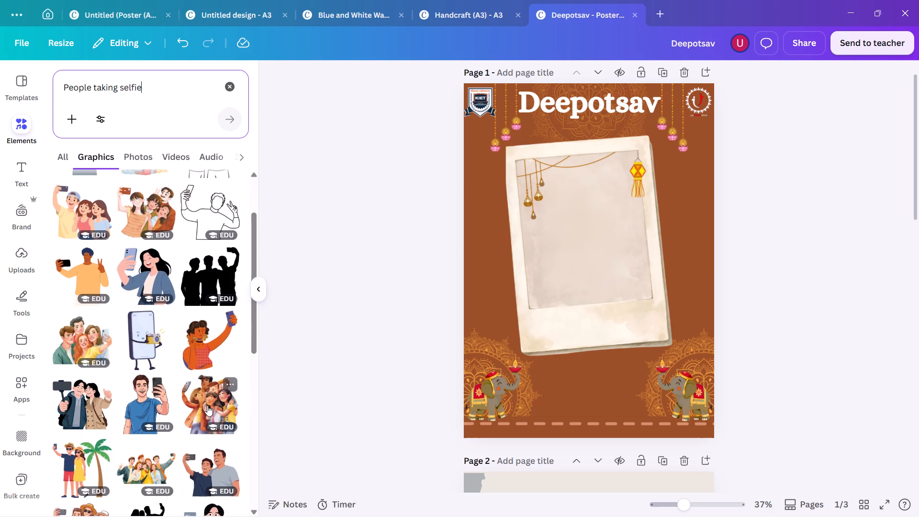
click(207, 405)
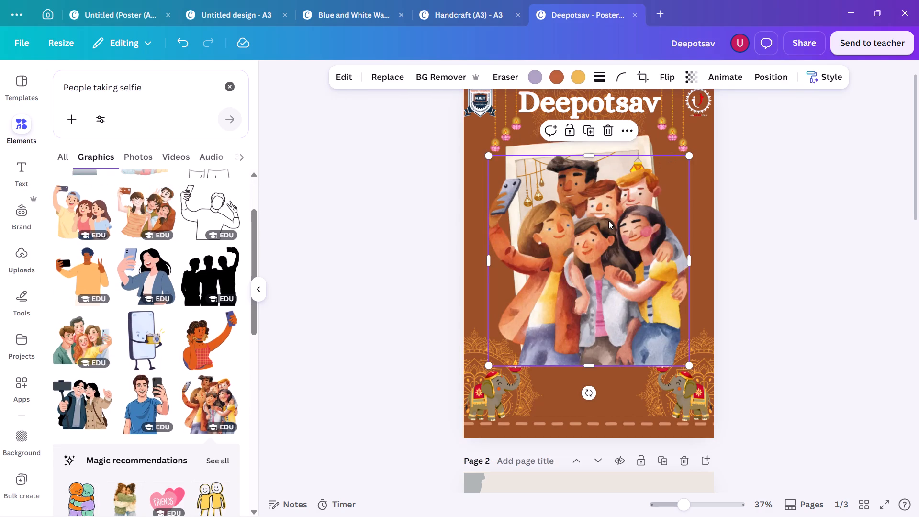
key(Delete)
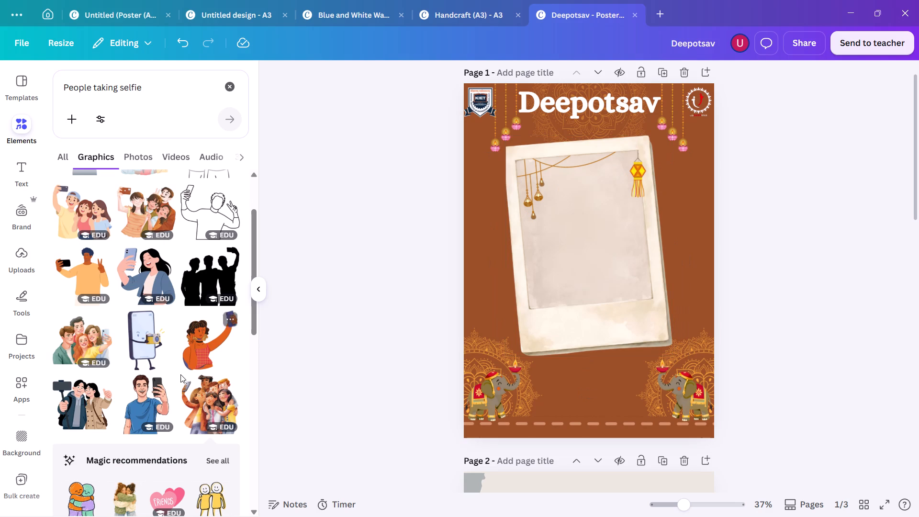
Refine the graphics search to "People taking selfie traditional".
scroll(178, 377, down, 4)
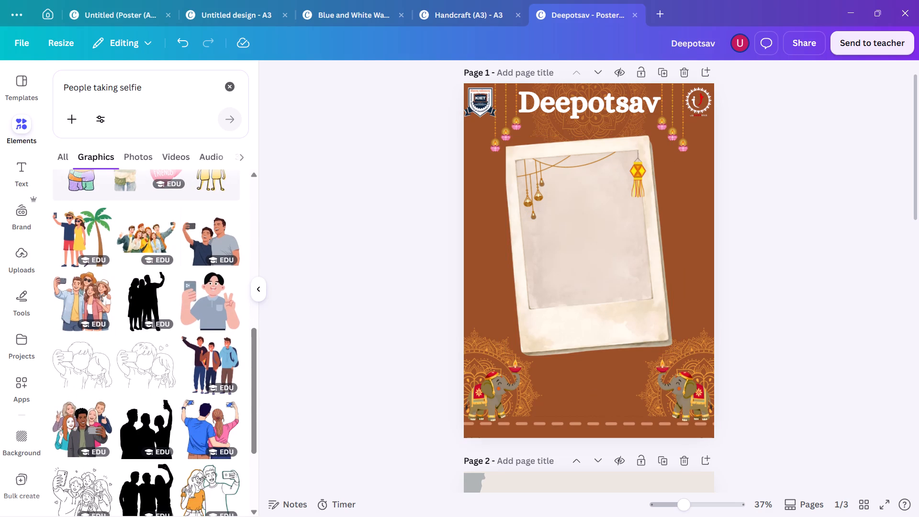
click(155, 87)
key(space)
text(trwdi)
key(BackSpace)
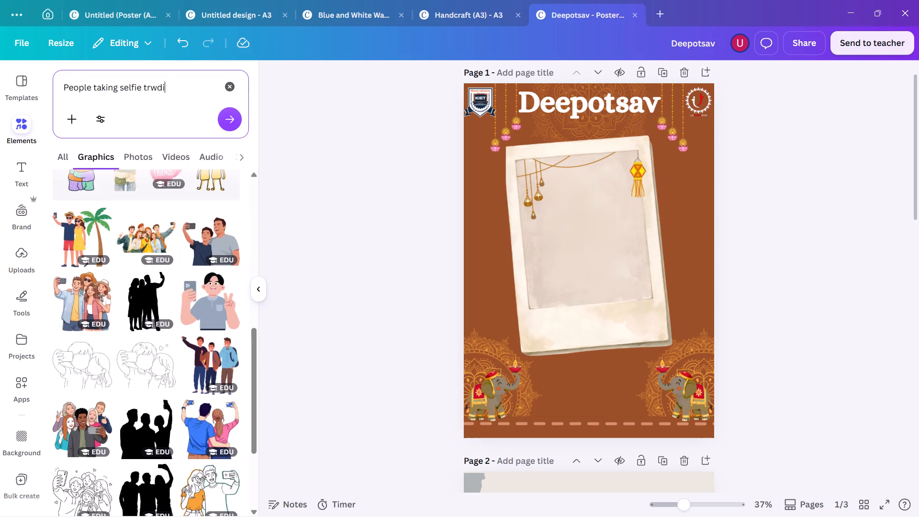
key(BackSpace)
key(BackSpace)
key(BackSpace)
key(a)
key(BackSpace)
text(raditional)
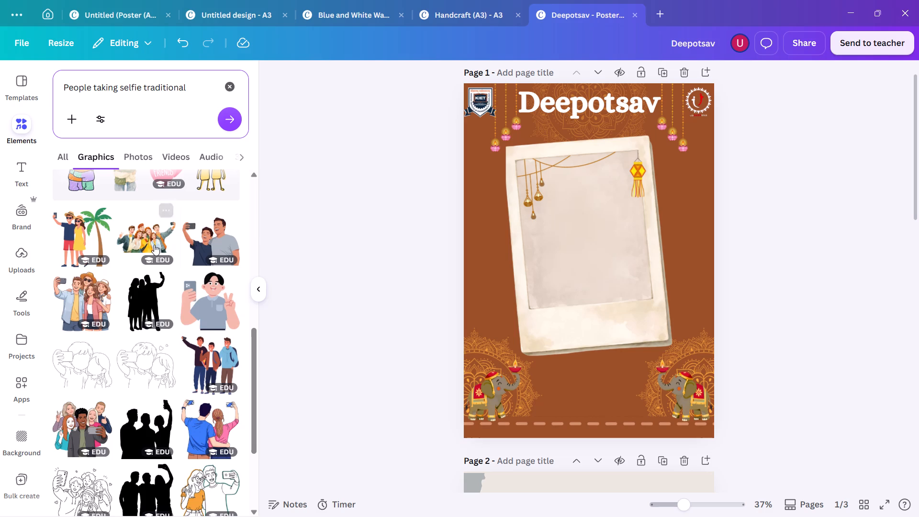
scroll(154, 245, up, 7)
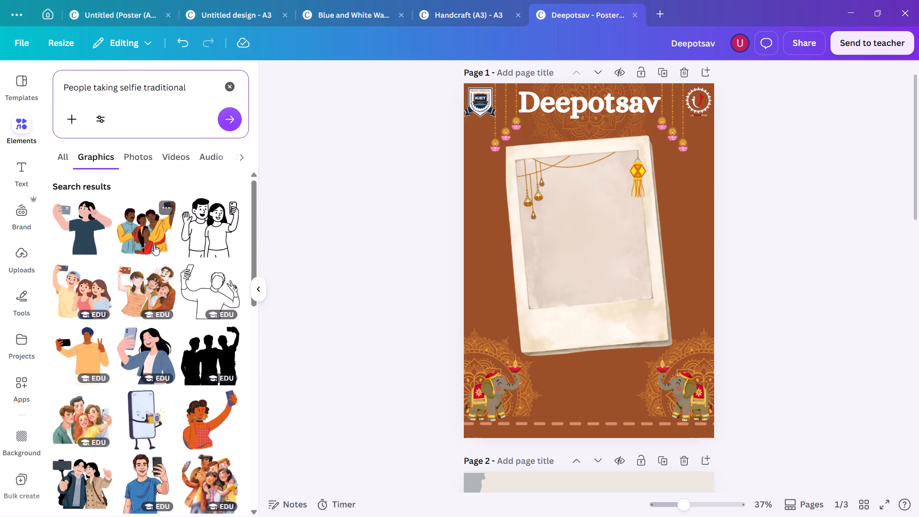
key(Return)
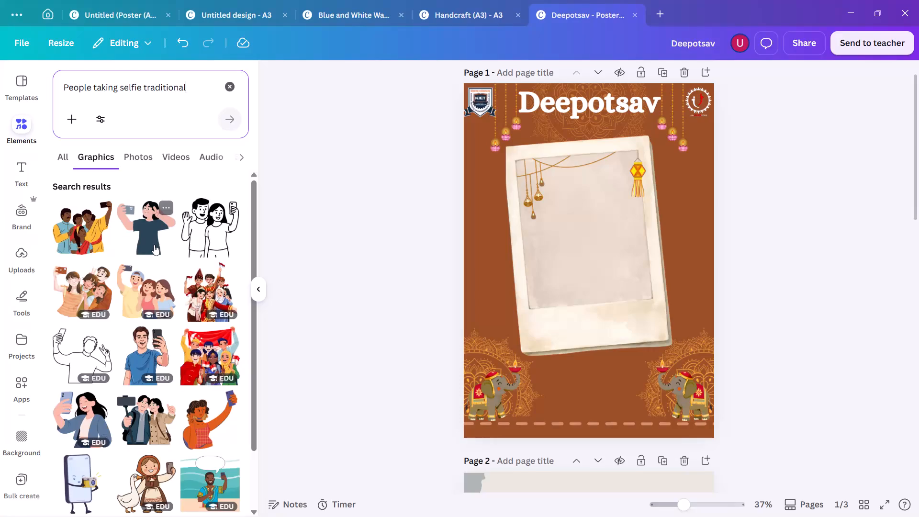
Try blue, red and orange backgrounds on page 1, and set the background to the darker brown #873312.
click(478, 219)
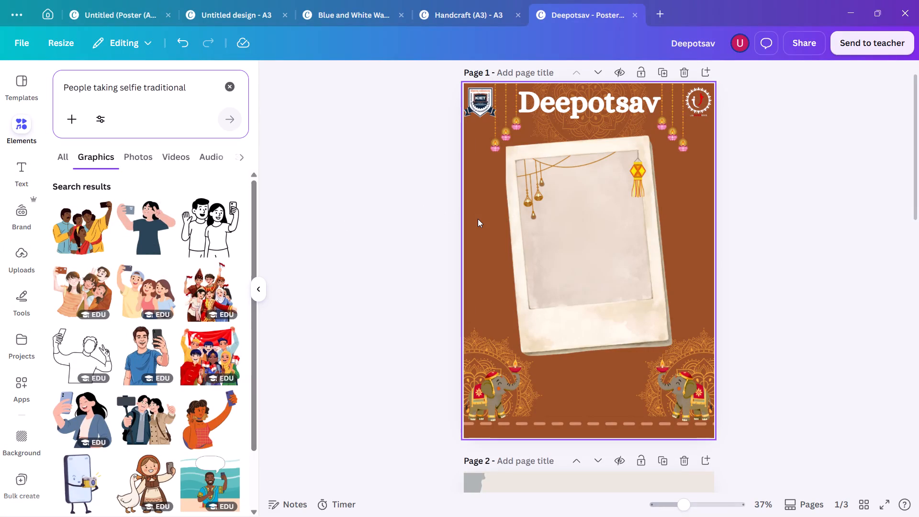
double_click(478, 219)
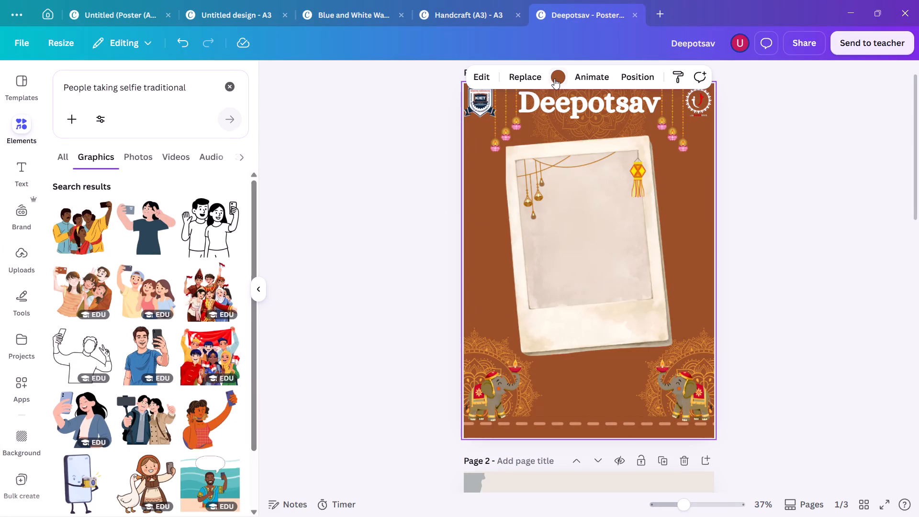
click(554, 79)
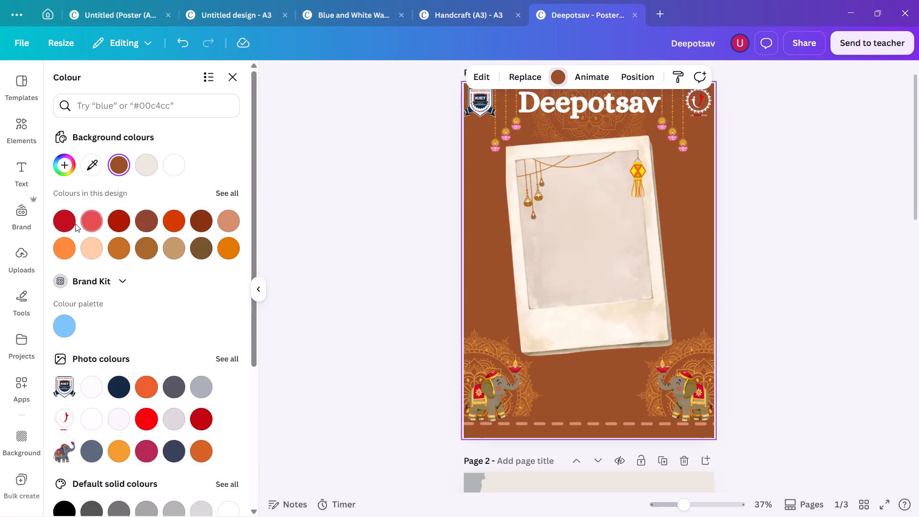
click(73, 328)
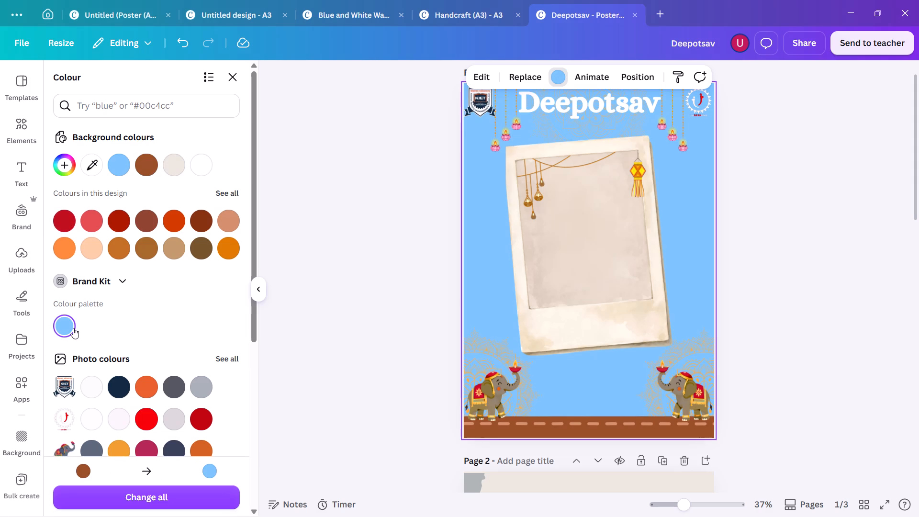
click(75, 219)
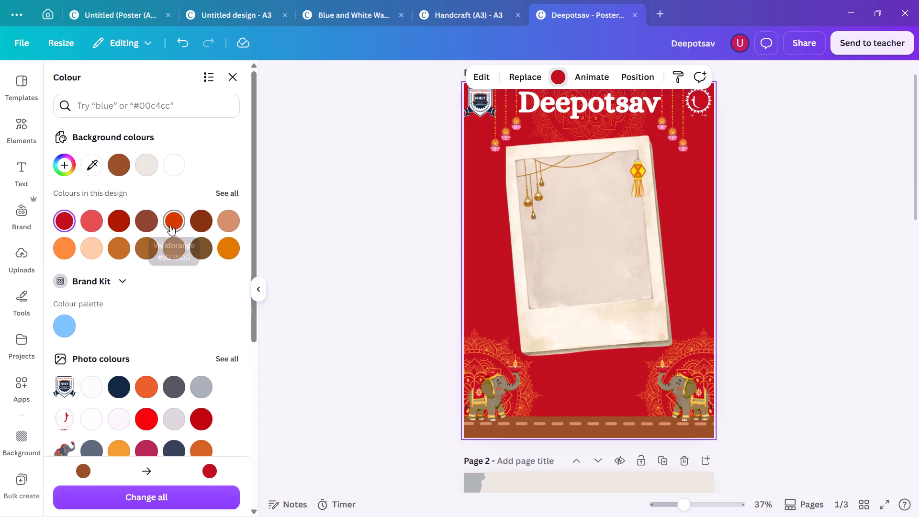
click(170, 225)
click(219, 247)
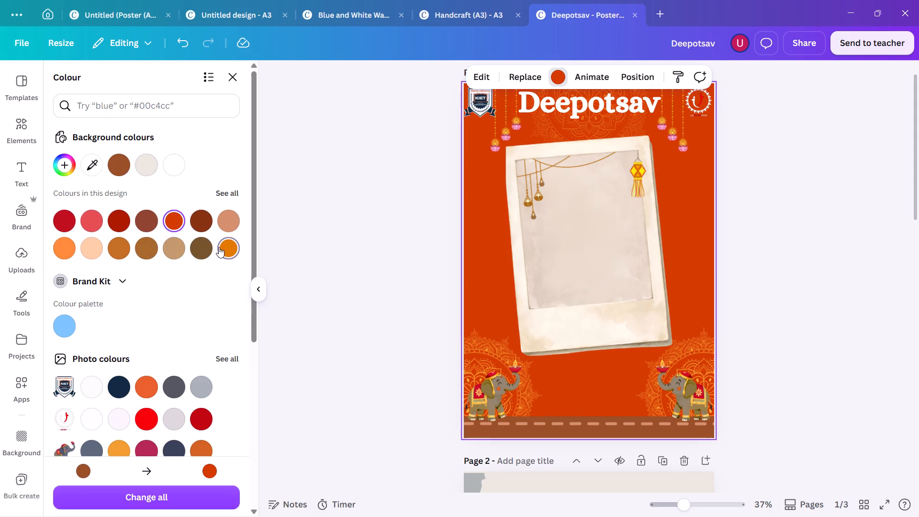
click(210, 227)
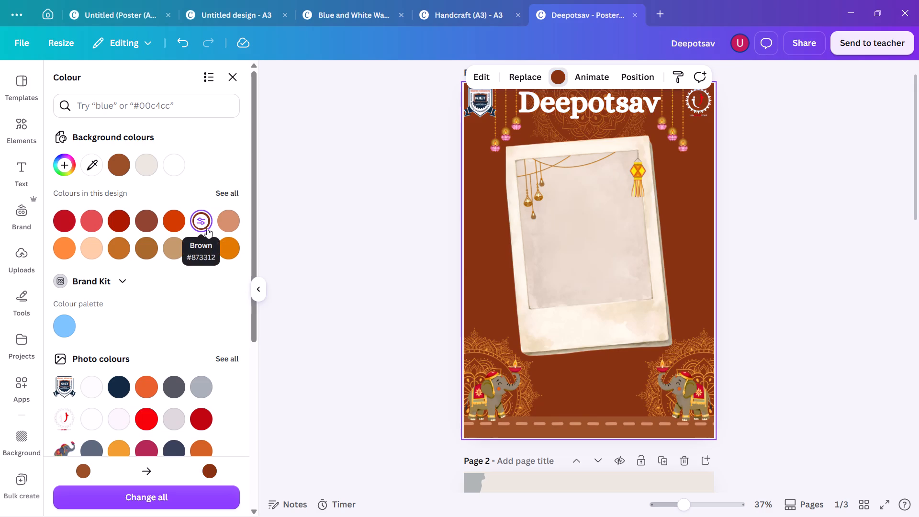
scroll(169, 178, down, 3)
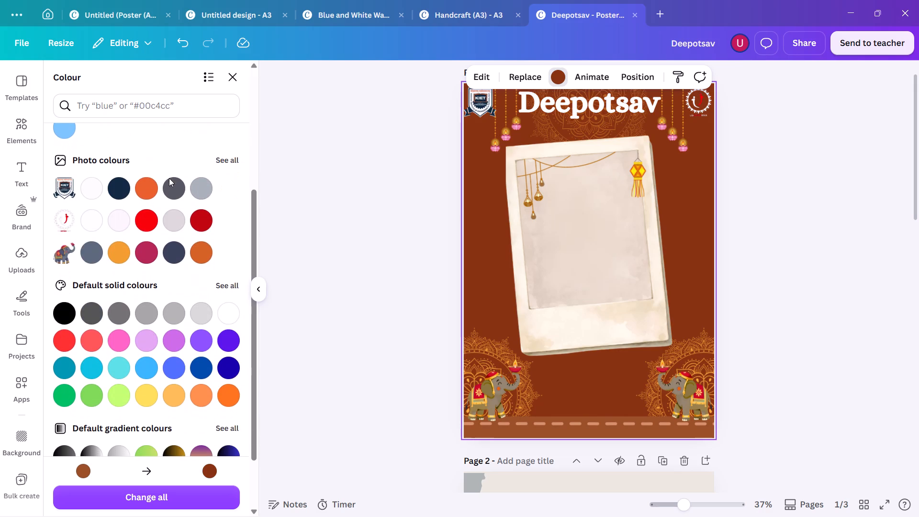
scroll(166, 189, up, 5)
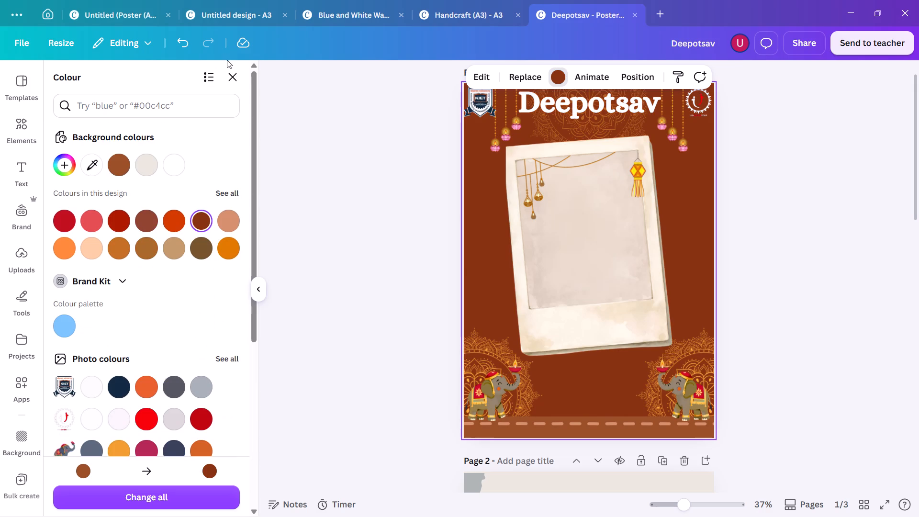
click(234, 73)
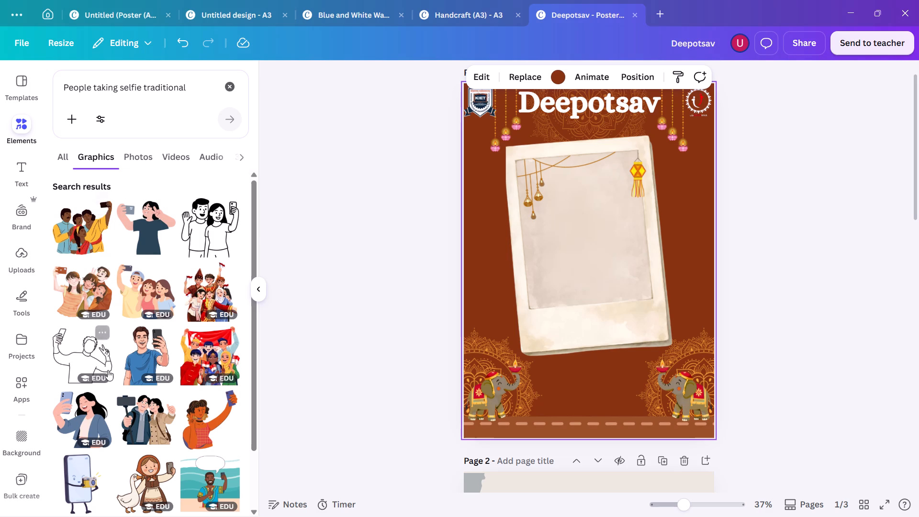
Browse the "People taking selfie traditional" graphics for a group-selfie illustration suited to the Diwali poster, then return to the first results.
scroll(108, 370, down, 1)
scroll(212, 367, down, 1)
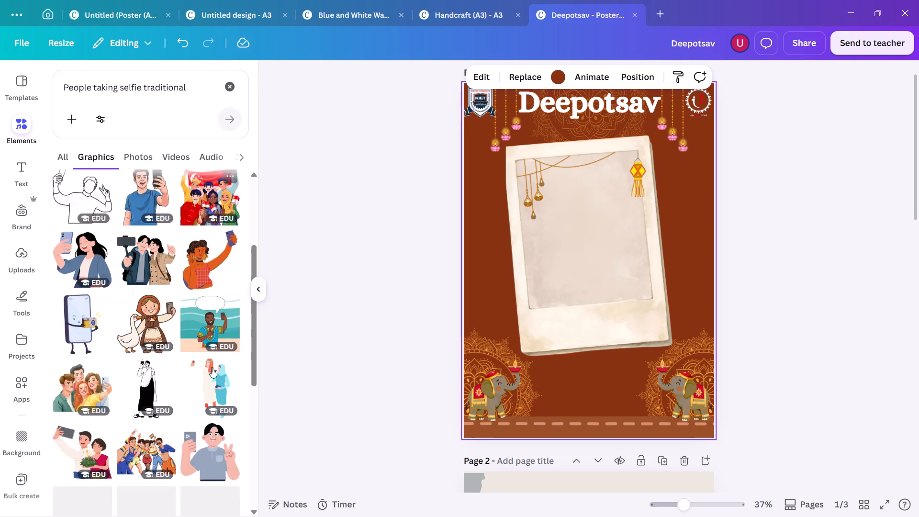
scroll(212, 367, down, 4)
scroll(177, 328, down, 1)
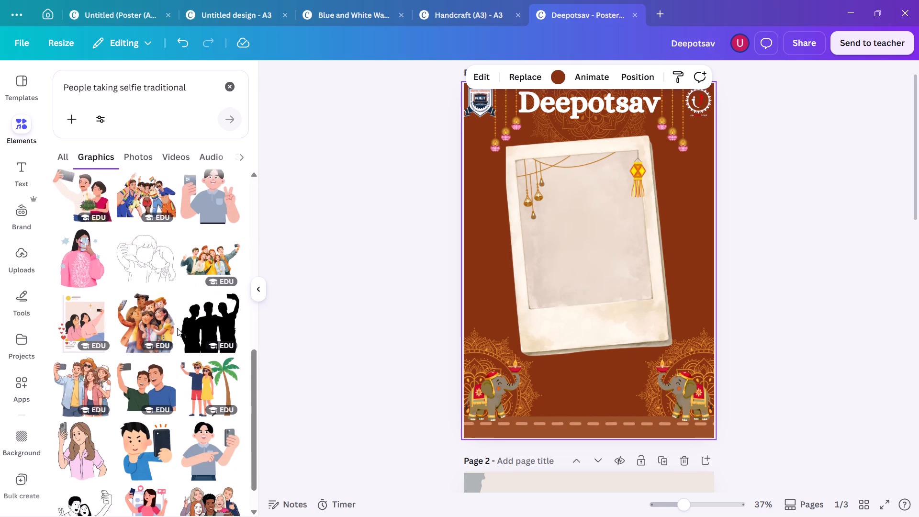
scroll(177, 328, down, 1)
scroll(154, 291, down, 2)
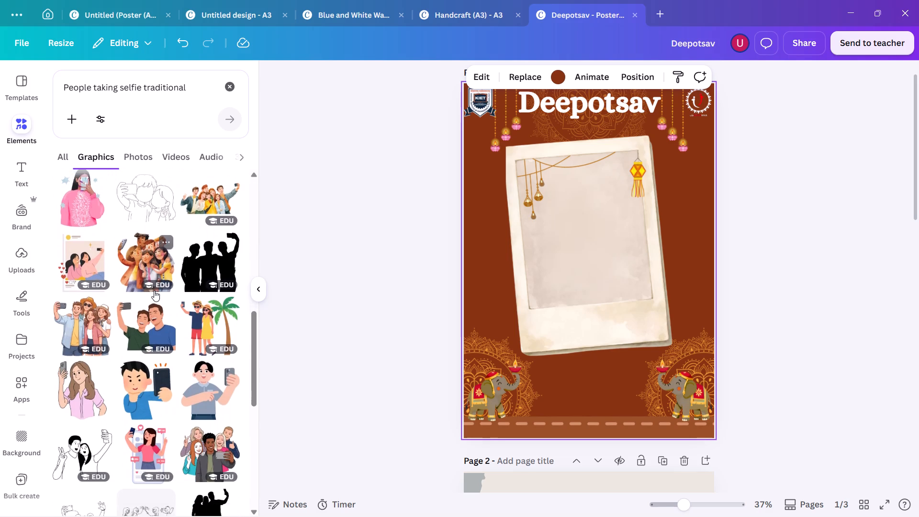
scroll(154, 291, down, 3)
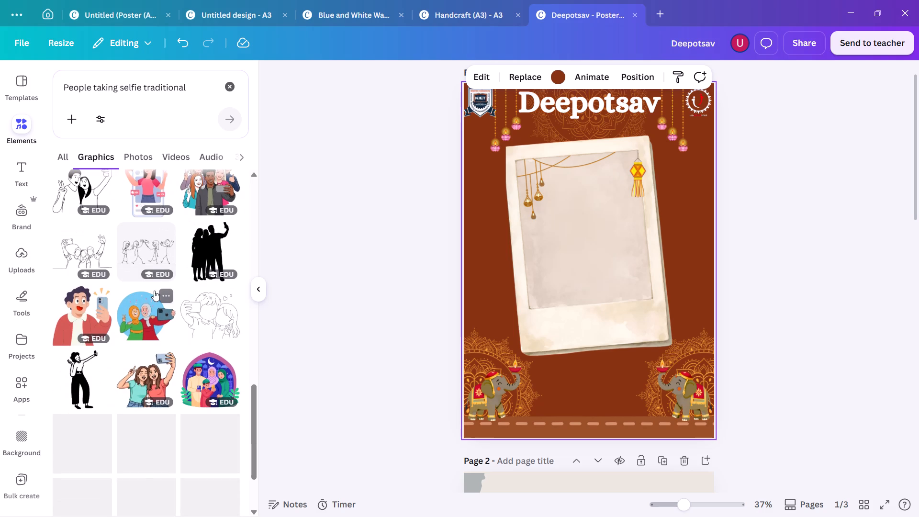
scroll(154, 291, down, 3)
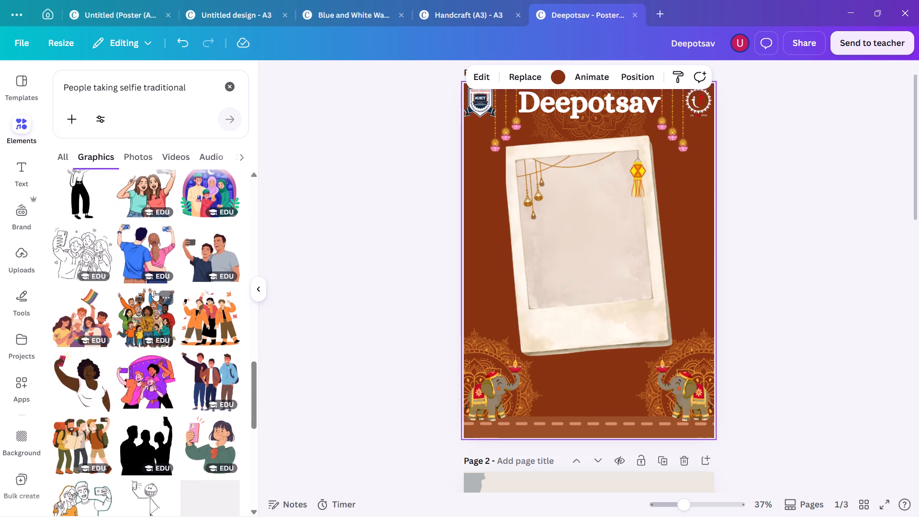
scroll(173, 376, down, 5)
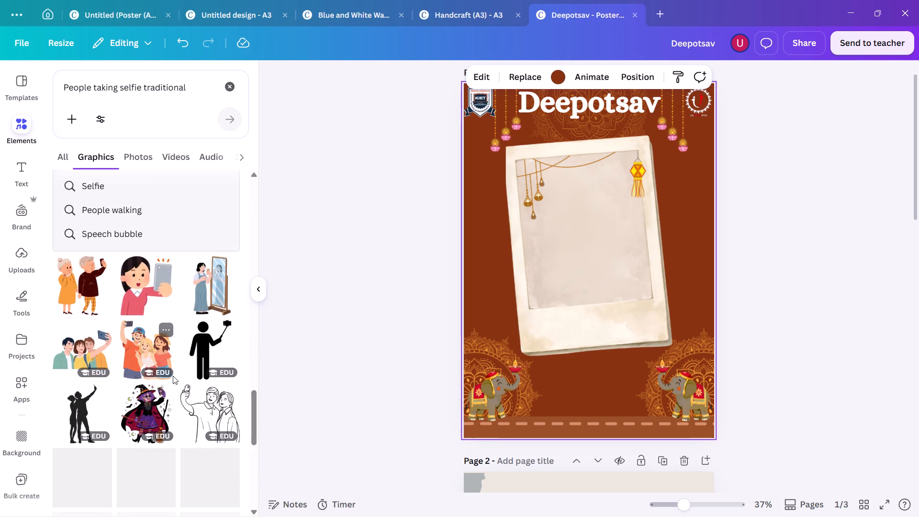
scroll(173, 376, down, 7)
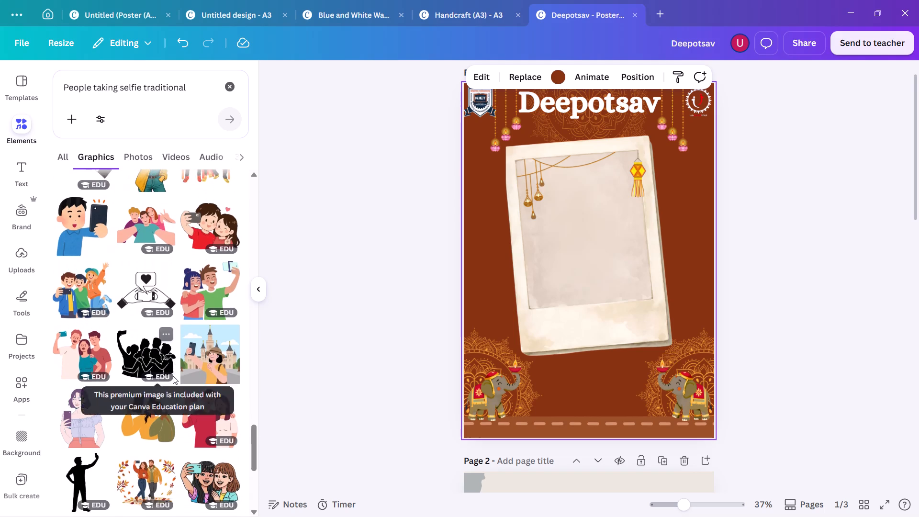
scroll(173, 376, down, 6)
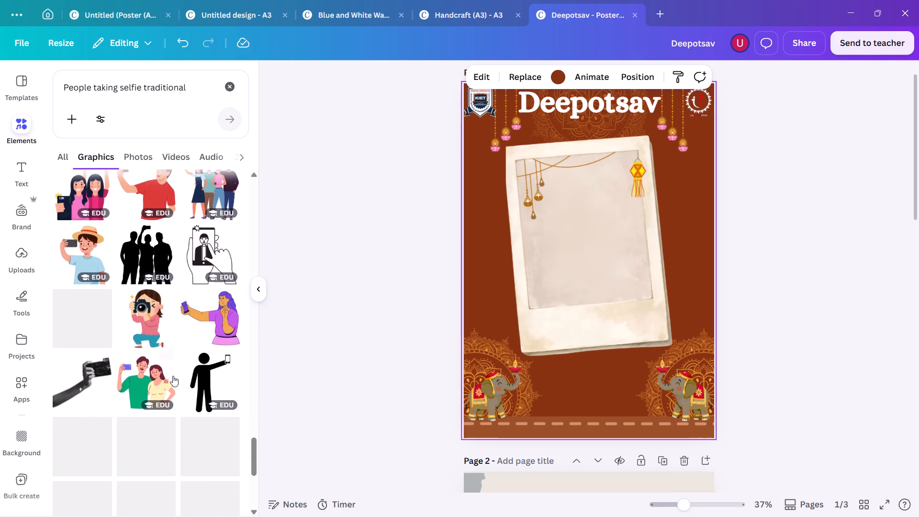
scroll(173, 376, down, 7)
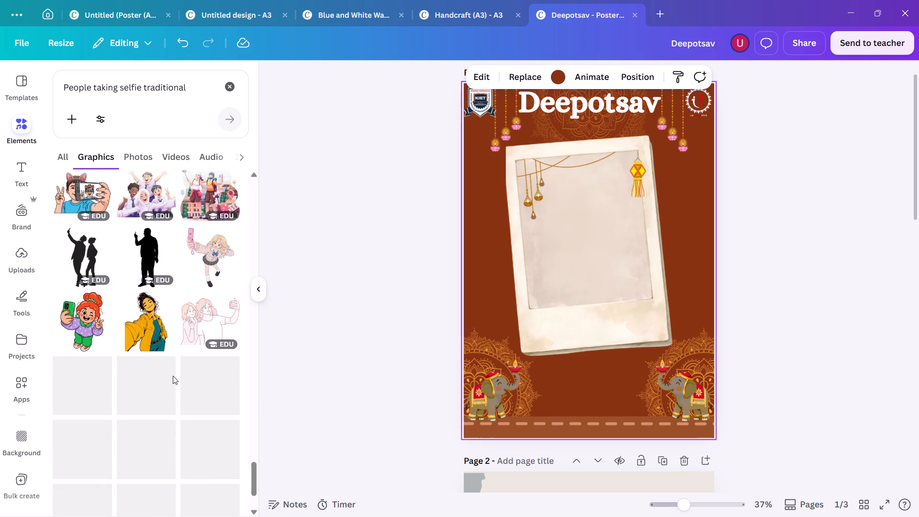
scroll(173, 376, down, 2)
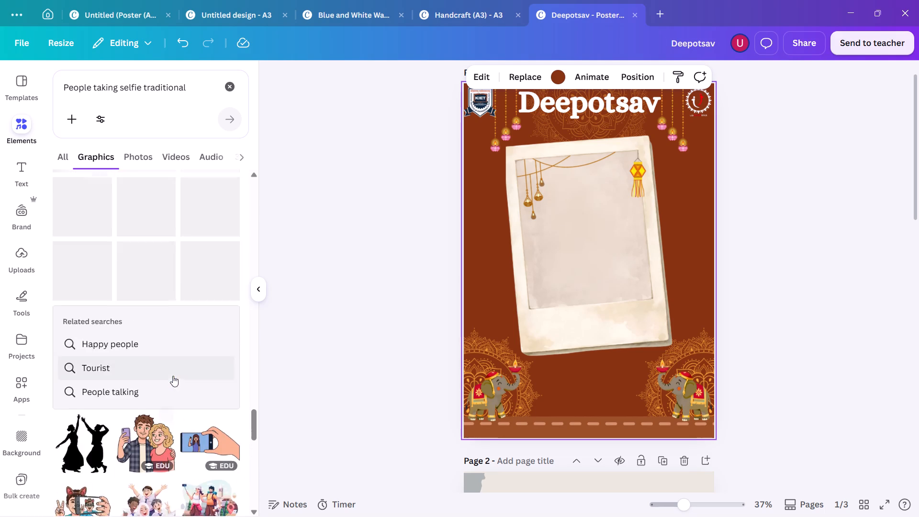
scroll(173, 376, down, 3)
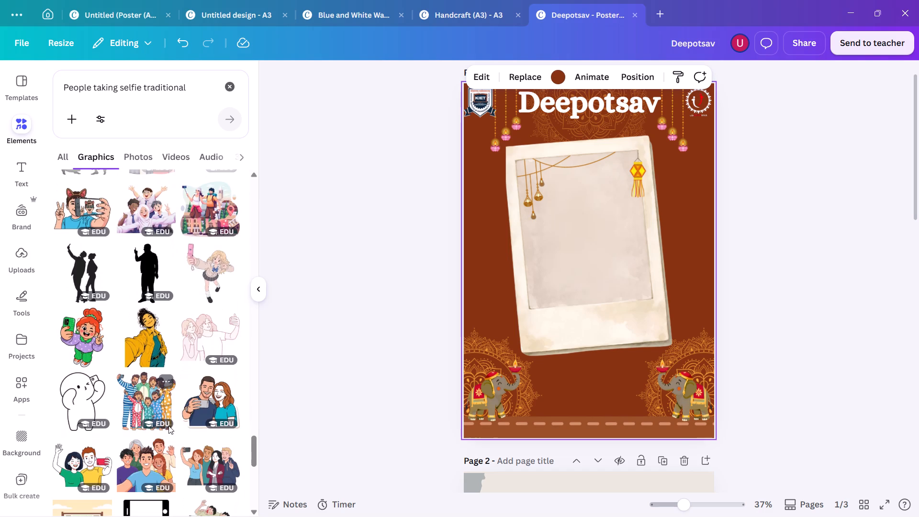
scroll(168, 426, down, 1)
scroll(153, 370, down, 1)
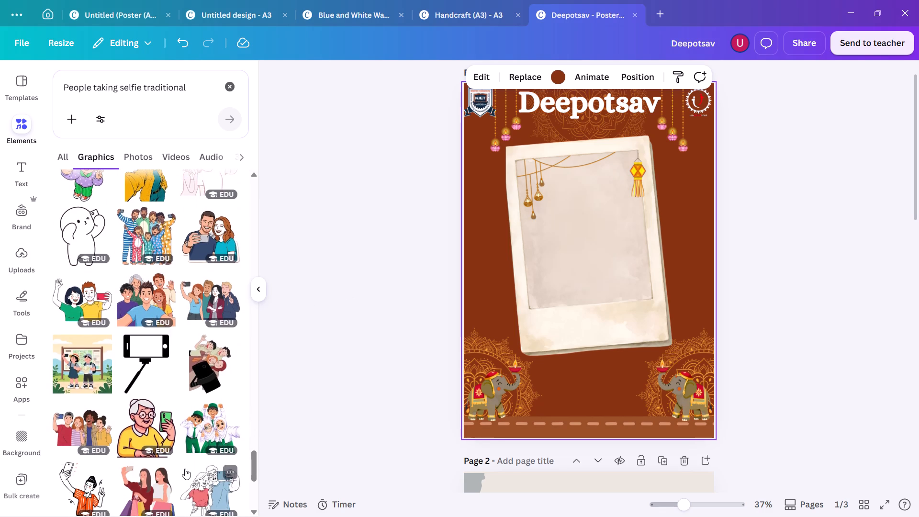
scroll(185, 469, down, 3)
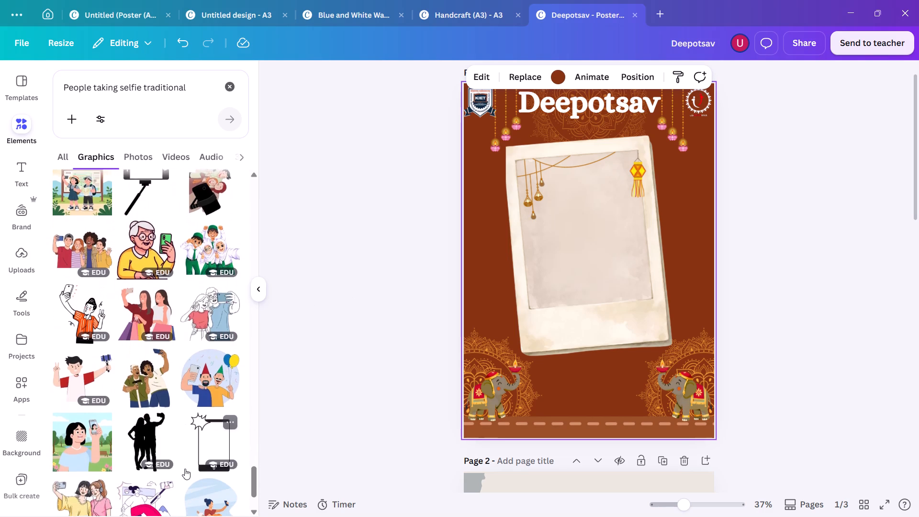
scroll(185, 469, down, 4)
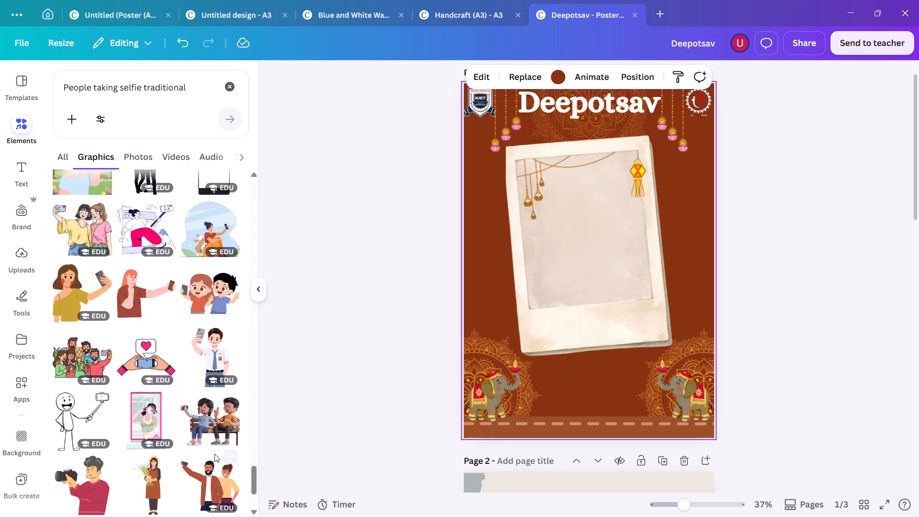
scroll(214, 454, down, 3)
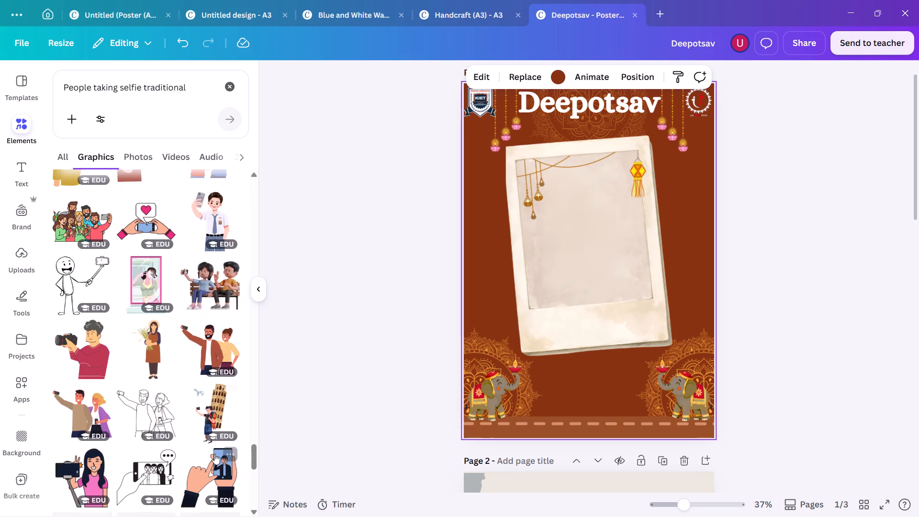
scroll(214, 454, down, 4)
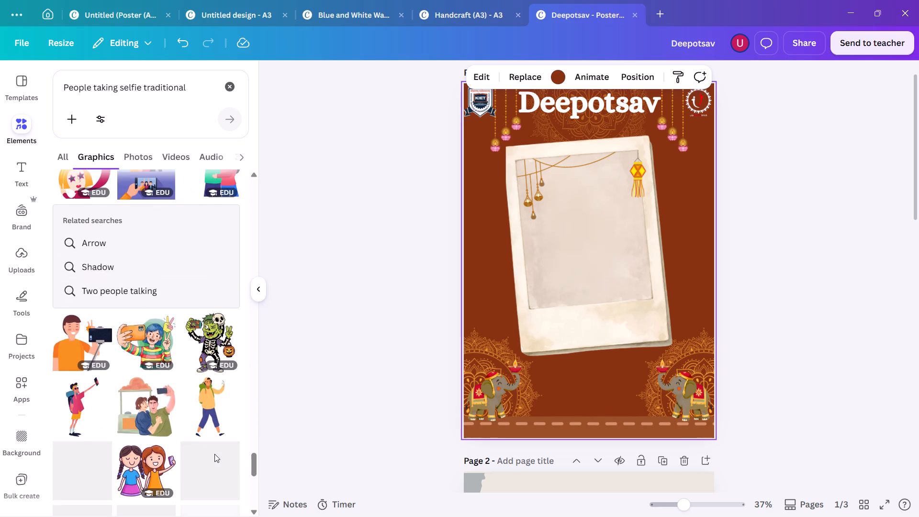
scroll(214, 454, down, 1)
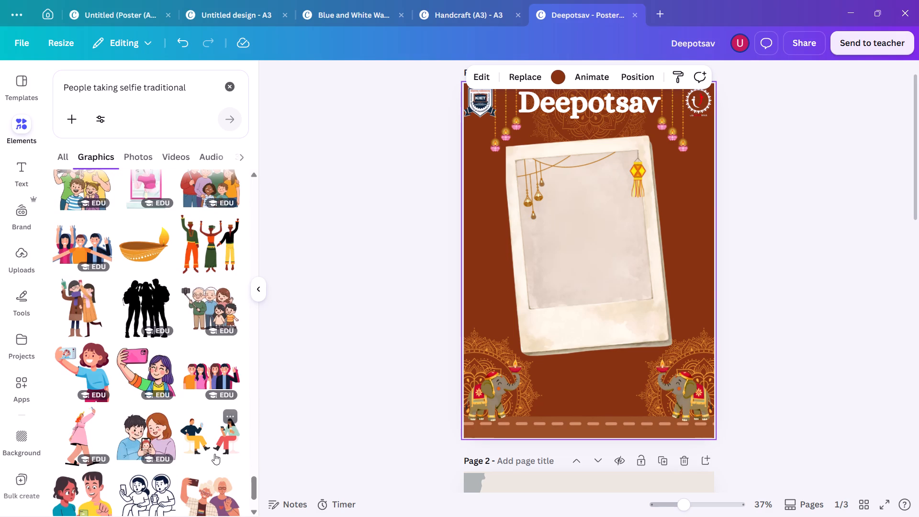
scroll(214, 454, up, 2)
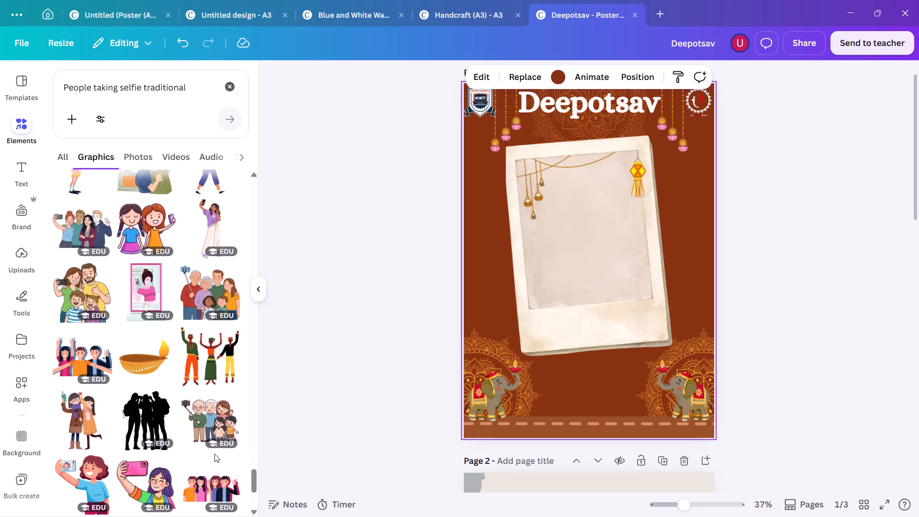
scroll(214, 454, up, 1)
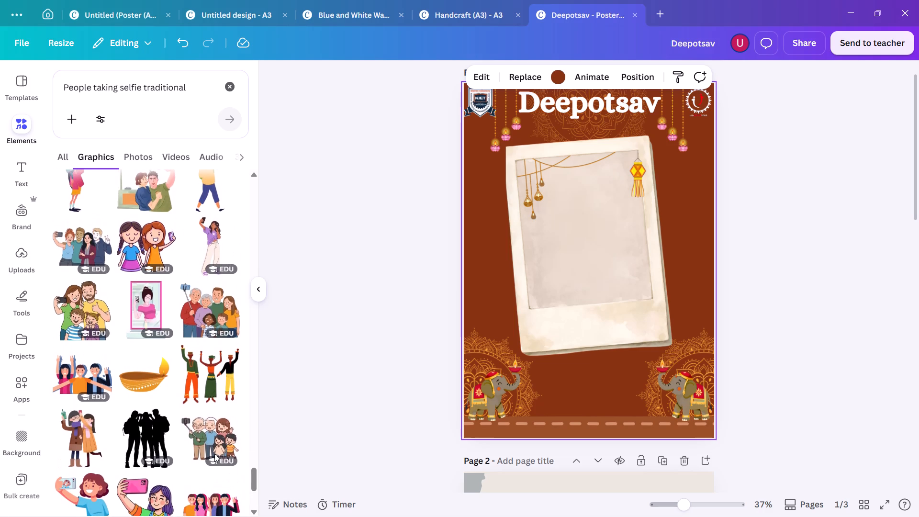
scroll(214, 454, up, 5)
scroll(214, 454, down, 3)
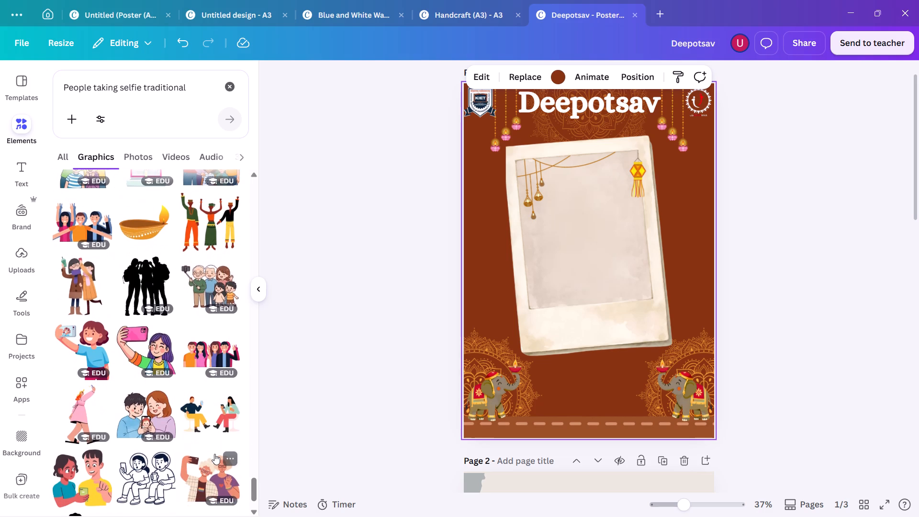
scroll(214, 454, down, 5)
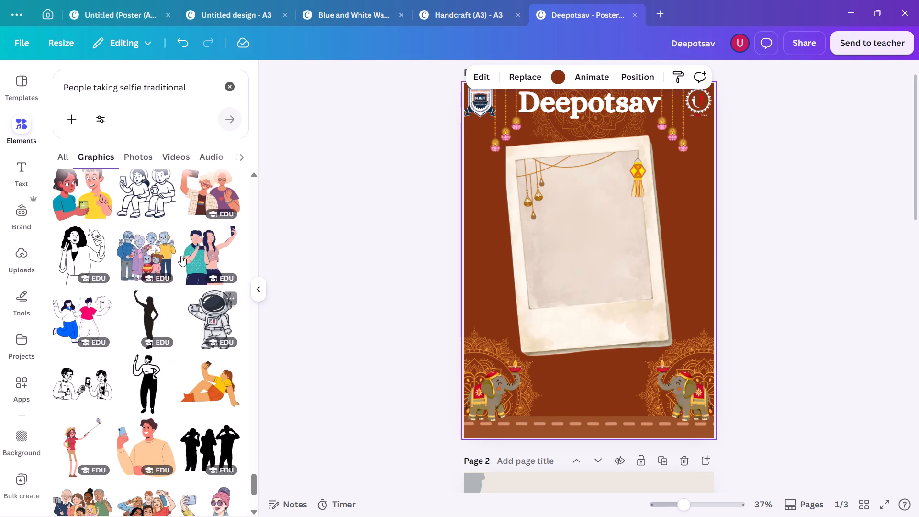
scroll(112, 347, down, 1)
scroll(112, 347, up, 12)
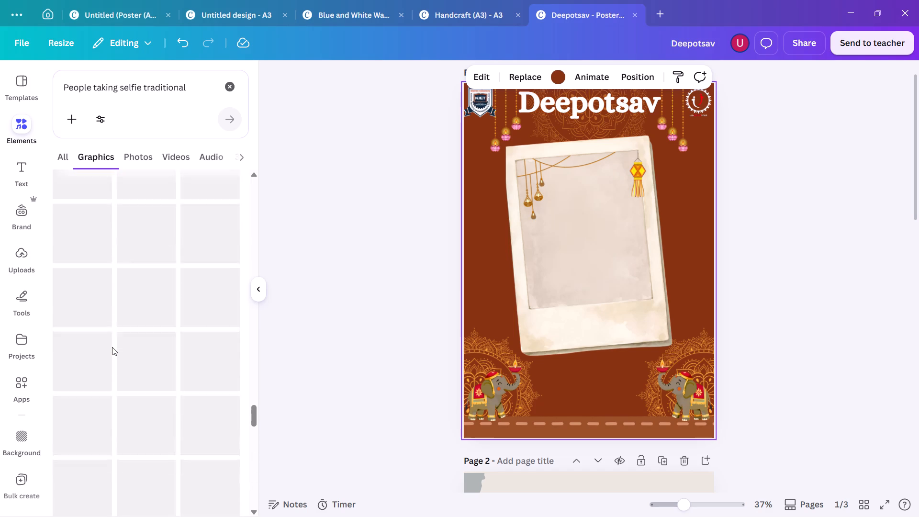
scroll(112, 347, up, 14)
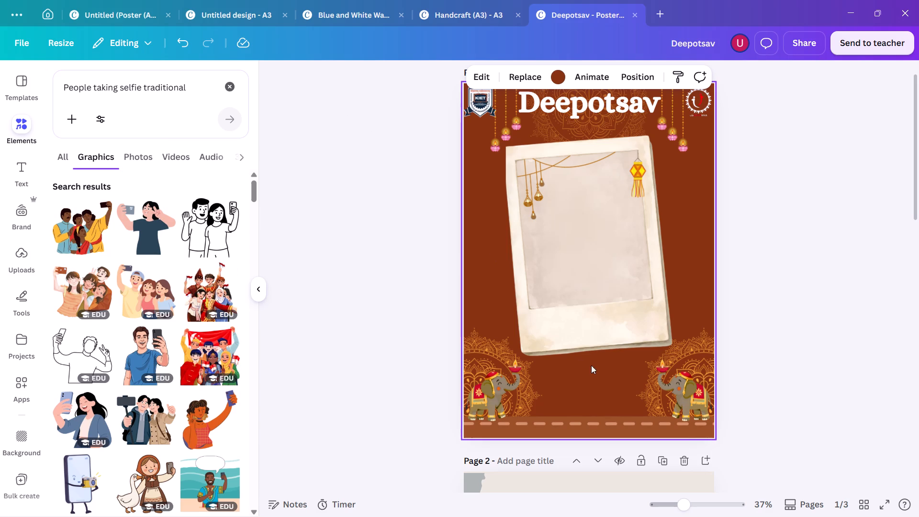
Change the page 1 background to the dark navy from the KIET logo's photo colours.
click(489, 194)
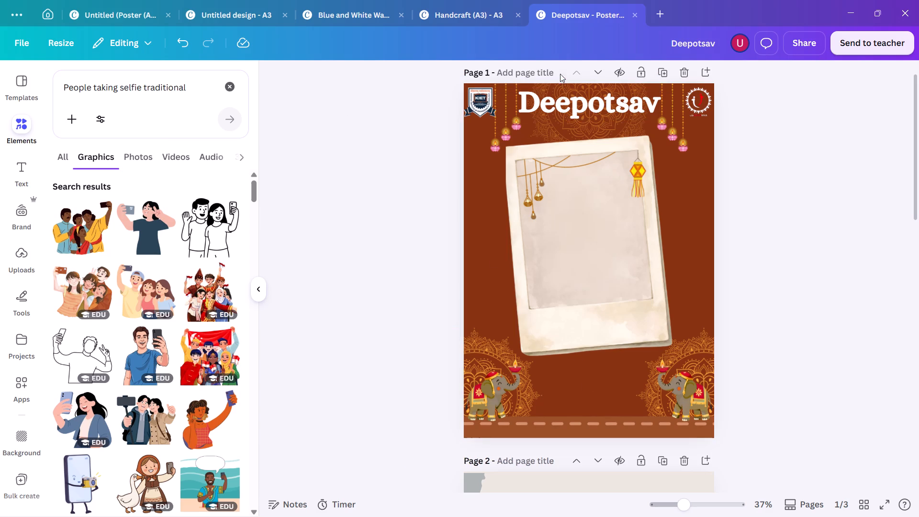
click(516, 192)
click(483, 208)
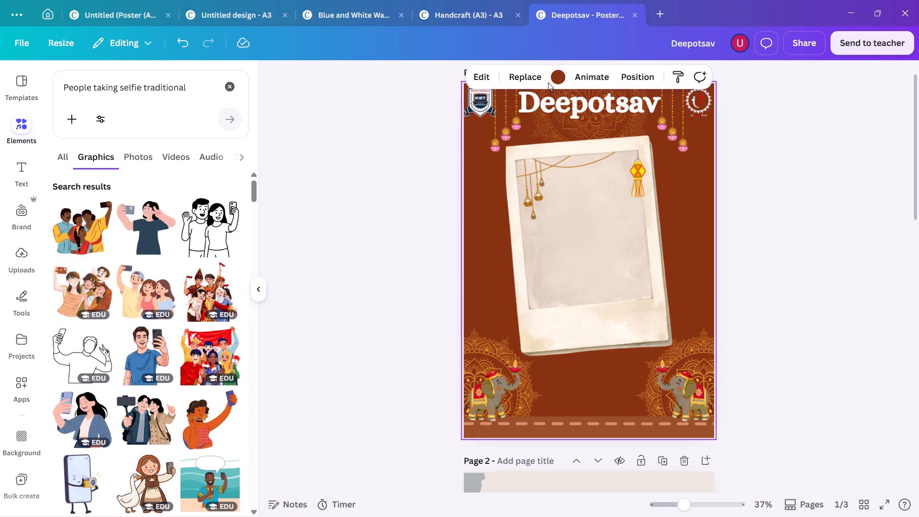
click(555, 79)
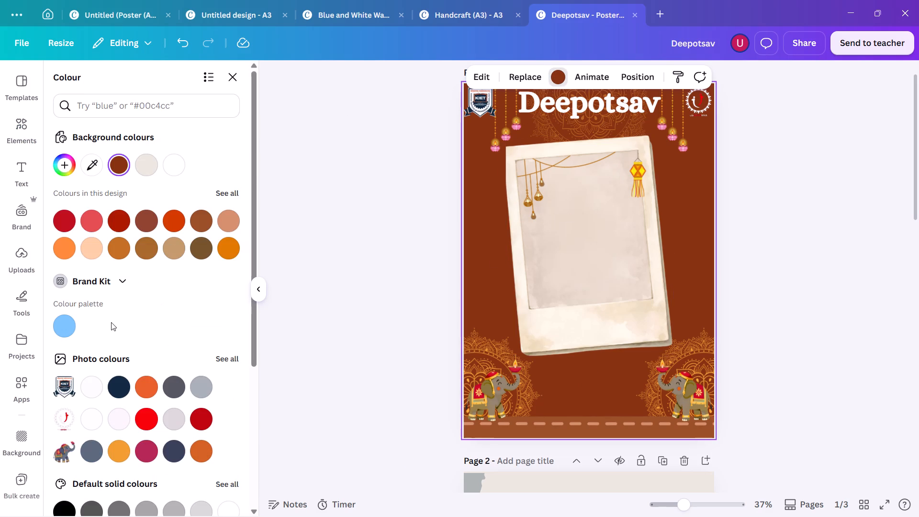
scroll(121, 351, down, 1)
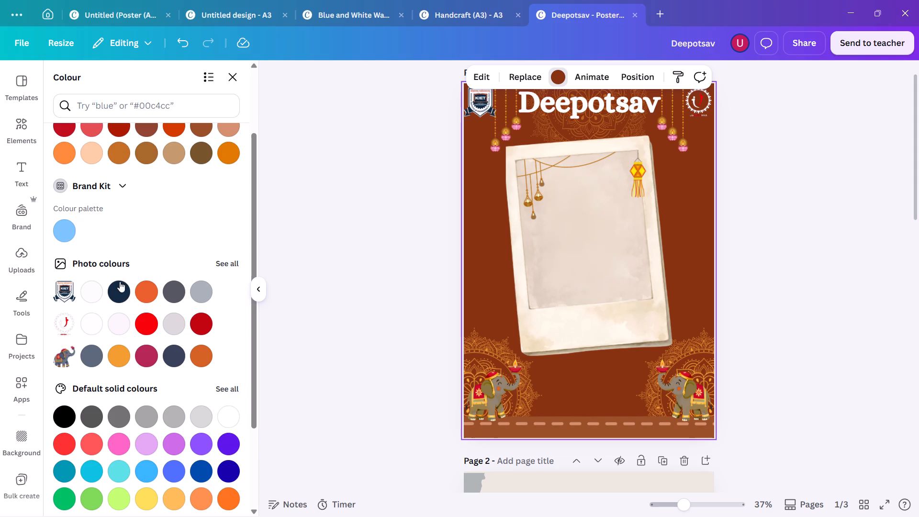
click(118, 288)
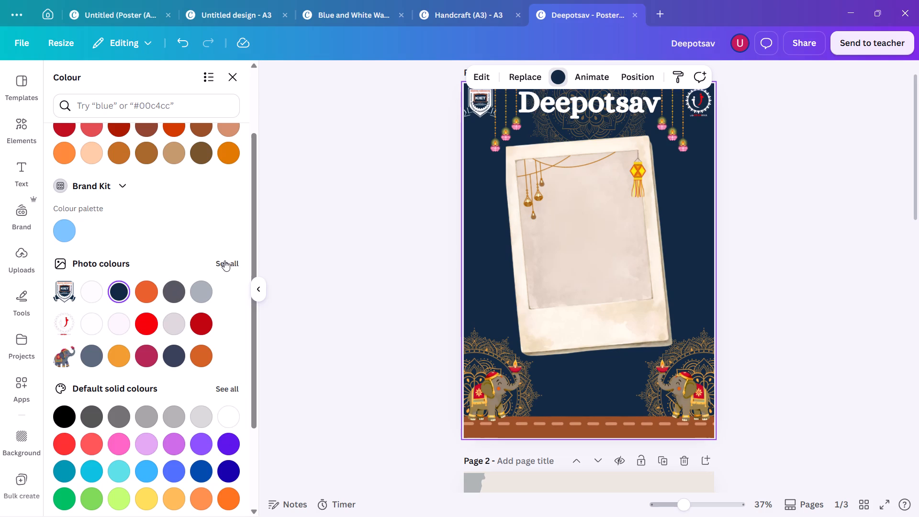
Set the page 1 background to the custom slate-blue colour #2E3F51.
click(226, 393)
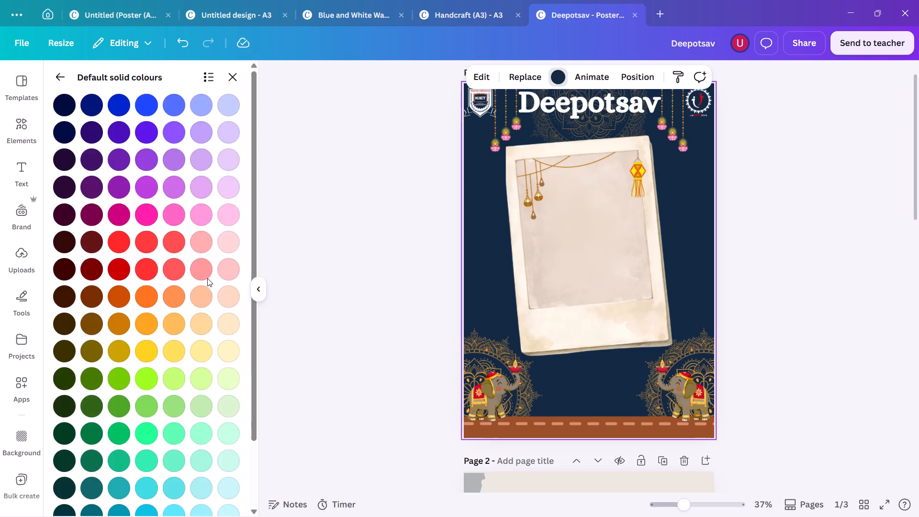
click(66, 80)
click(106, 101)
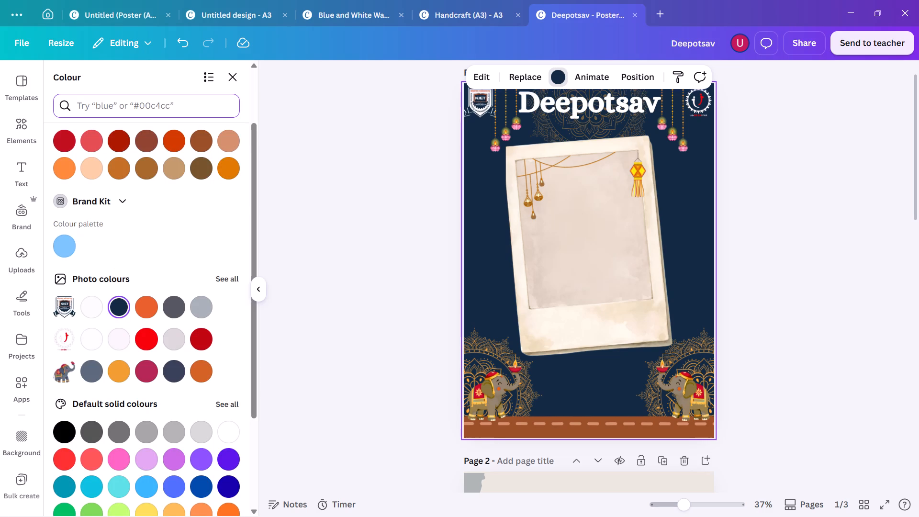
key(shift+numbersign)
text(2E3)
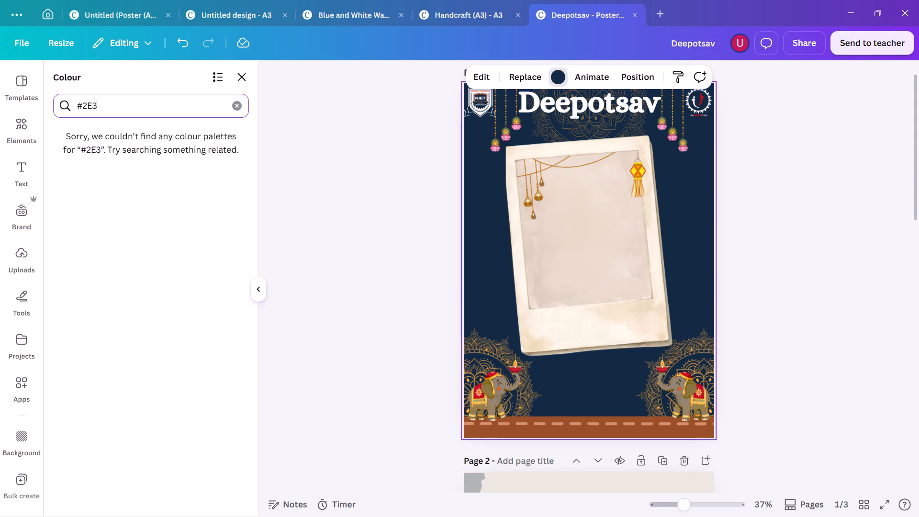
text(F51)
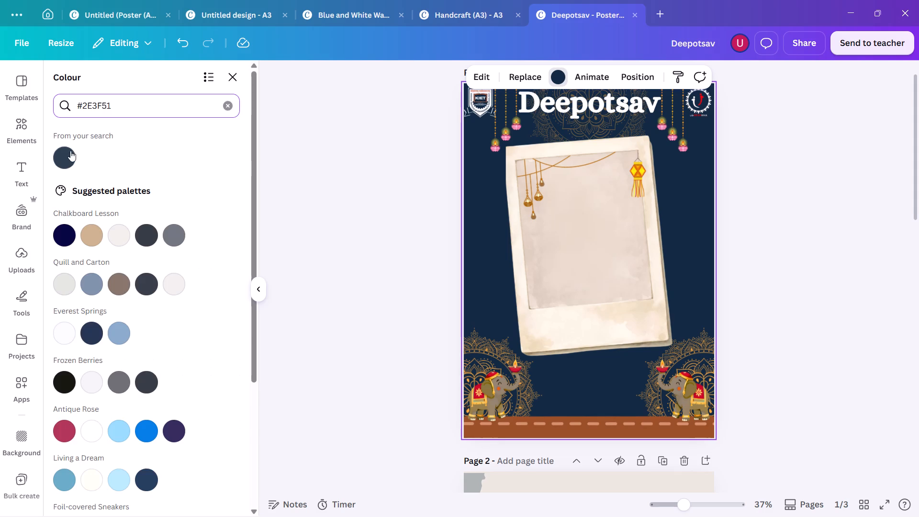
click(70, 151)
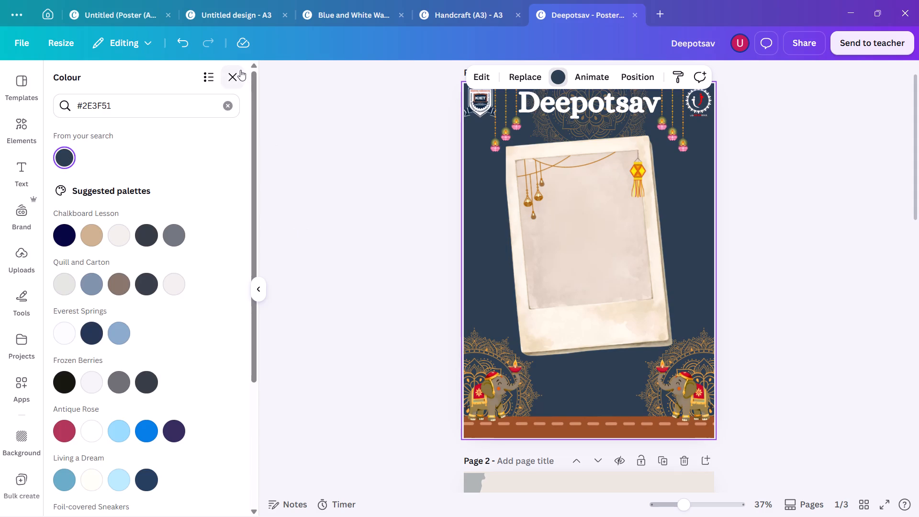
click(541, 419)
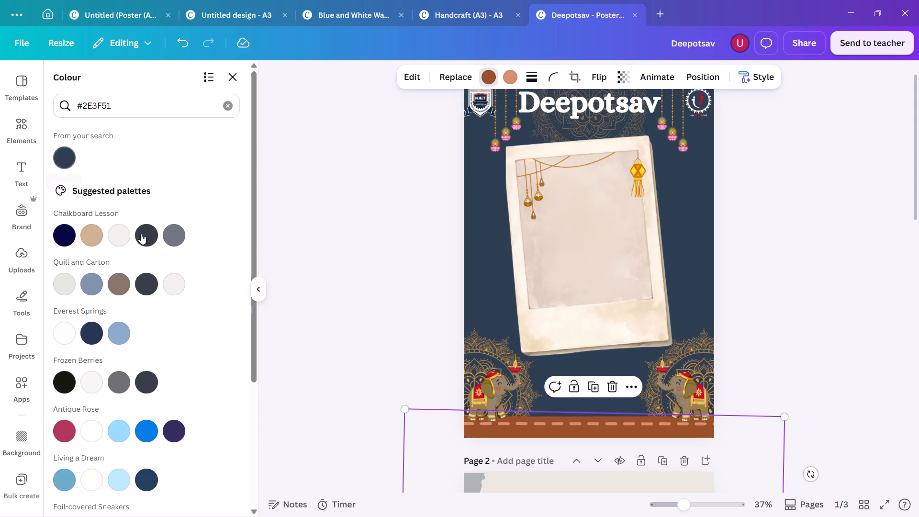
click(229, 79)
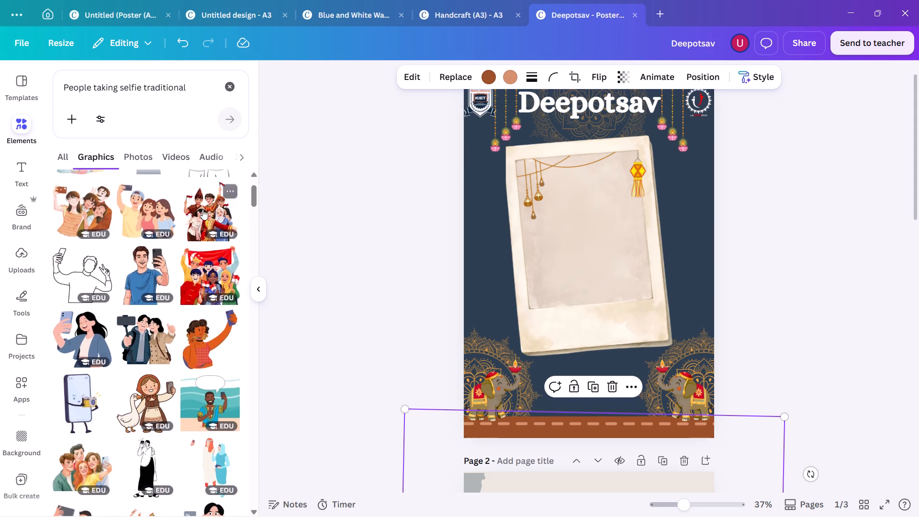
Add the four-person family selfie illustration inside the polaroid frame and tilt it about -4° to follow the frame's slant.
scroll(202, 209, up, 2)
click(83, 235)
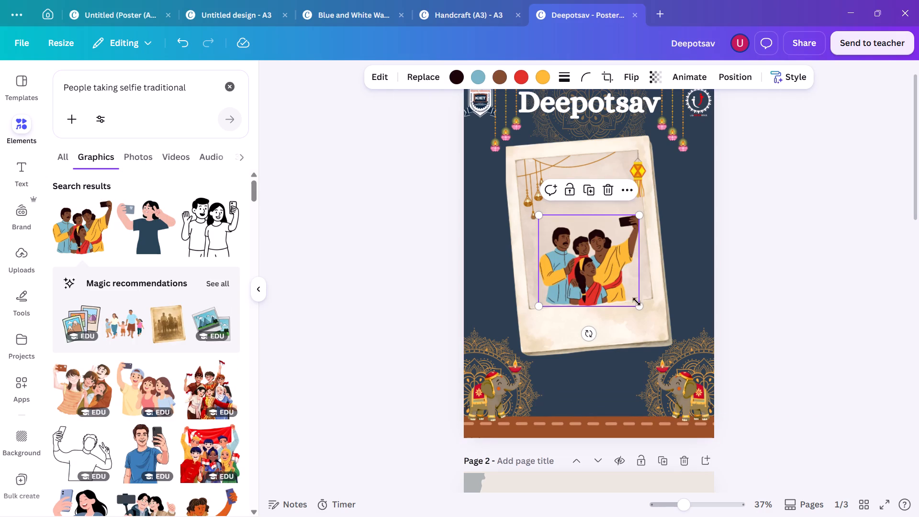
click(641, 306)
click(641, 306)
click(582, 337)
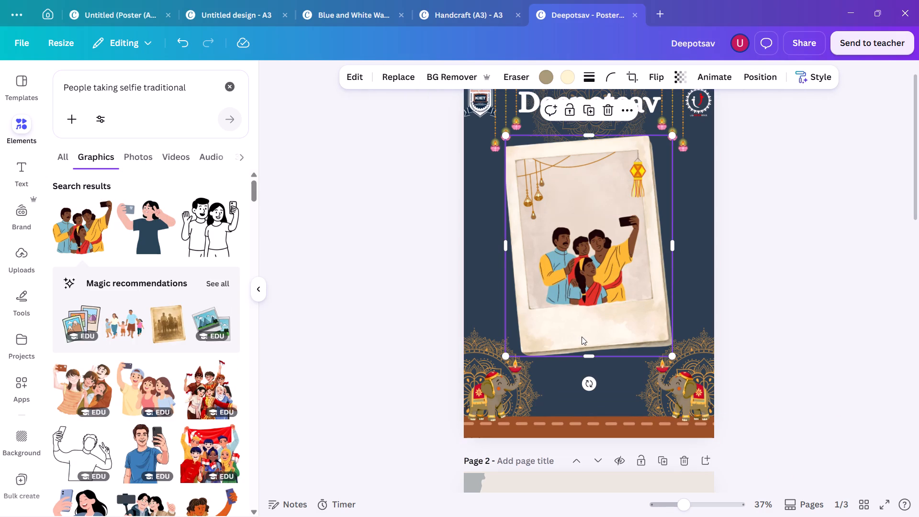
click(579, 275)
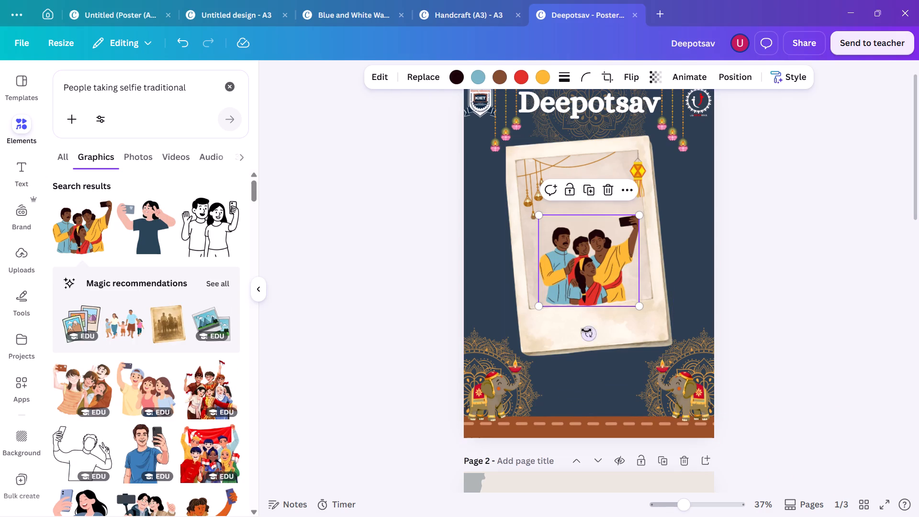
drag(587, 334, 593, 333)
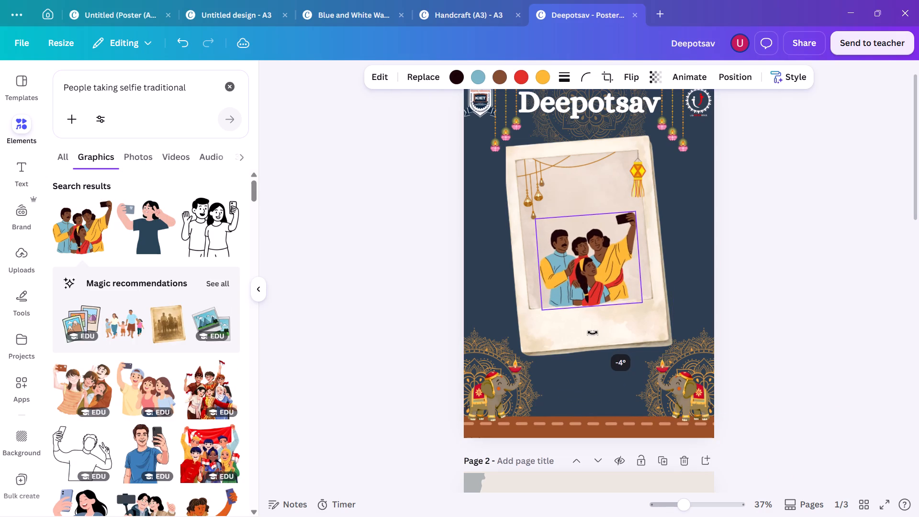
drag(593, 333, 592, 332)
click(597, 280)
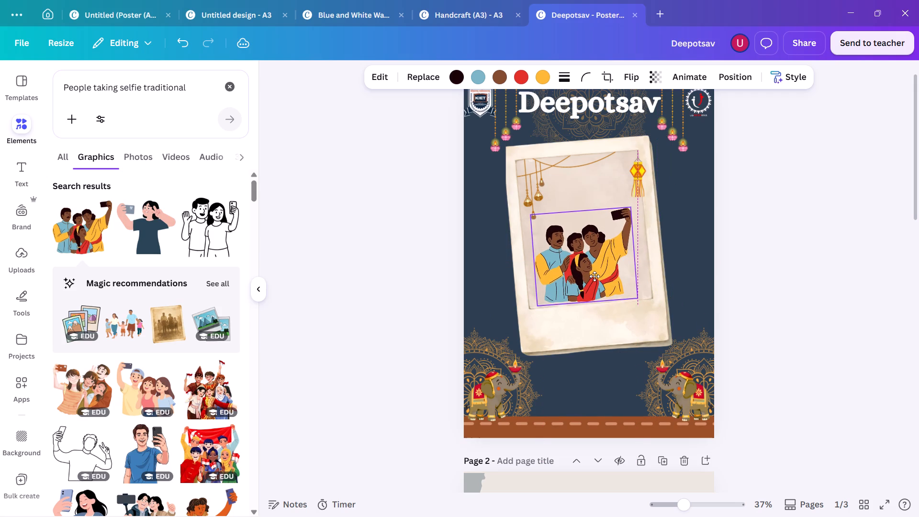
drag(595, 280, 594, 285)
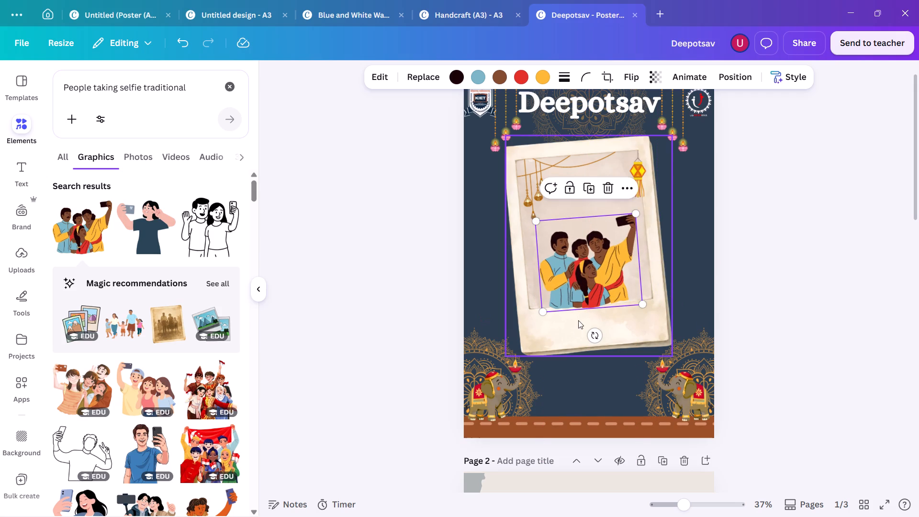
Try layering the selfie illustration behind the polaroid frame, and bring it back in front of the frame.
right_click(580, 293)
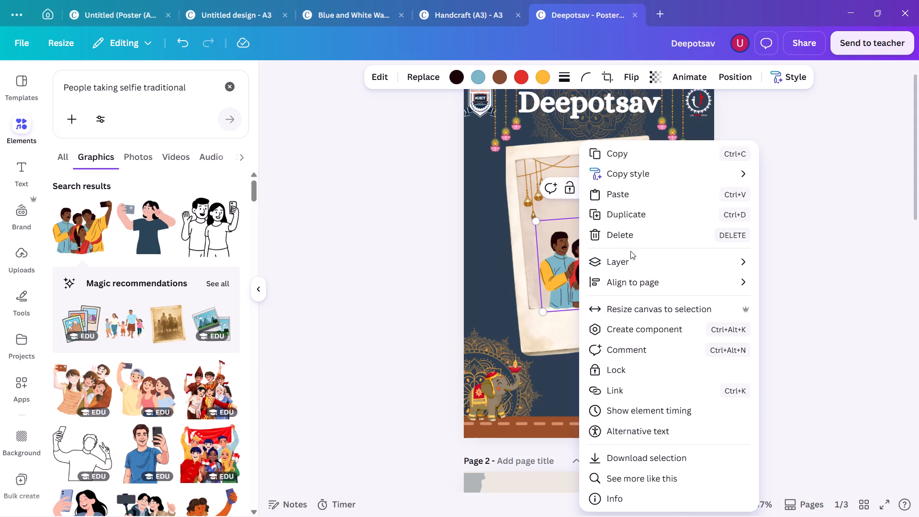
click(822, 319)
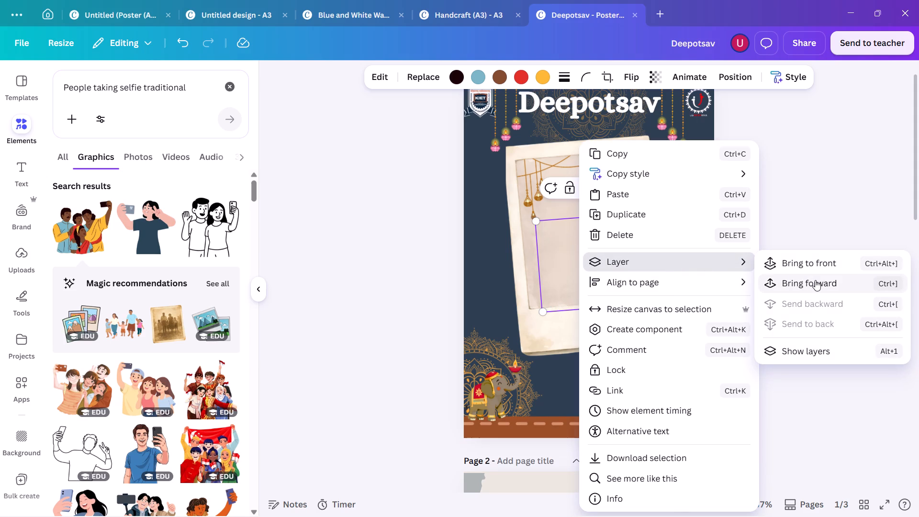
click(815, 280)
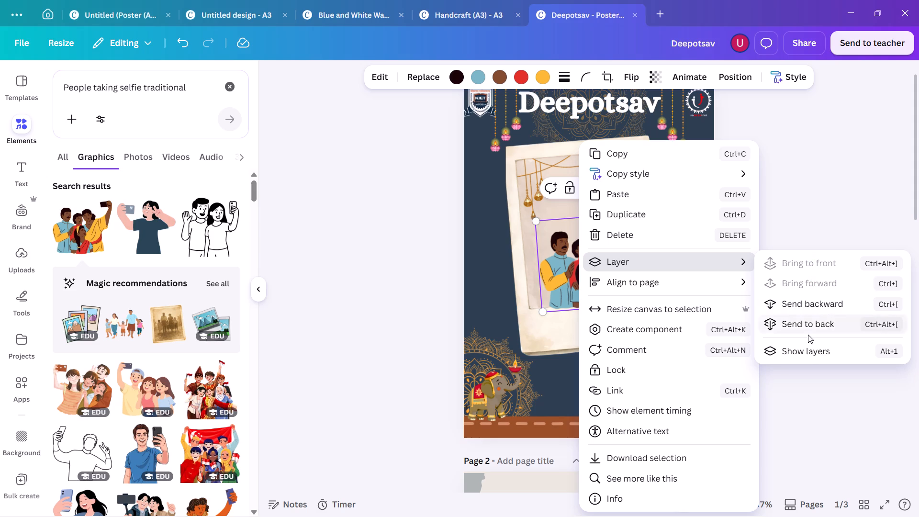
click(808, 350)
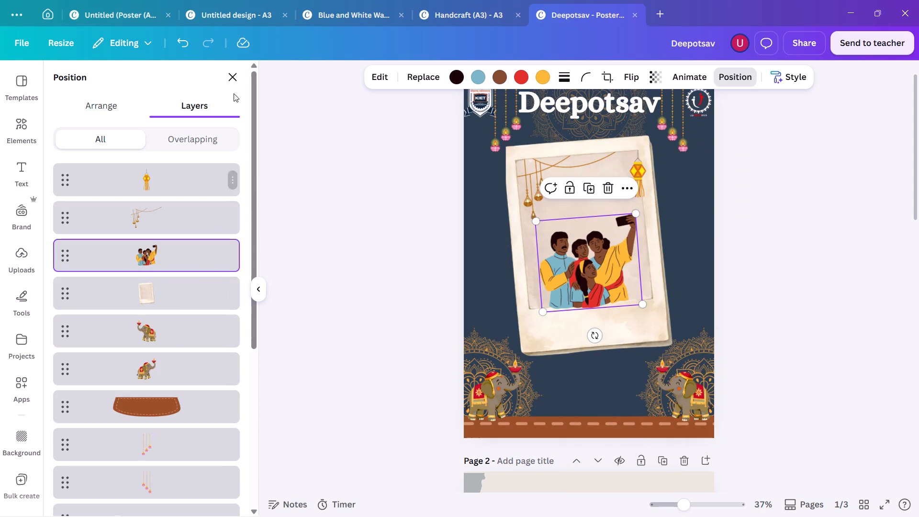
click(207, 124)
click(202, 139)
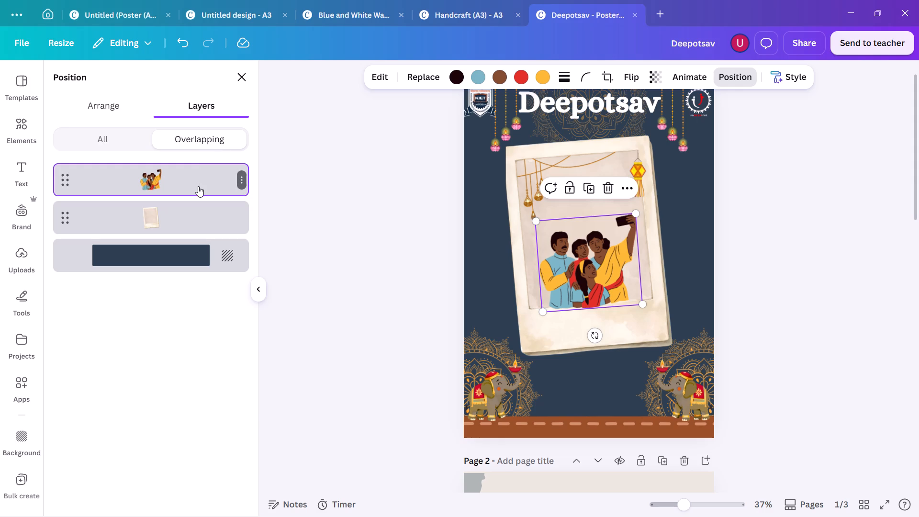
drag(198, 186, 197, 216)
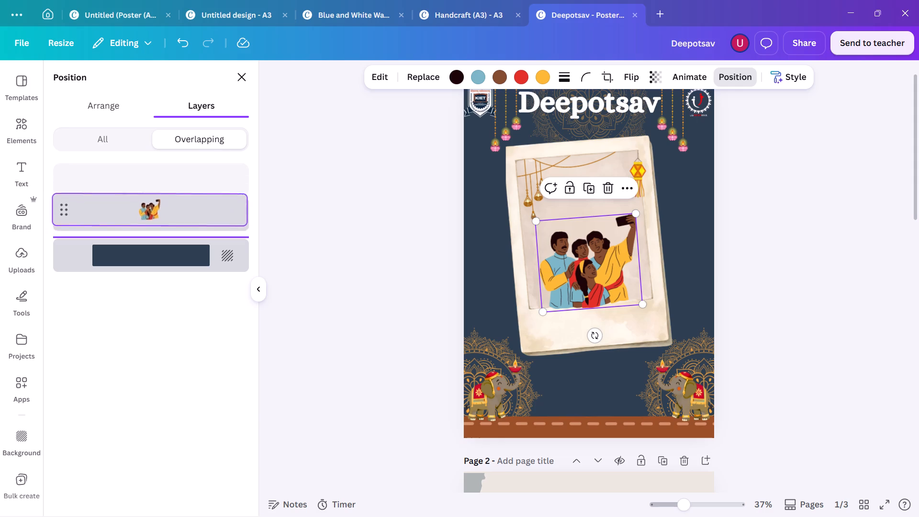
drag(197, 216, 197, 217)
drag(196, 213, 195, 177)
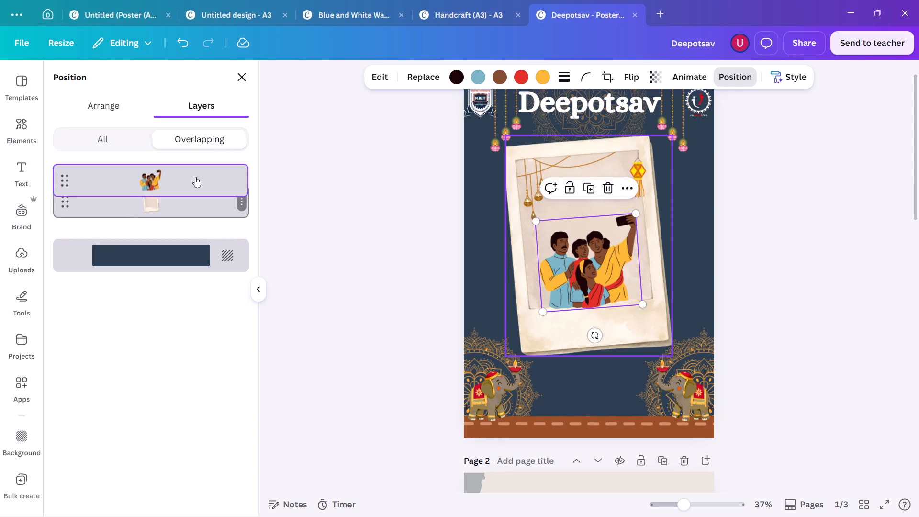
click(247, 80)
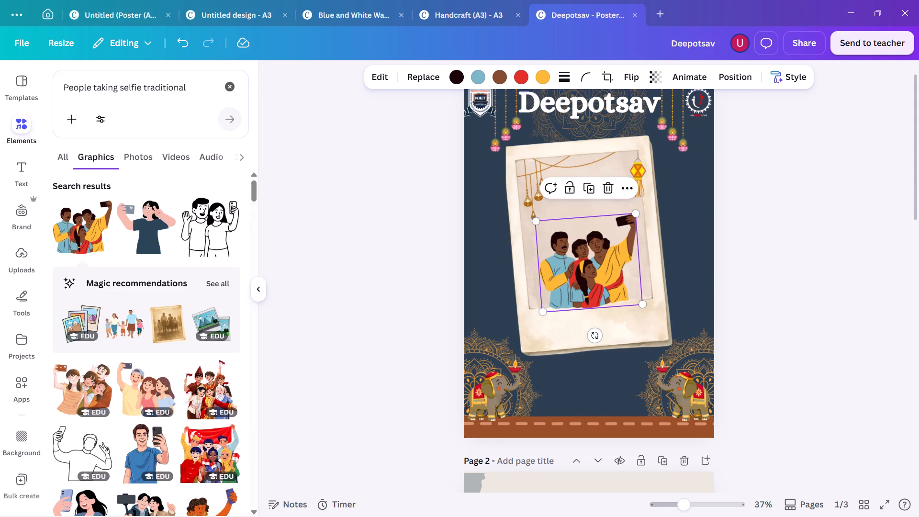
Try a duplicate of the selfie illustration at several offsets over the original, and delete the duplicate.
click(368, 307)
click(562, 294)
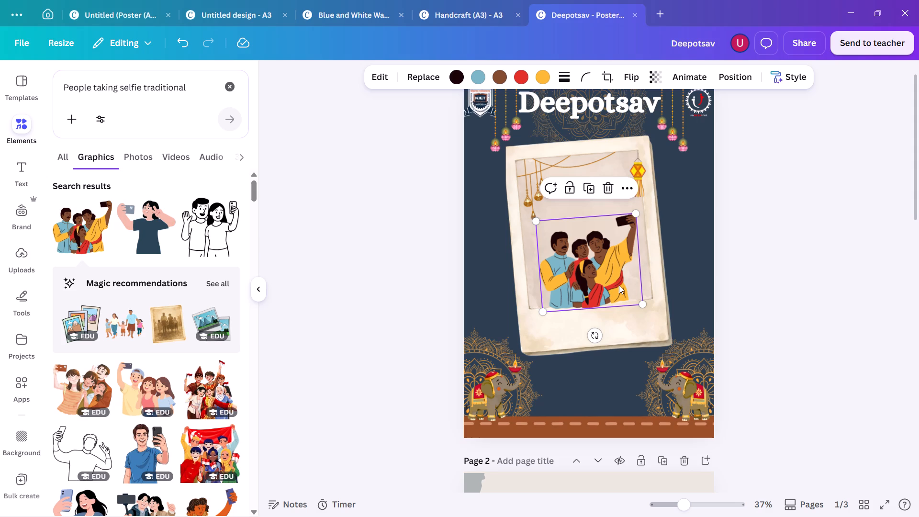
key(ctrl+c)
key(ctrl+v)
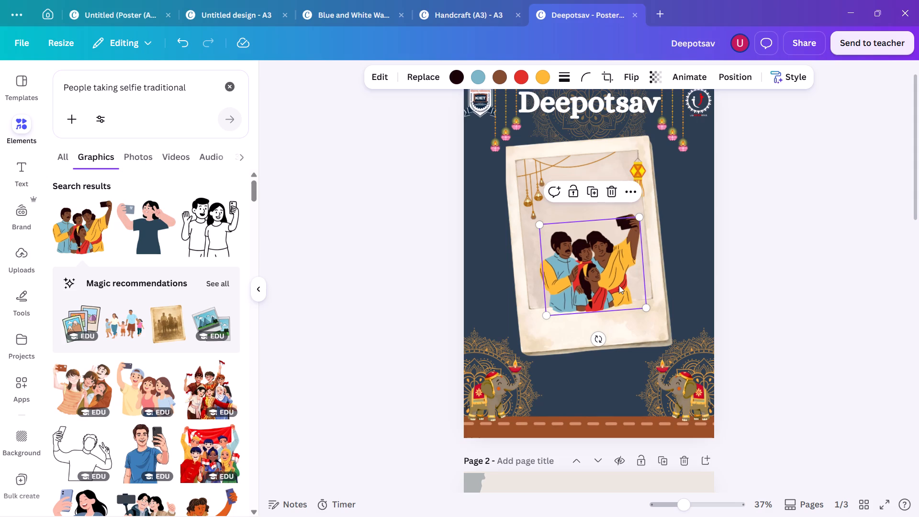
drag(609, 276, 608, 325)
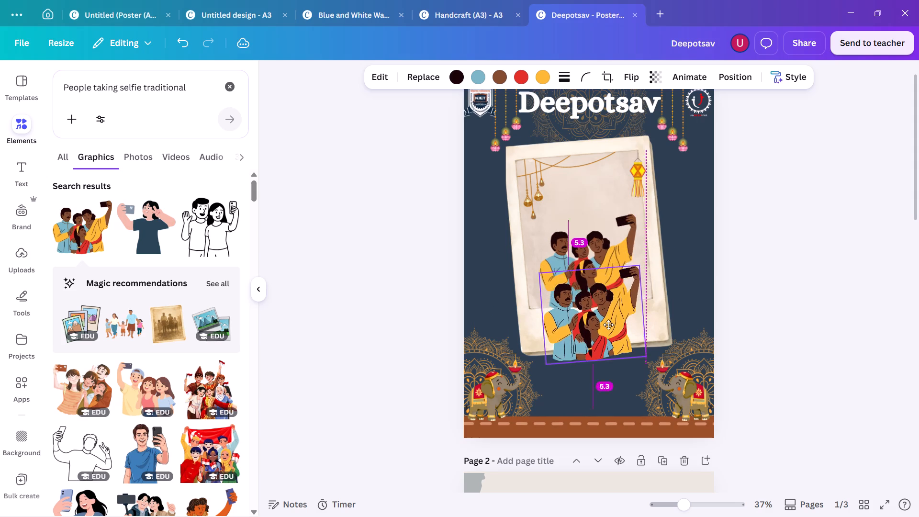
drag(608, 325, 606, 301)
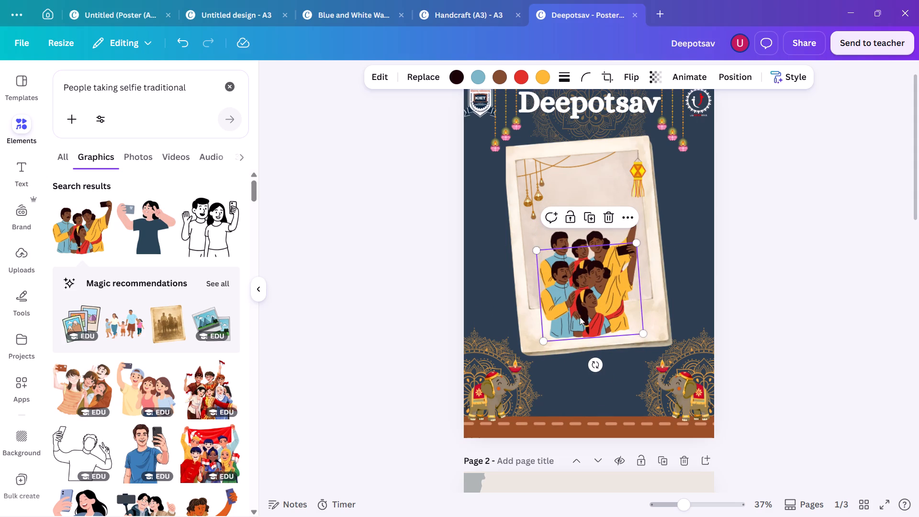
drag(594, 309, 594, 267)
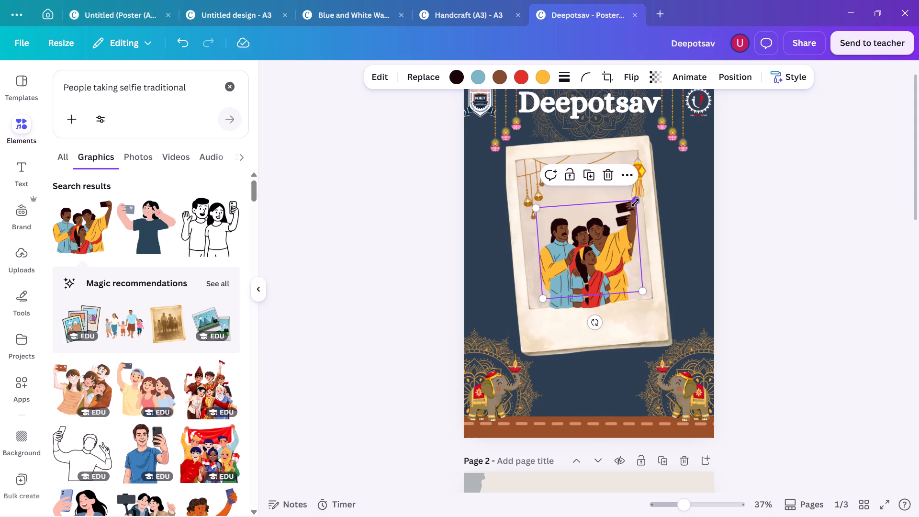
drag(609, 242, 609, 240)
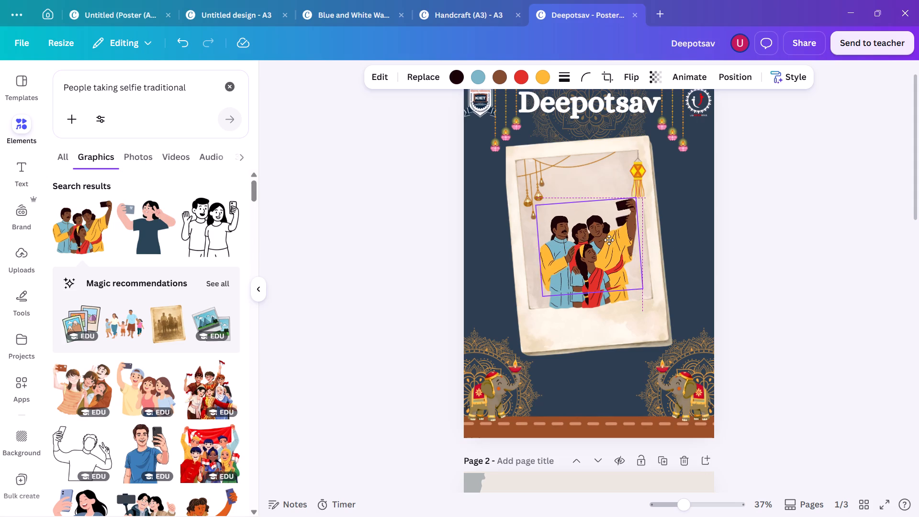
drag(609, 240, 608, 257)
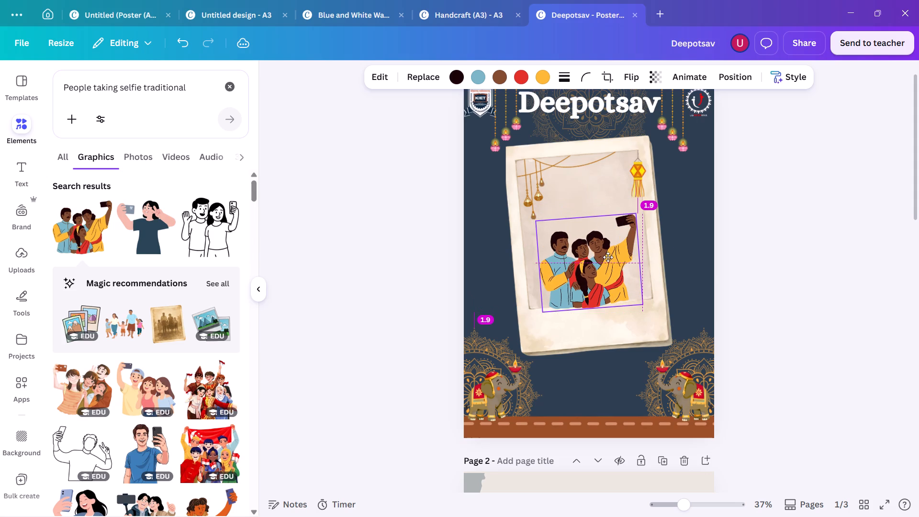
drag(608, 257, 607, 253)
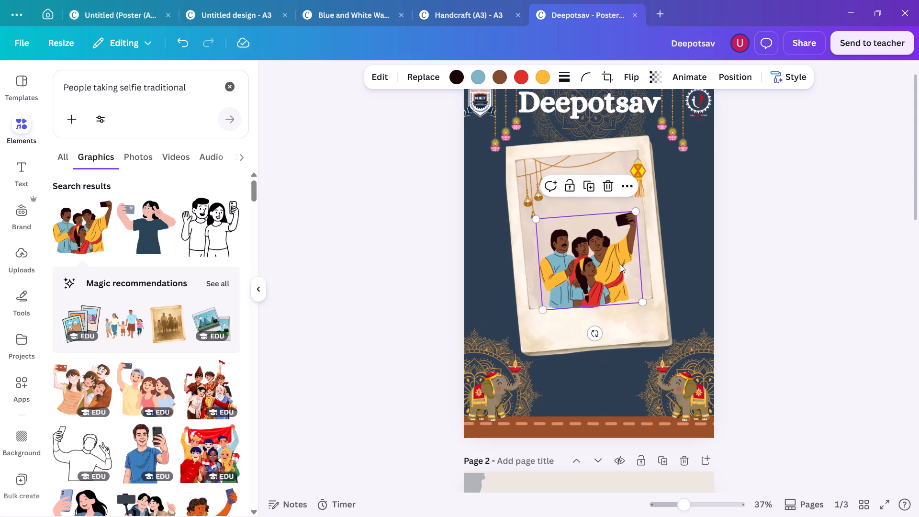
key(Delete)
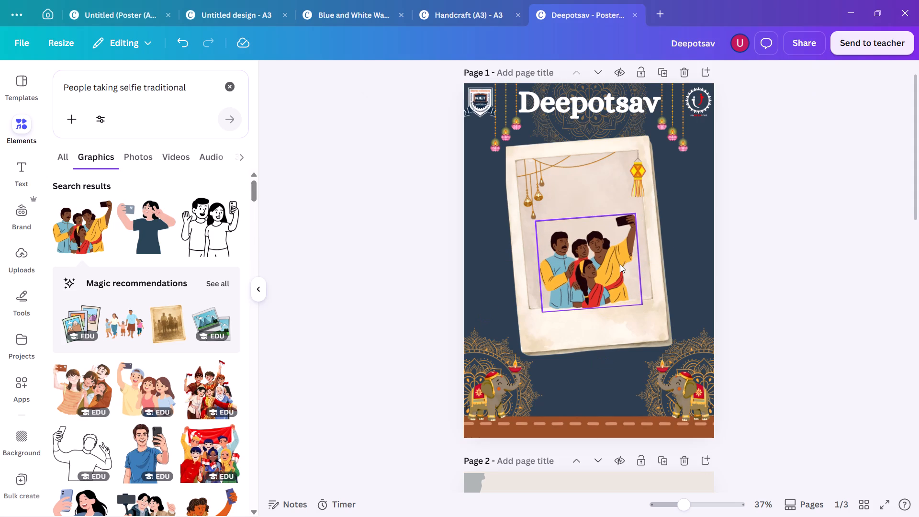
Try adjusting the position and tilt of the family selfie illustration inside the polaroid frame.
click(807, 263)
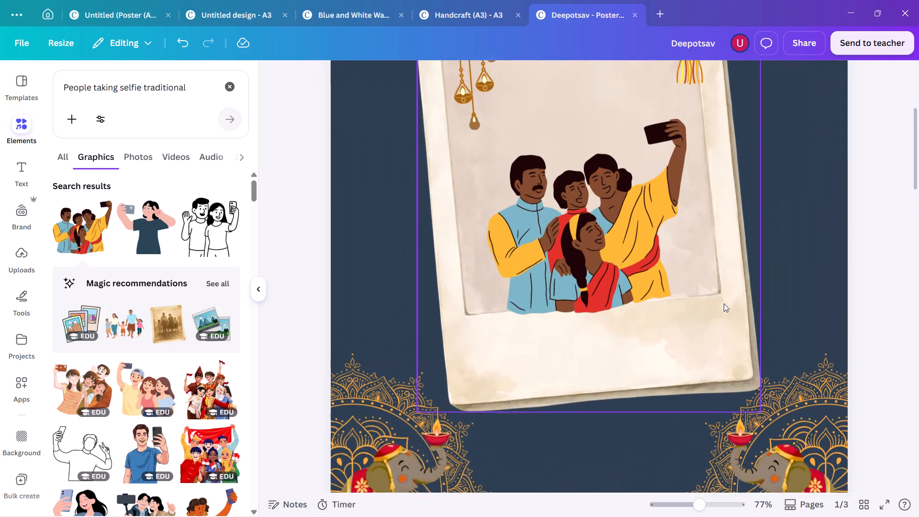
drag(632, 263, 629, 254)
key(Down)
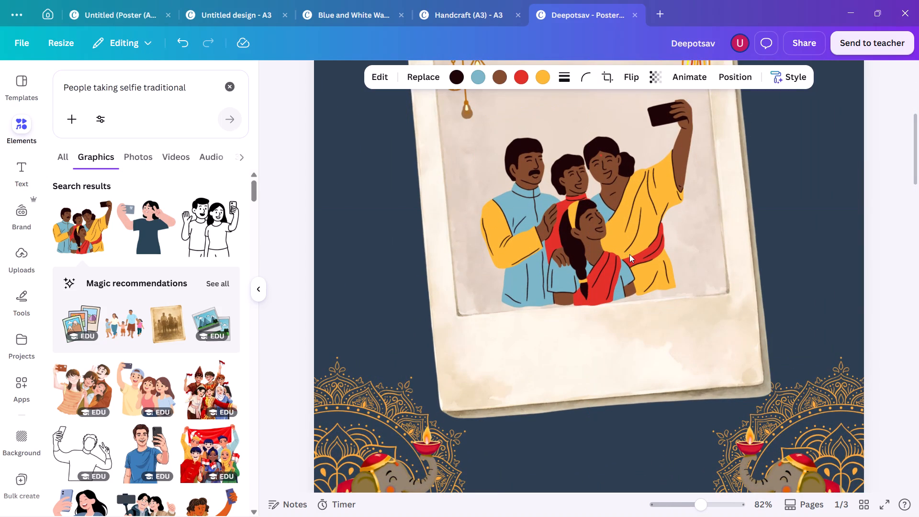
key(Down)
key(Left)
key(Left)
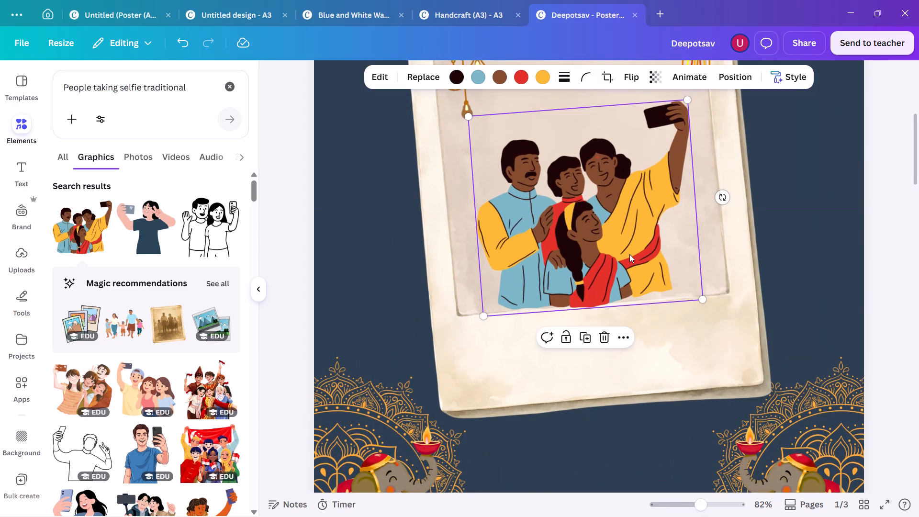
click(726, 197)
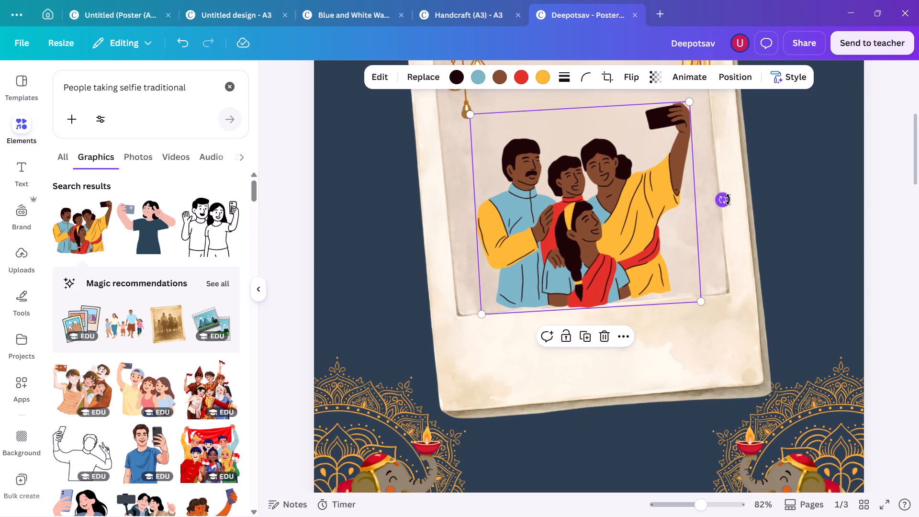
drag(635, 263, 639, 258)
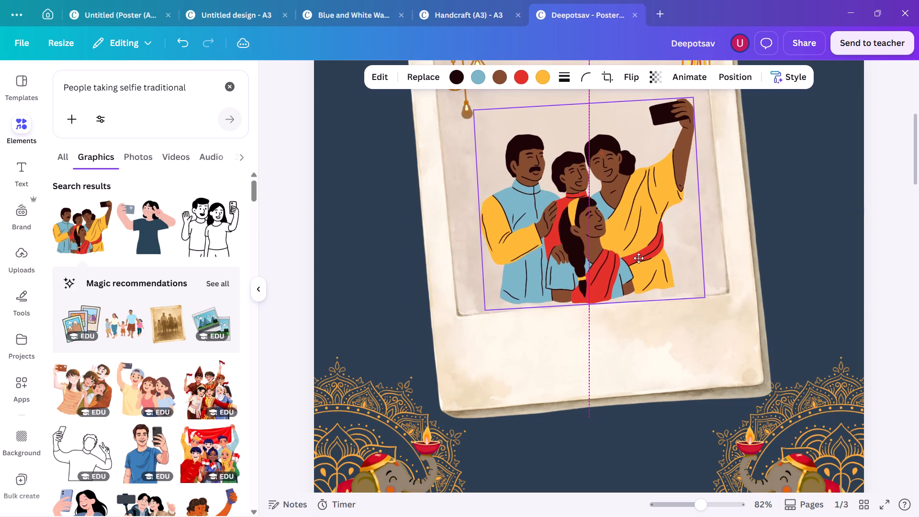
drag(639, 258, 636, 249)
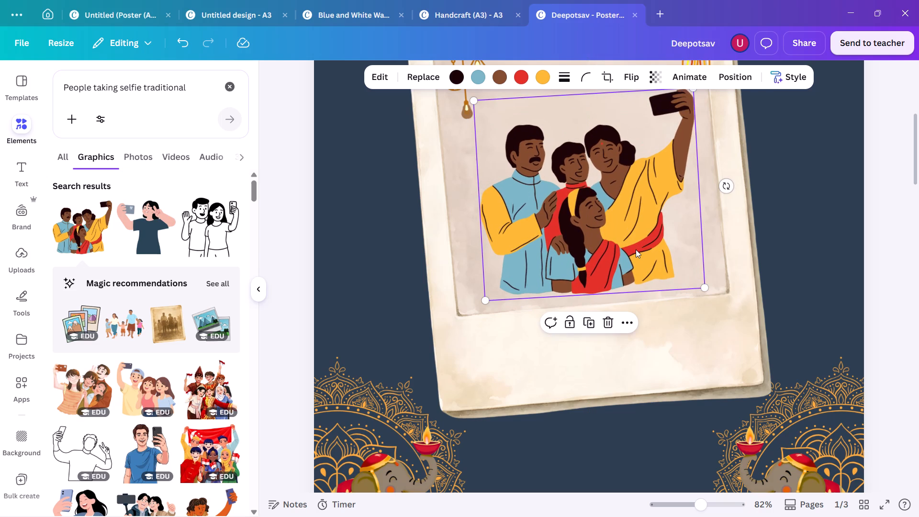
Delete the four-person family selfie illustration from the polaroid frame.
key(Delete)
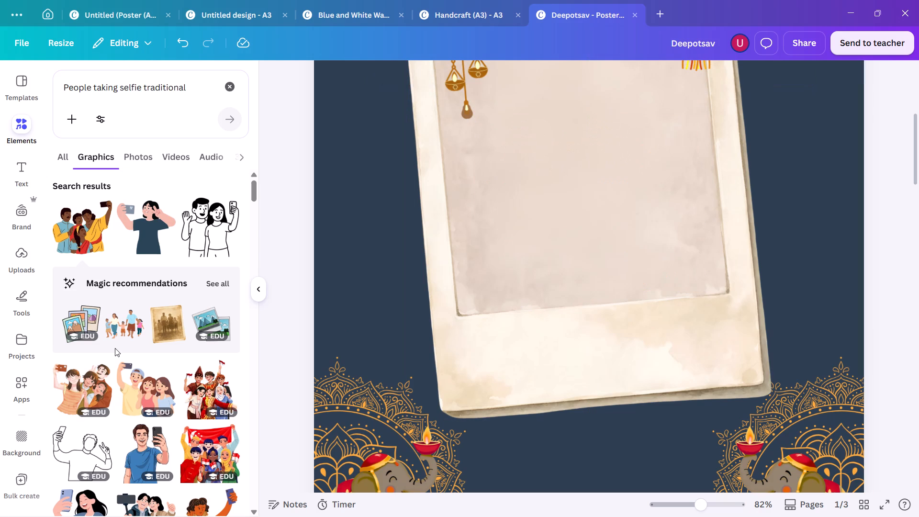
Browse all the Magic recommendations related to the family selfie graphic for a replacement illustration, and return to the search results.
click(222, 286)
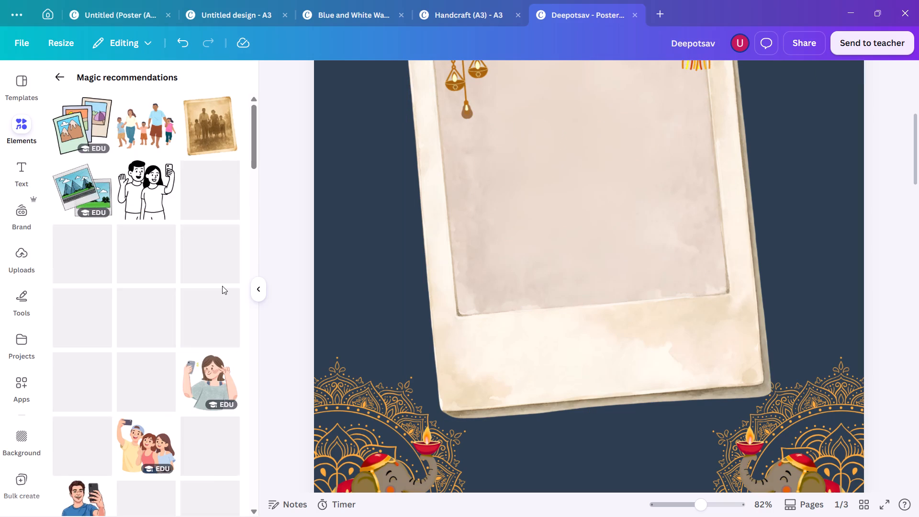
scroll(211, 151, down, 2)
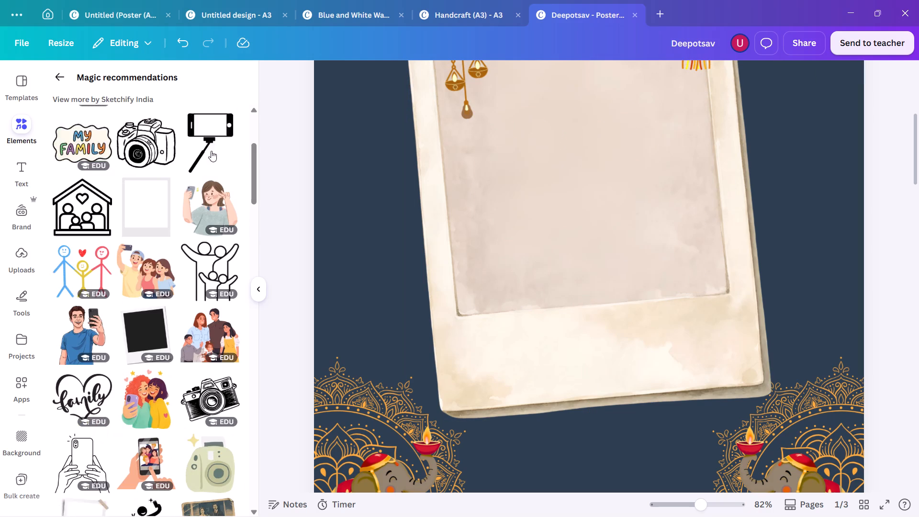
scroll(211, 151, down, 2)
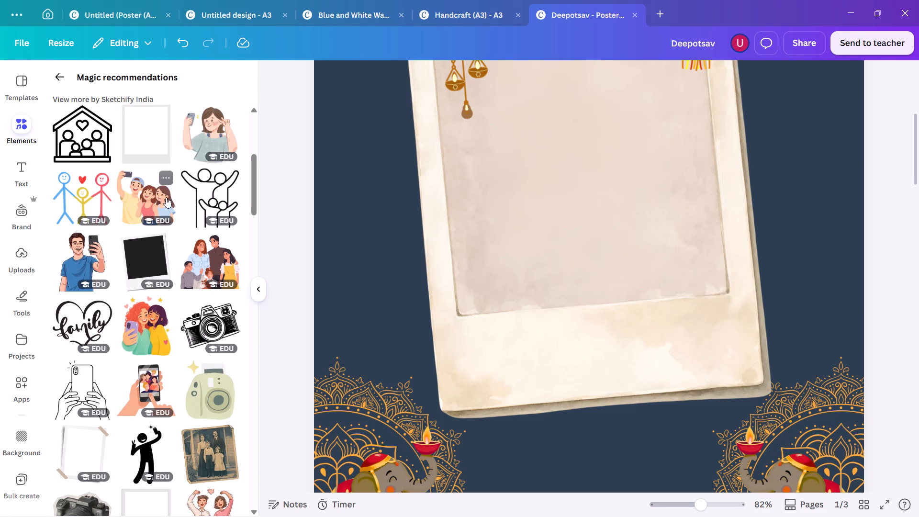
scroll(158, 192, down, 4)
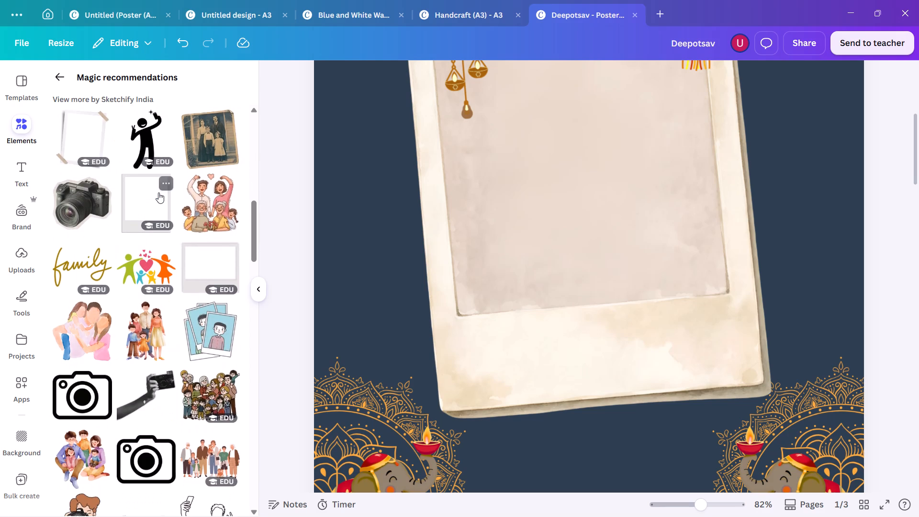
scroll(158, 192, down, 1)
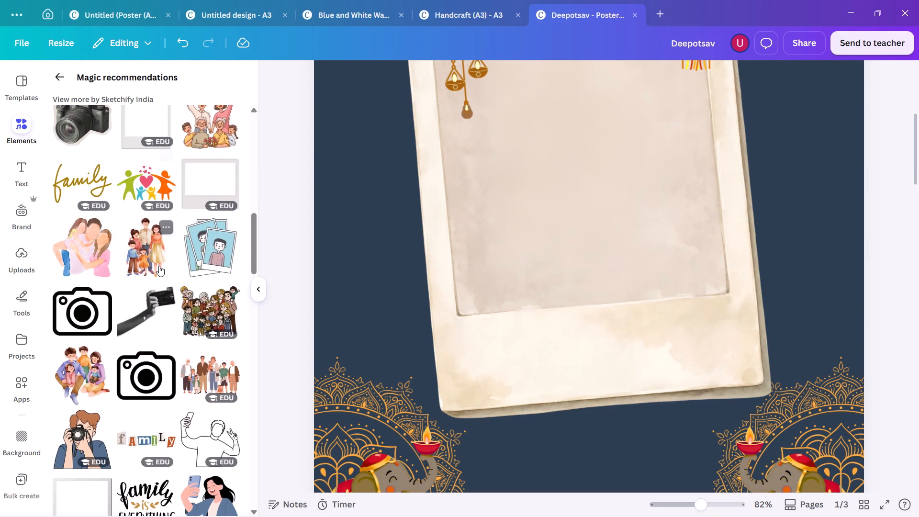
scroll(159, 266, down, 1)
scroll(202, 334, down, 1)
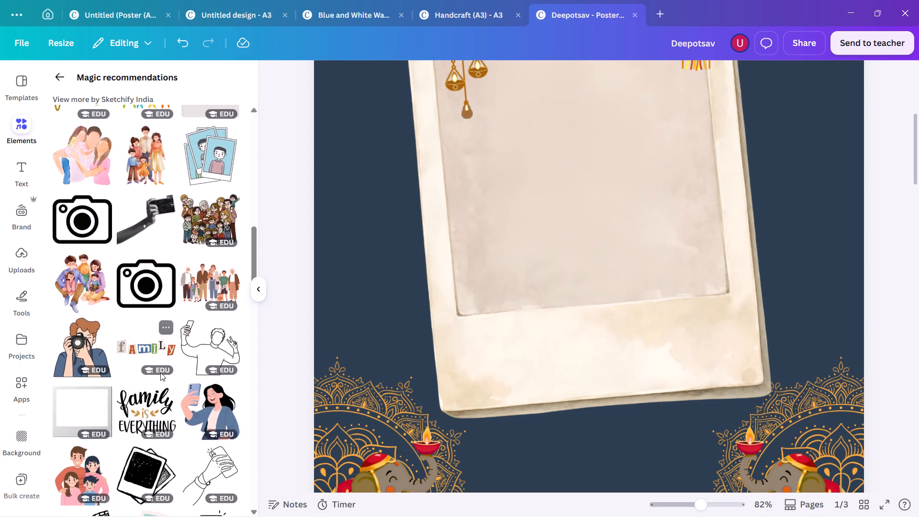
scroll(160, 372, down, 6)
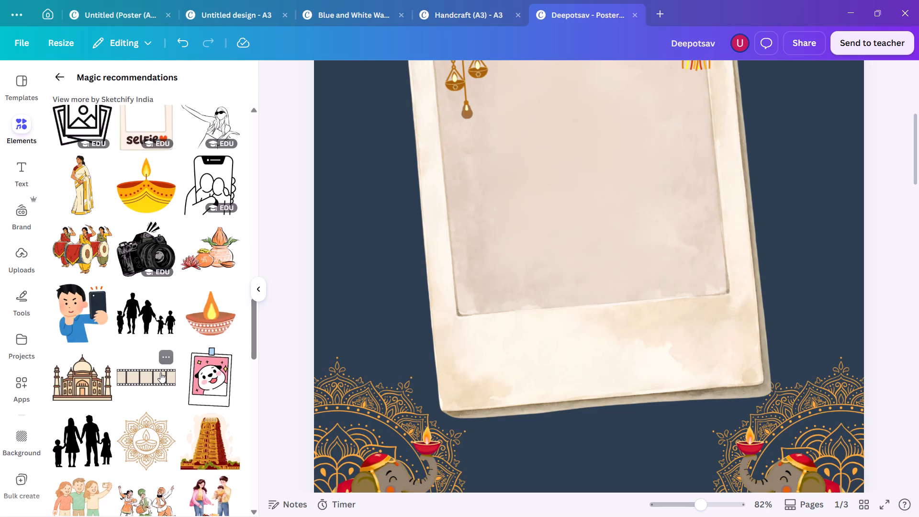
scroll(160, 372, down, 7)
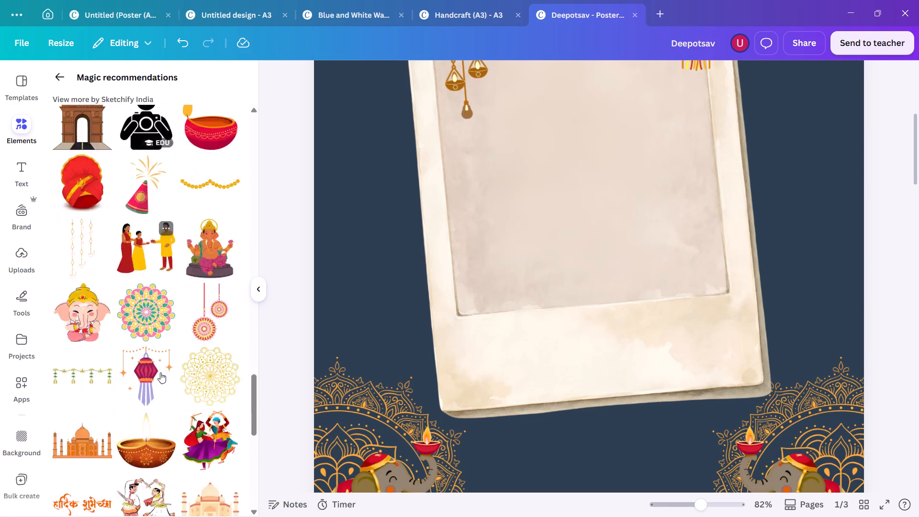
scroll(160, 372, down, 9)
scroll(160, 372, up, 12)
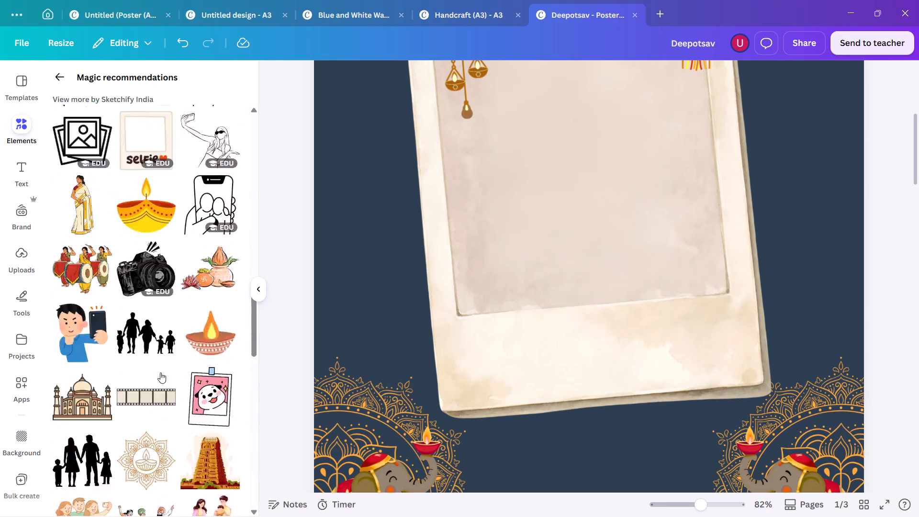
scroll(160, 372, up, 10)
click(70, 78)
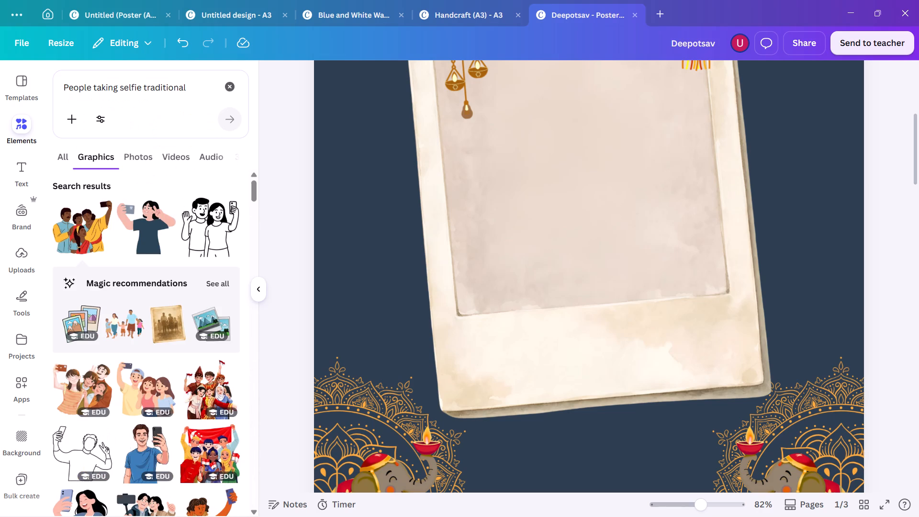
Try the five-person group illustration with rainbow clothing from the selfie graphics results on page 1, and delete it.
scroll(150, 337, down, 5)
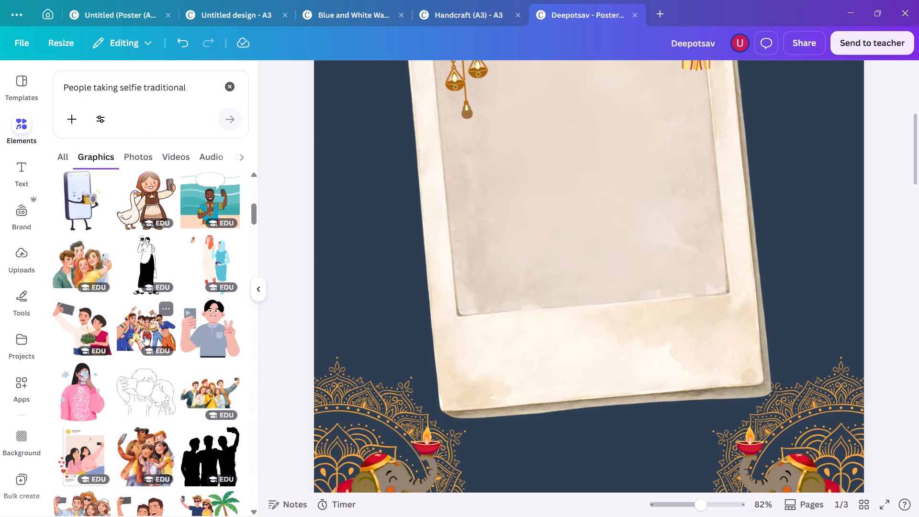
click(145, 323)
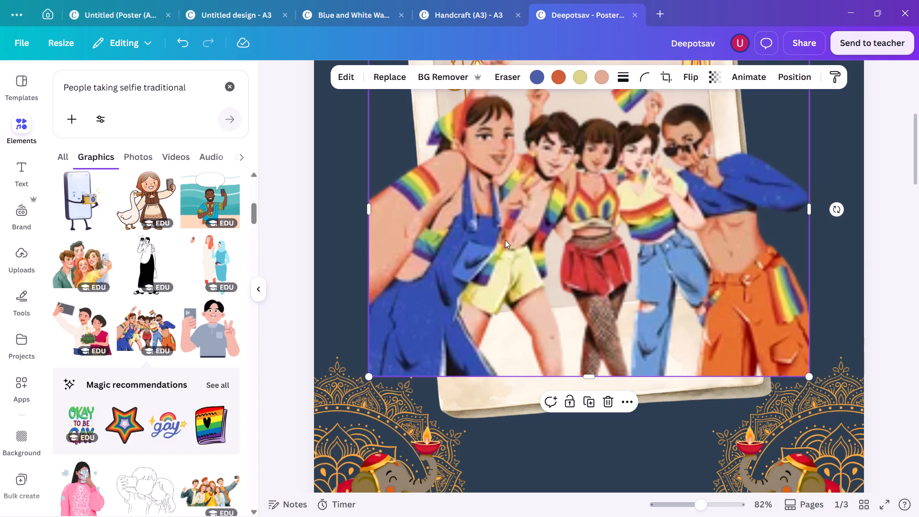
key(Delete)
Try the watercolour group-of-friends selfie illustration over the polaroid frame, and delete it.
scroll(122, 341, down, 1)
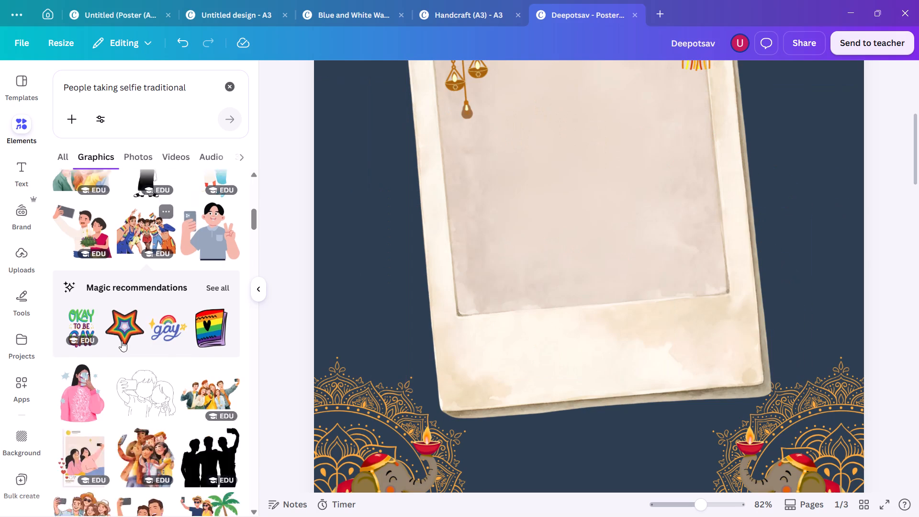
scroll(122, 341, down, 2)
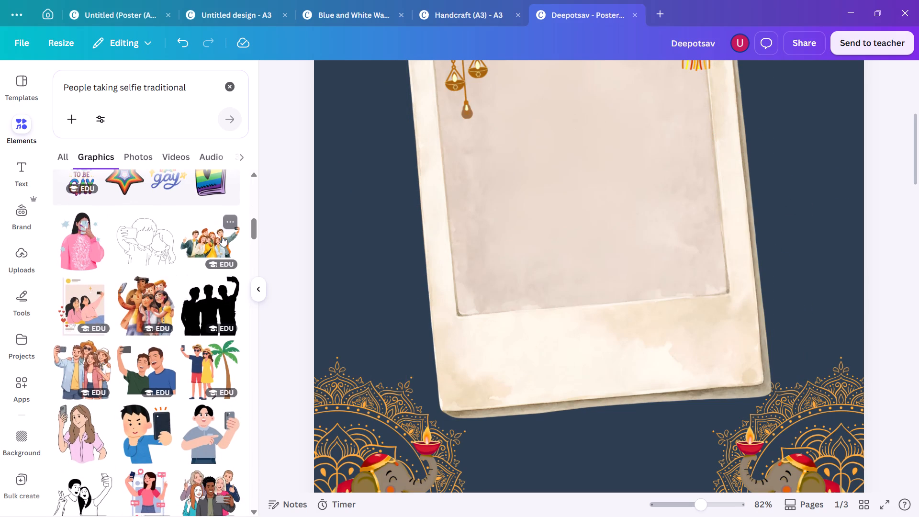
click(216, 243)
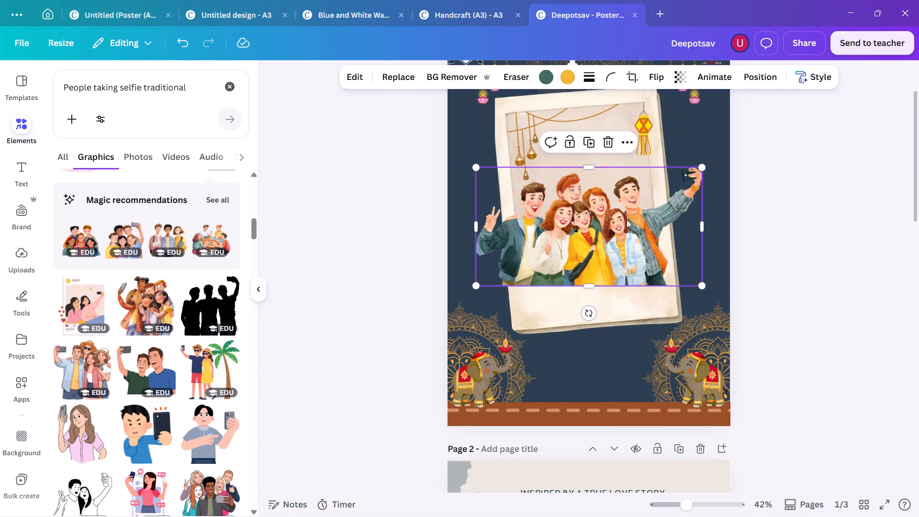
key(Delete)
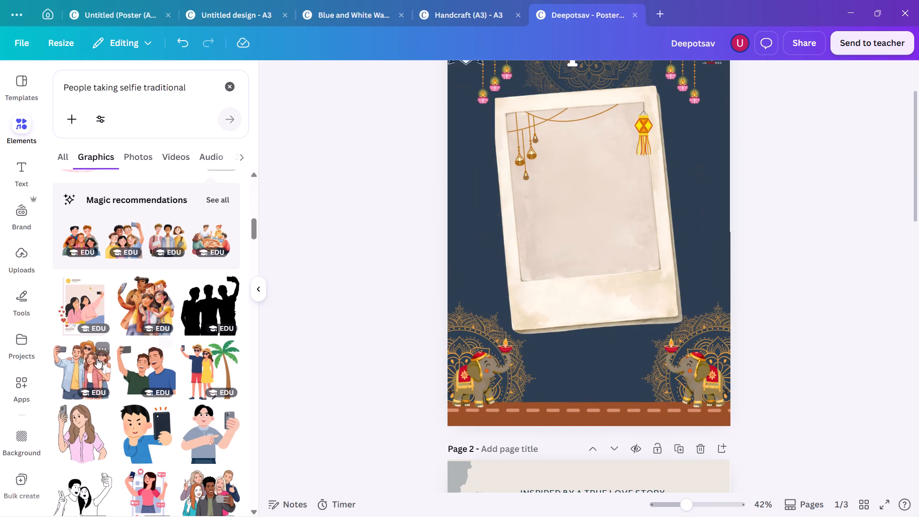
Browse further through the graphics results for "People taking selfie traditional" for a suitable festive group illustration.
scroll(97, 358, down, 5)
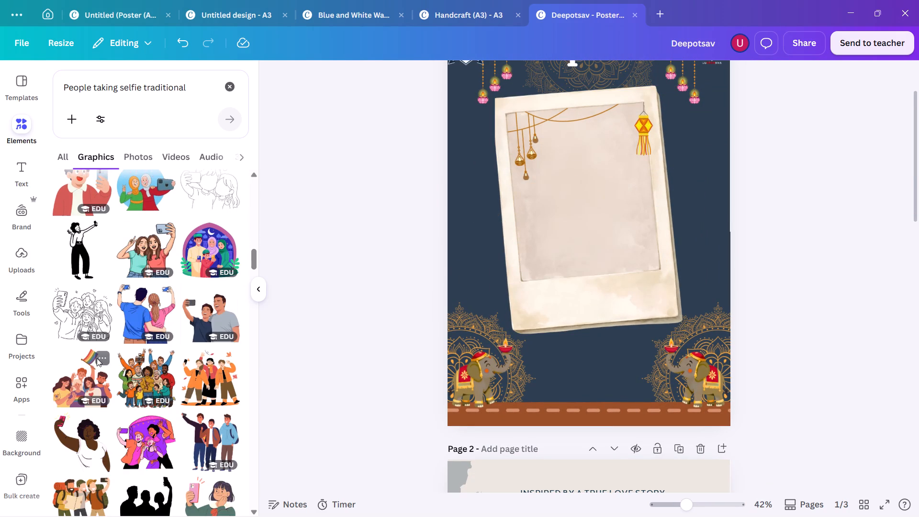
scroll(97, 358, down, 6)
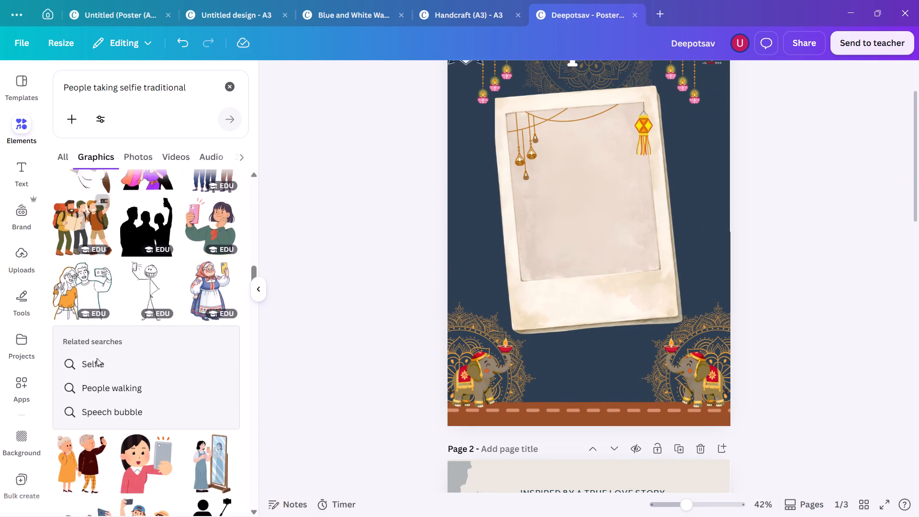
scroll(97, 358, down, 3)
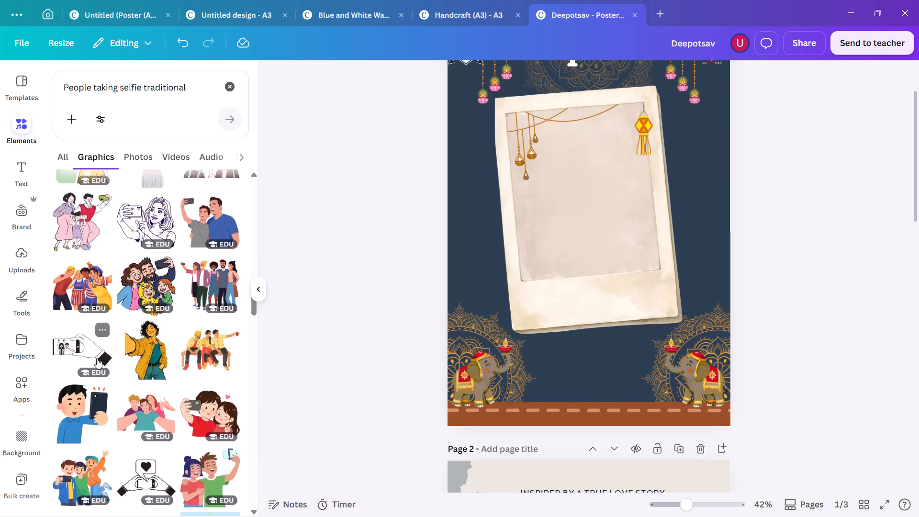
scroll(97, 358, down, 3)
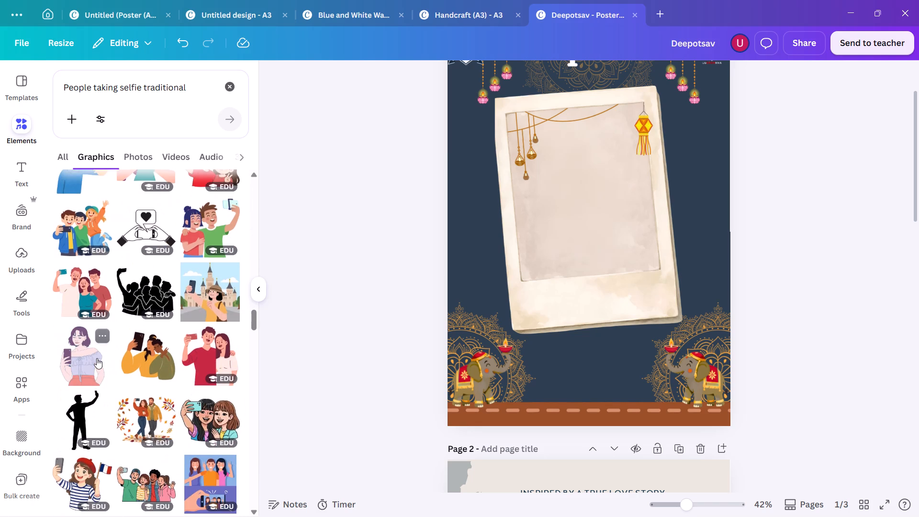
scroll(97, 358, down, 4)
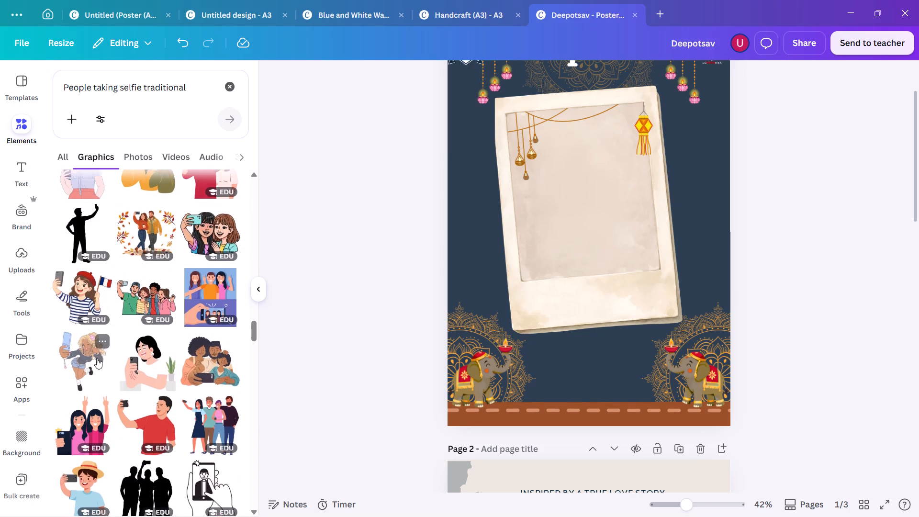
scroll(97, 358, down, 5)
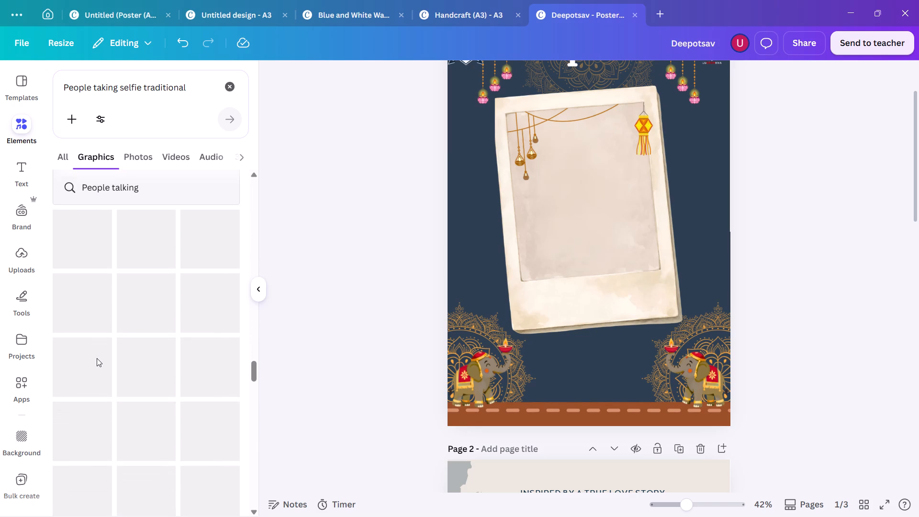
scroll(97, 358, down, 3)
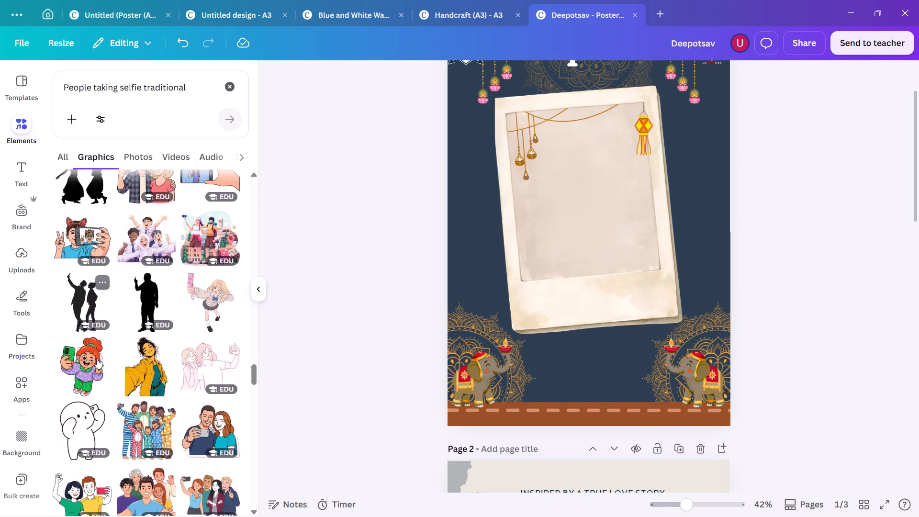
scroll(97, 358, down, 3)
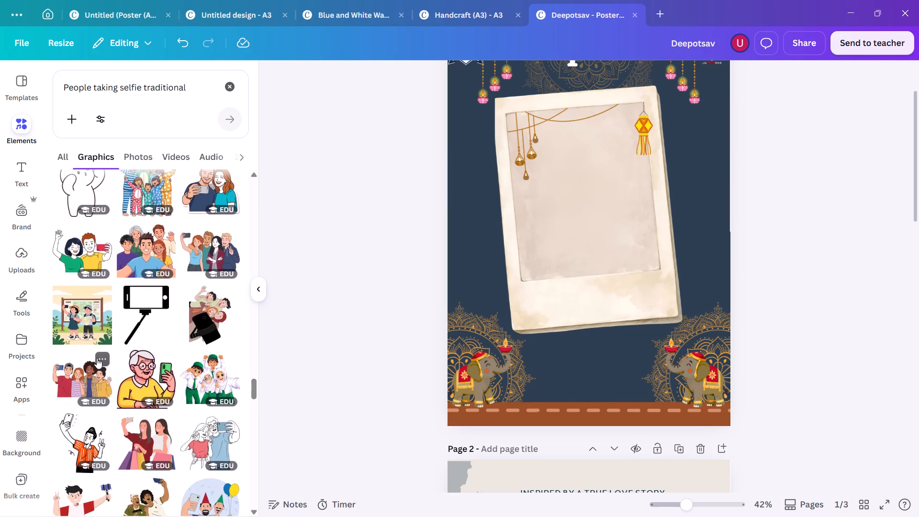
scroll(97, 358, down, 4)
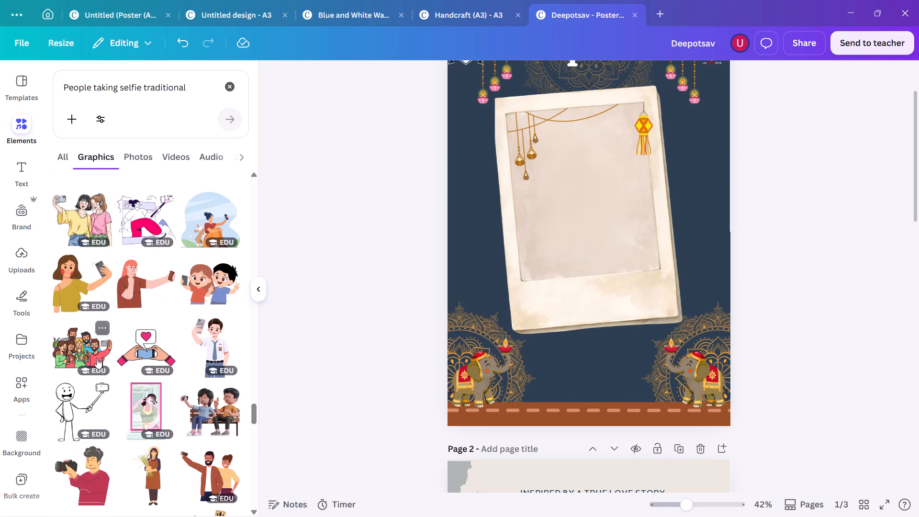
scroll(97, 348, down, 3)
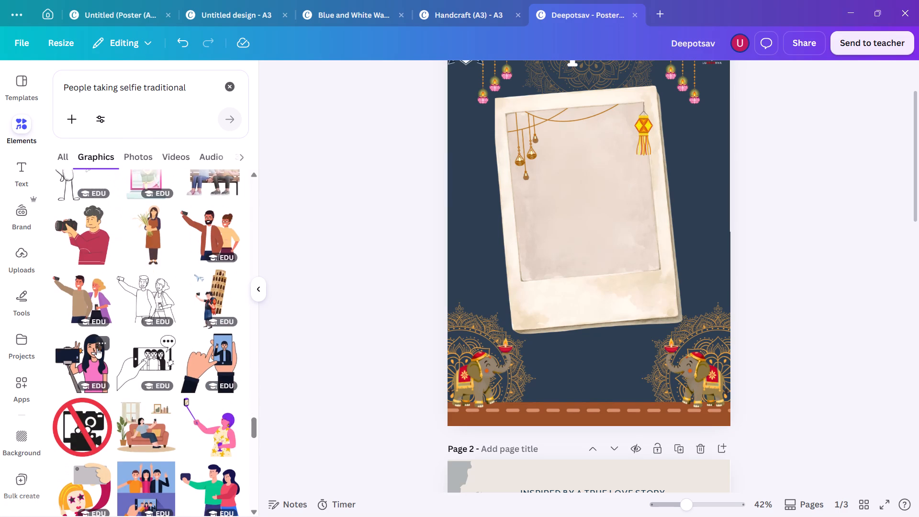
scroll(97, 348, down, 4)
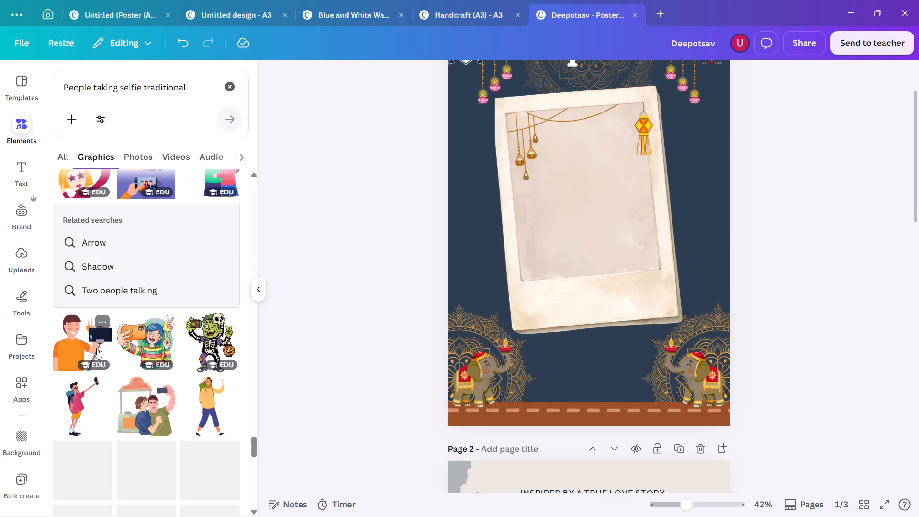
scroll(97, 348, down, 1)
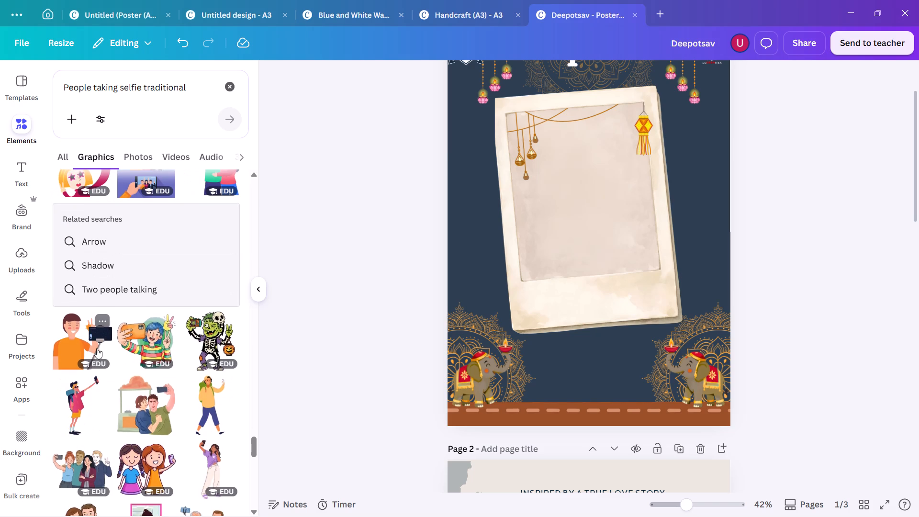
scroll(97, 348, down, 1)
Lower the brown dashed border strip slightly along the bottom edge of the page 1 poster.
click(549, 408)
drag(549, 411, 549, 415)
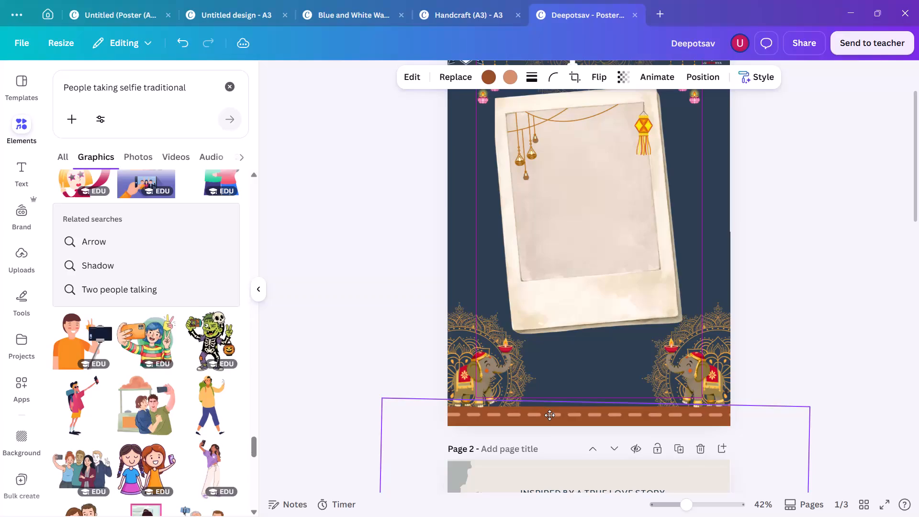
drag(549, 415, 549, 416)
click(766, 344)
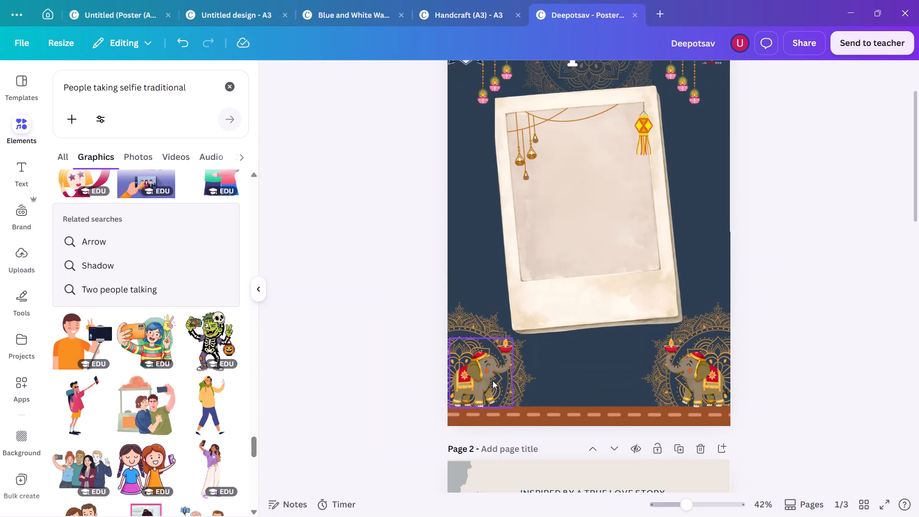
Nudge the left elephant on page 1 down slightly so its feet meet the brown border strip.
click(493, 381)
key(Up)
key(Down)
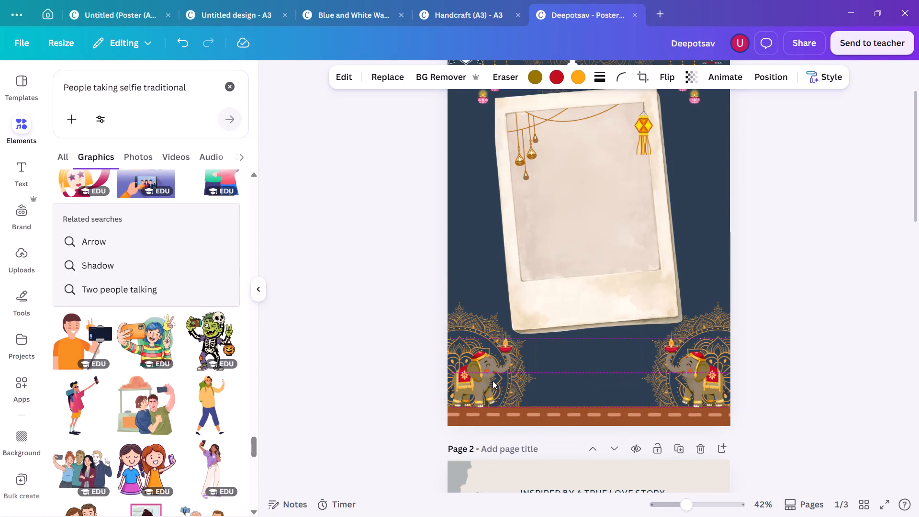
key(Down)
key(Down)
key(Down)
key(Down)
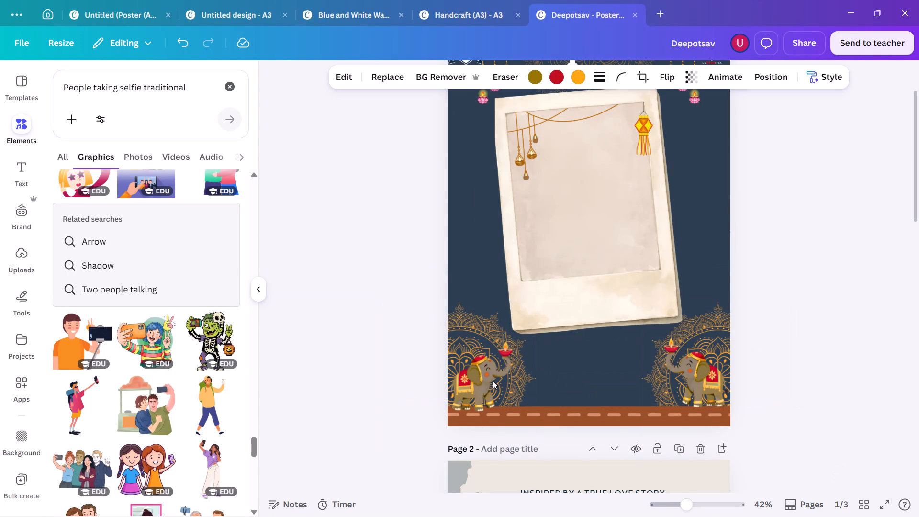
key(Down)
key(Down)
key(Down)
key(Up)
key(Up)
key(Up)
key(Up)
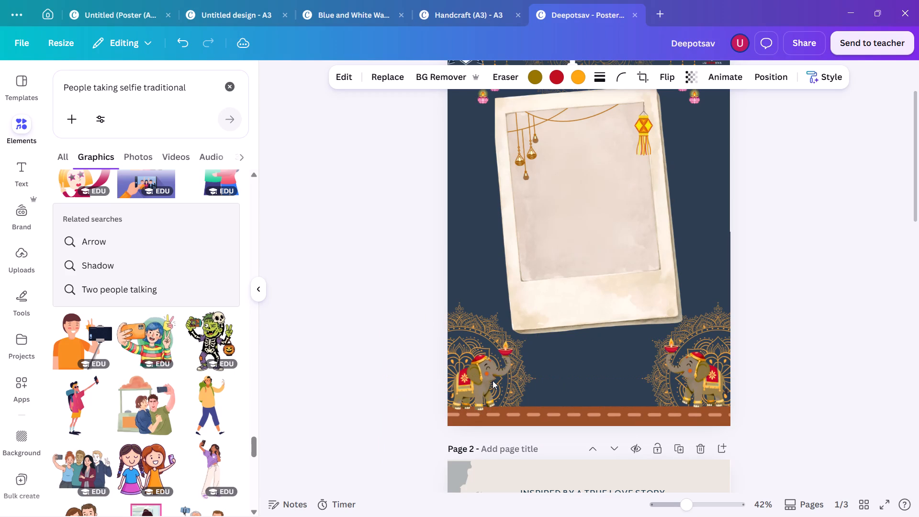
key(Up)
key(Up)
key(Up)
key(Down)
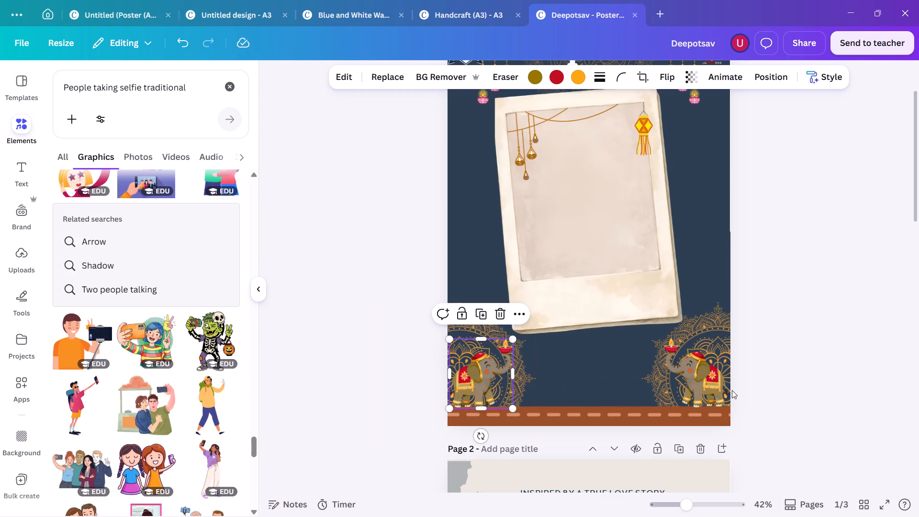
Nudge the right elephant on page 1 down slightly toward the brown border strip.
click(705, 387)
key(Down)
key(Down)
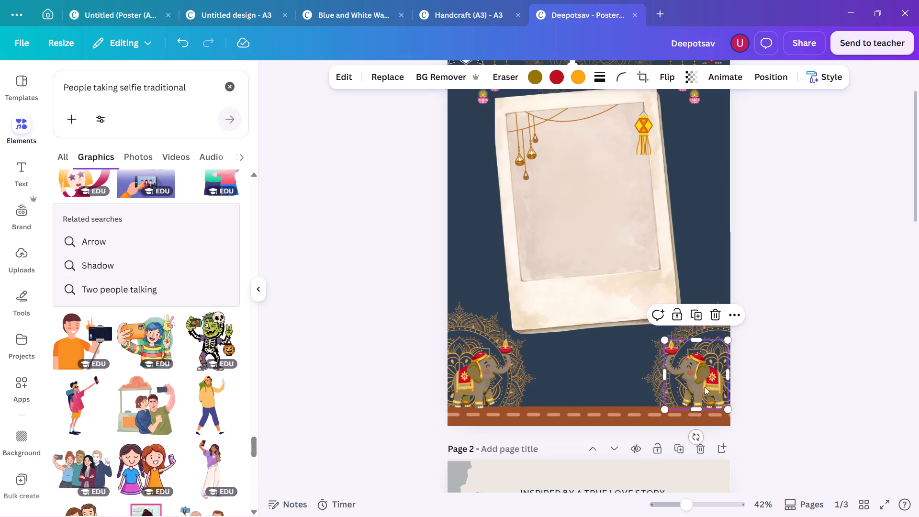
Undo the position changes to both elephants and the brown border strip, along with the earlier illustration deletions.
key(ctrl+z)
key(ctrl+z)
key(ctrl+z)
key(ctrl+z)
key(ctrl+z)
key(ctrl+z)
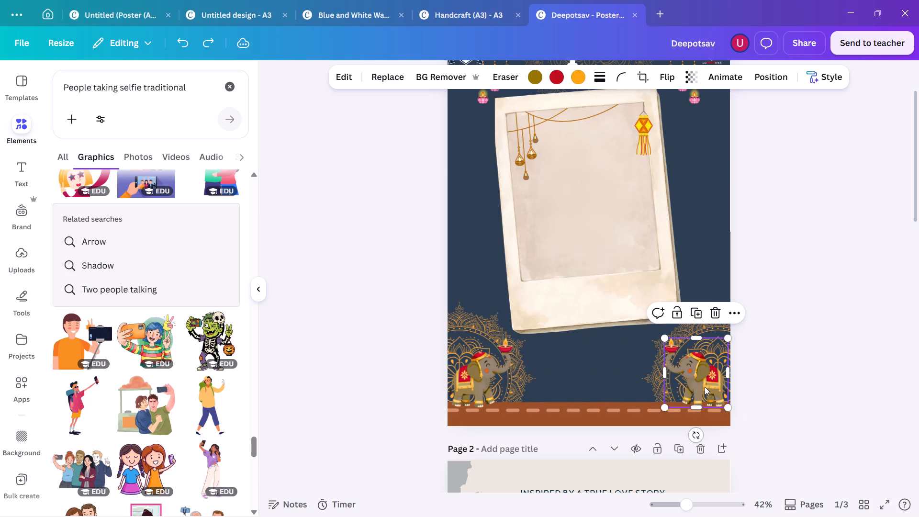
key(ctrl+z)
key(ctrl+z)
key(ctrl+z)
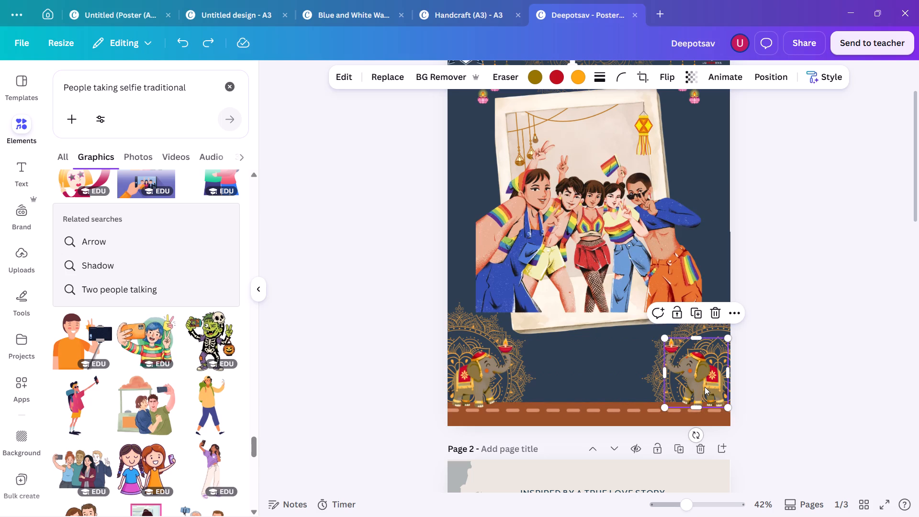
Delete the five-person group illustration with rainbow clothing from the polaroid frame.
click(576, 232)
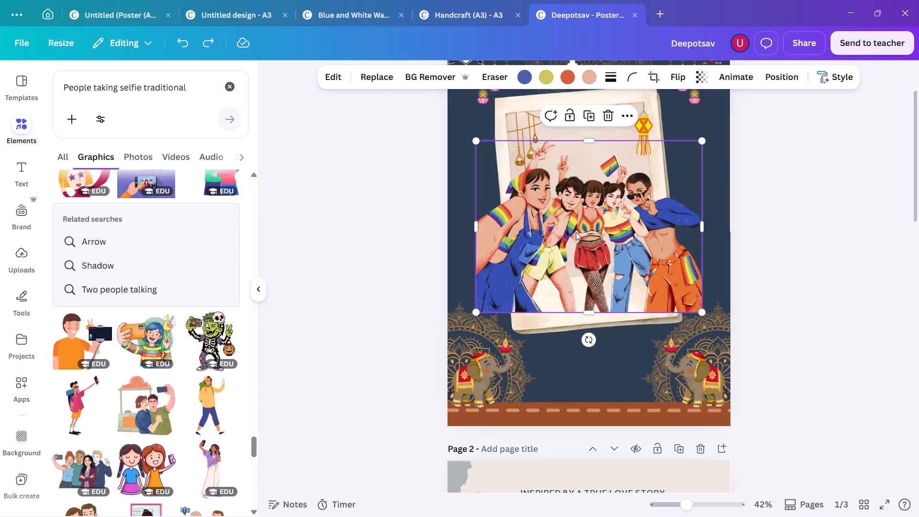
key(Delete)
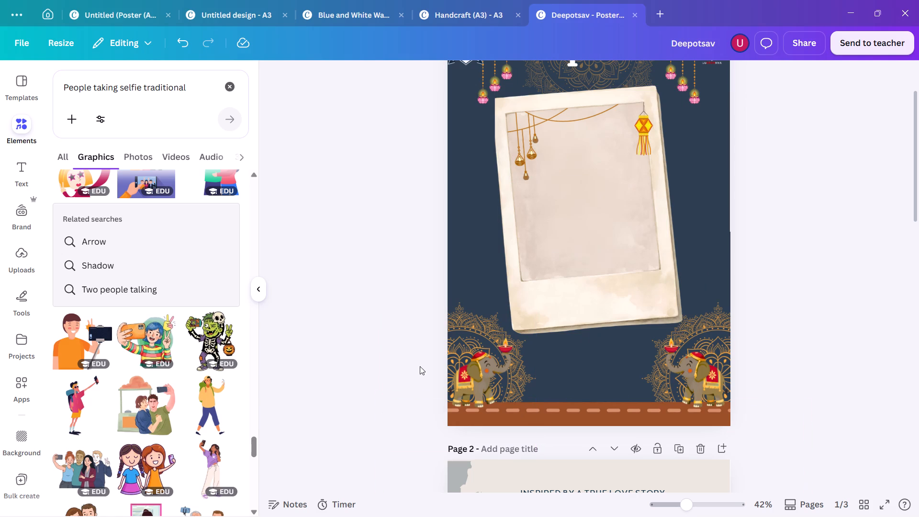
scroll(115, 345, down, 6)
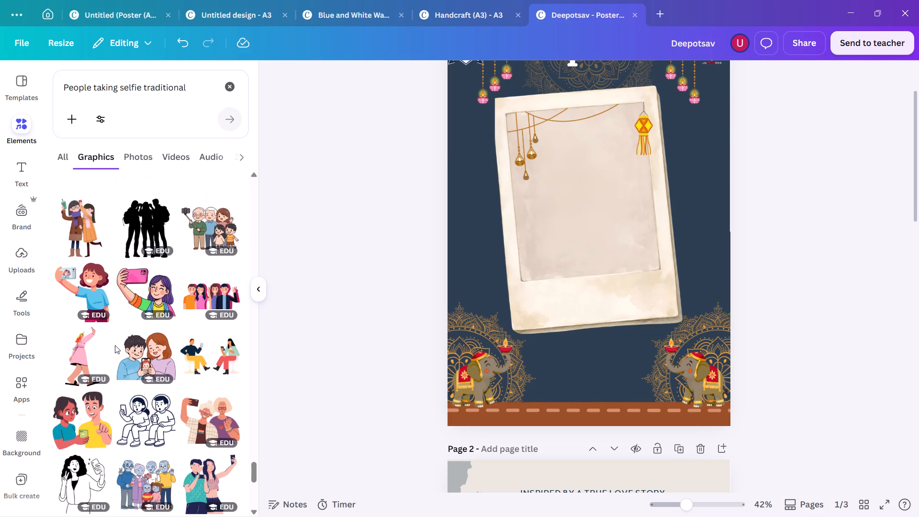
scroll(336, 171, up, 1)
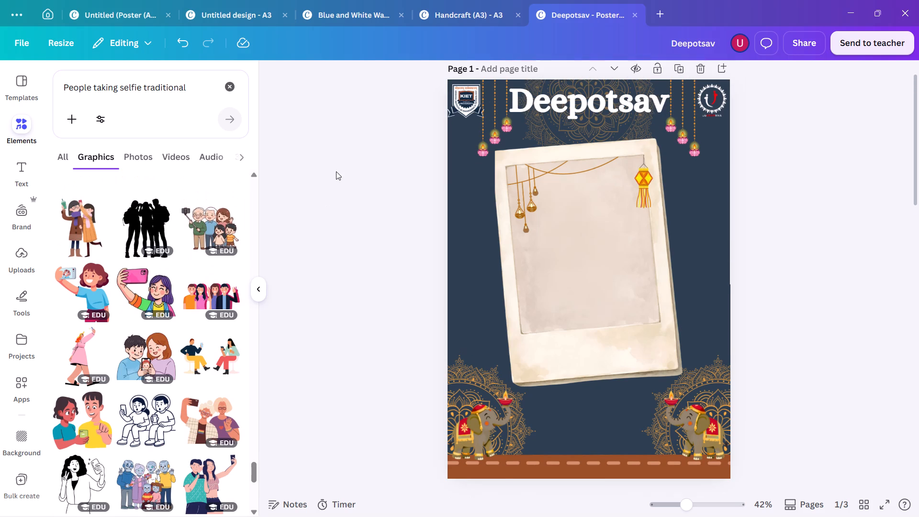
Switch to the Handcraft (A3) design and review the Deepotsav layouts across its six pages.
click(473, 0)
click(468, 8)
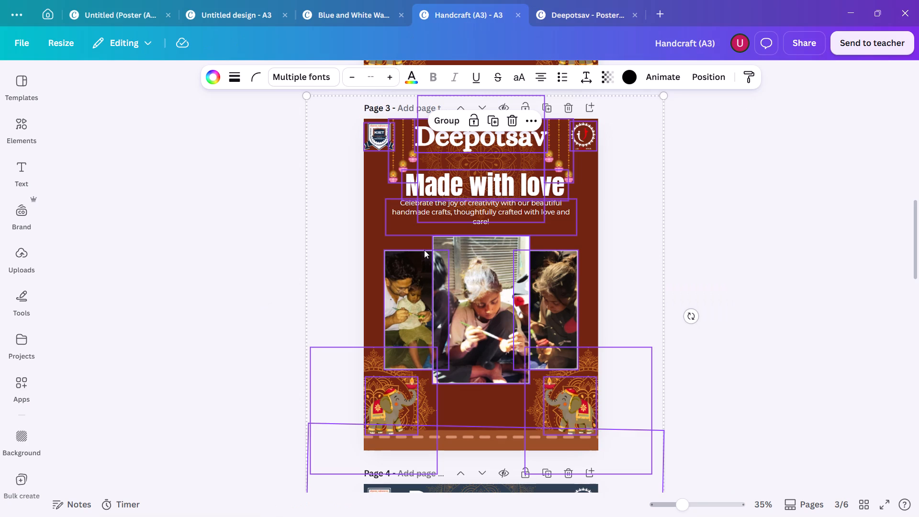
click(250, 436)
scroll(250, 436, down, 6)
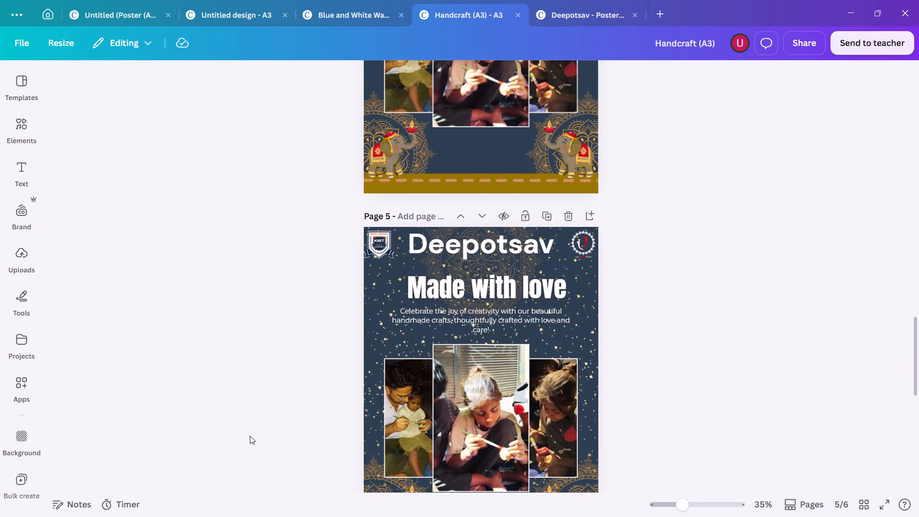
scroll(250, 436, up, 5)
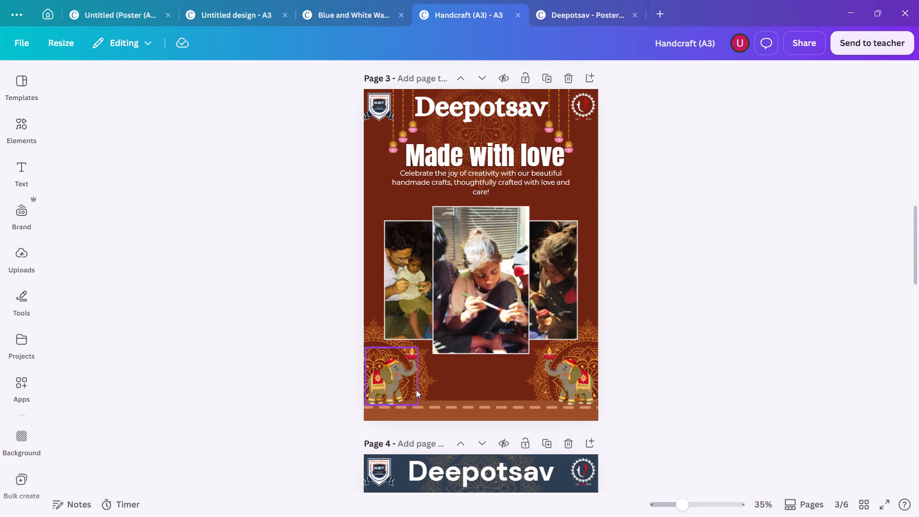
scroll(416, 390, down, 5)
scroll(436, 221, down, 2)
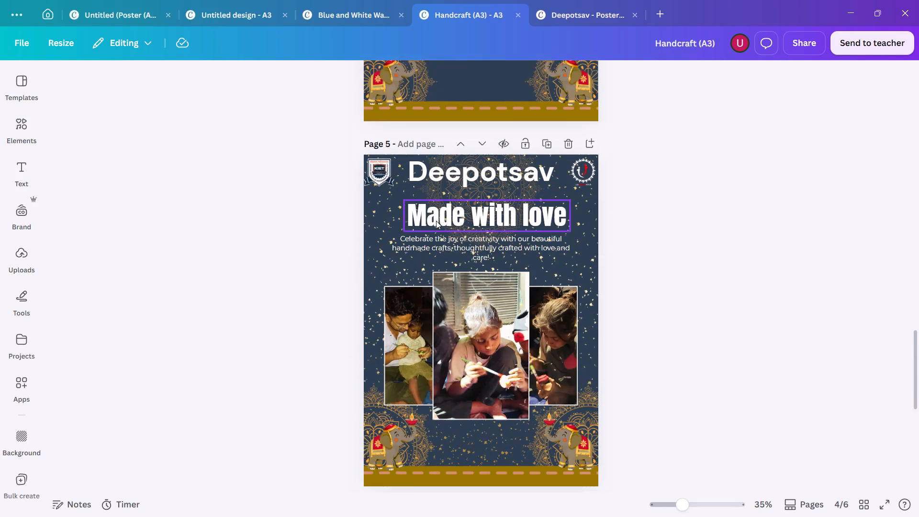
scroll(436, 221, down, 1)
scroll(440, 341, down, 4)
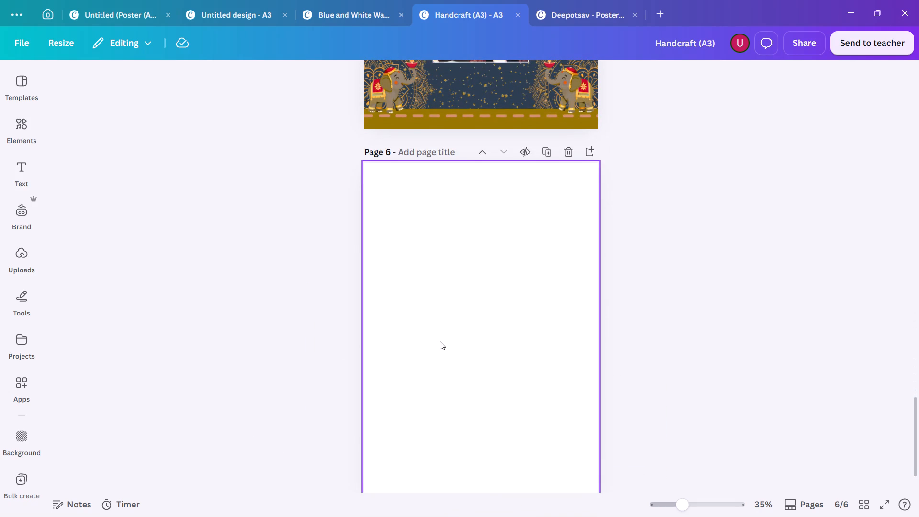
scroll(440, 341, down, 1)
scroll(440, 341, up, 17)
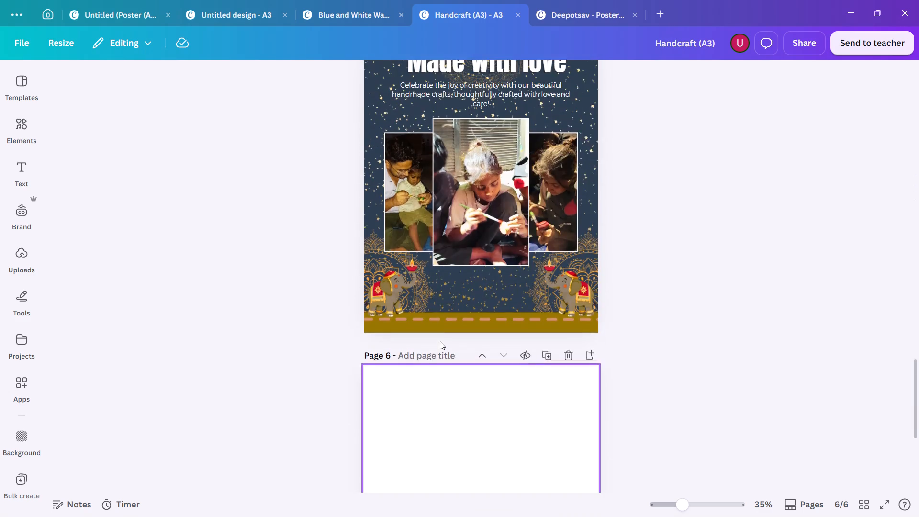
scroll(440, 341, up, 8)
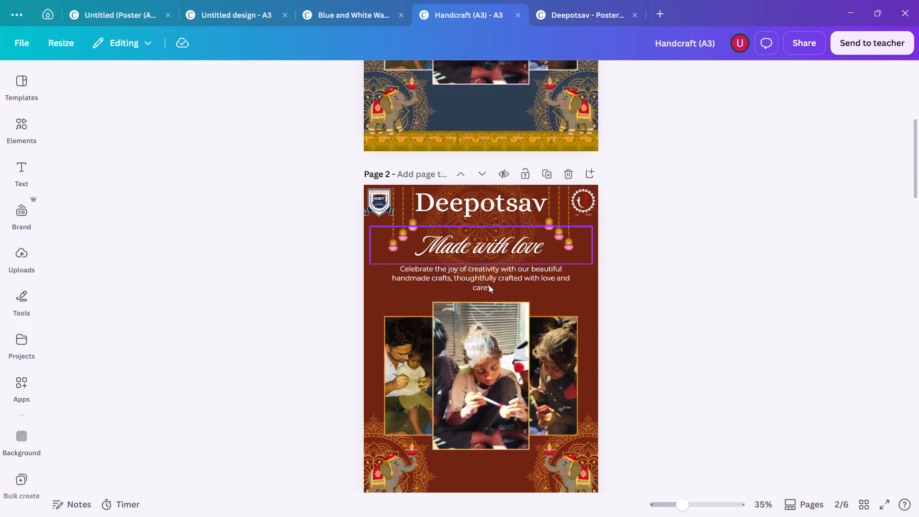
scroll(525, 305, up, 3)
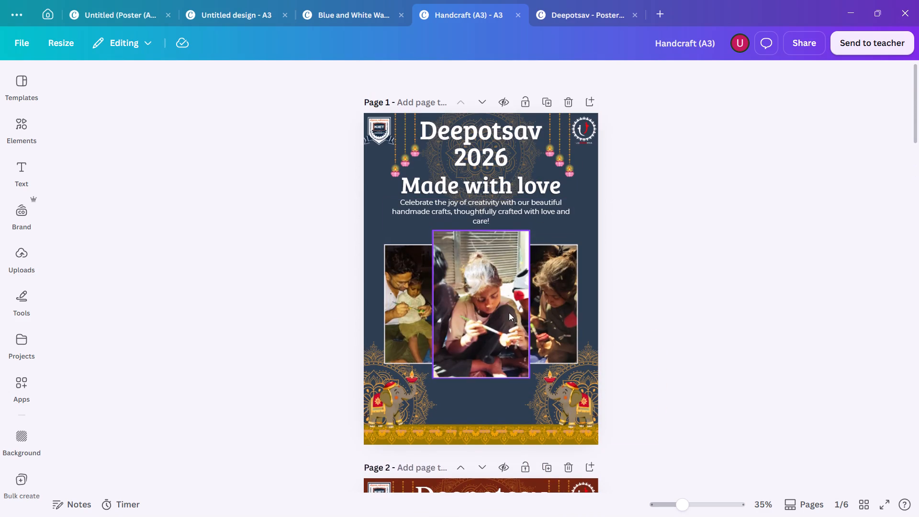
Copy the patterned border strip from page 1 of Handcraft (A3) and paste it over the brown strip in the Deepotsav poster.
click(439, 434)
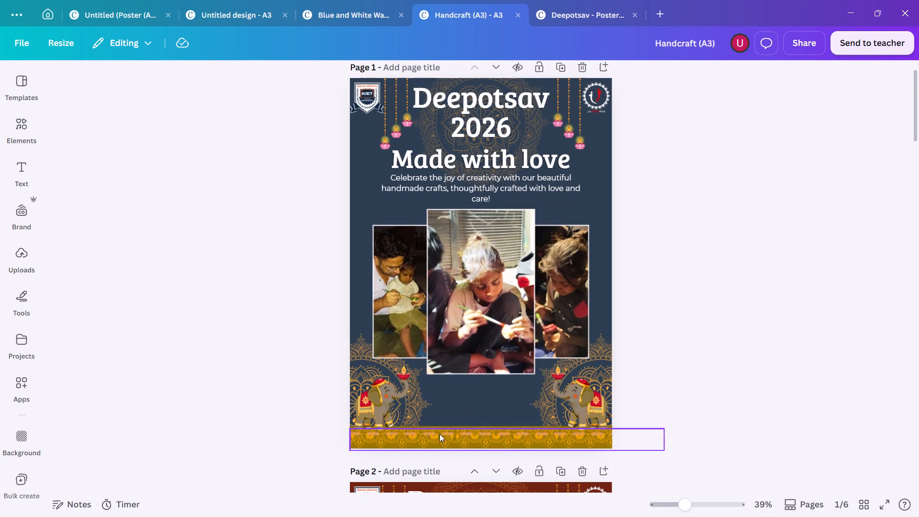
key(ctrl+c)
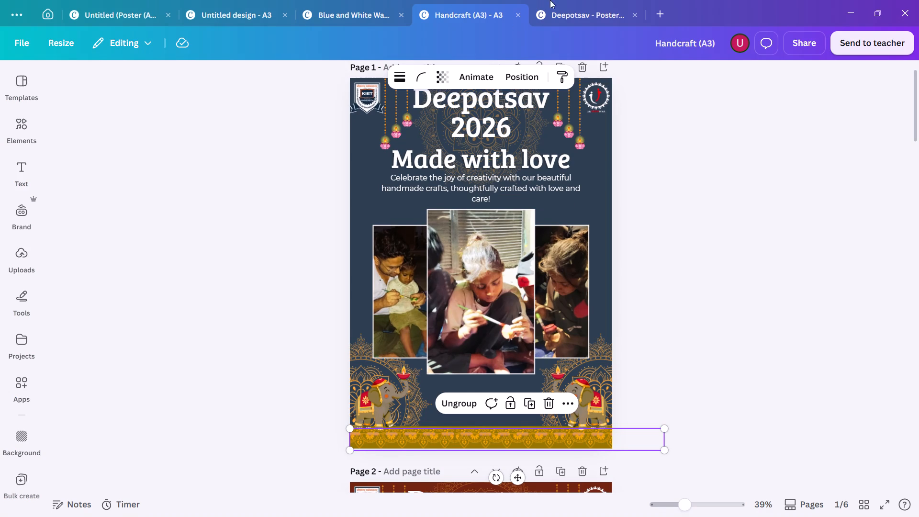
click(599, 0)
click(593, 12)
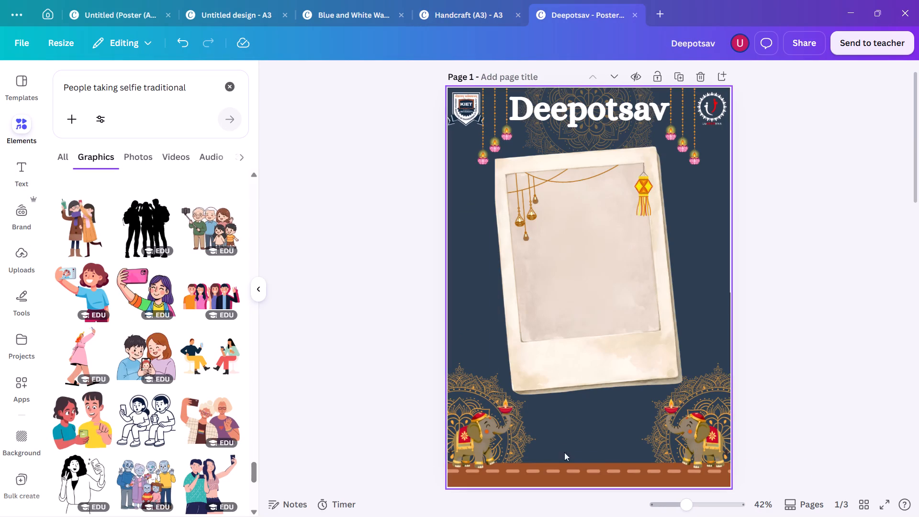
click(561, 469)
key(ctrl+v)
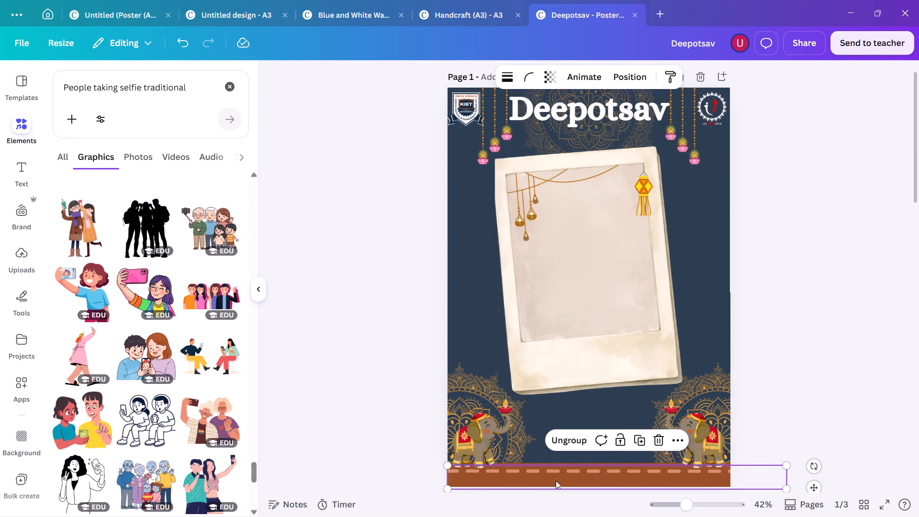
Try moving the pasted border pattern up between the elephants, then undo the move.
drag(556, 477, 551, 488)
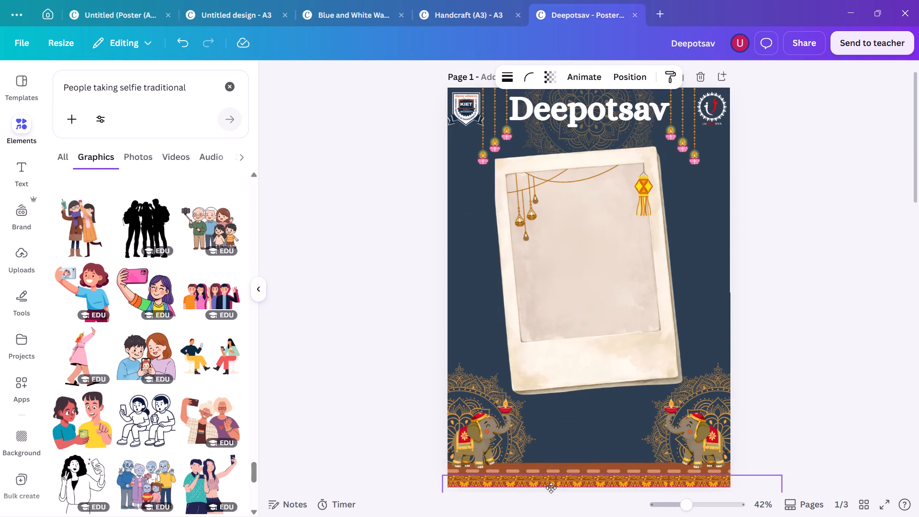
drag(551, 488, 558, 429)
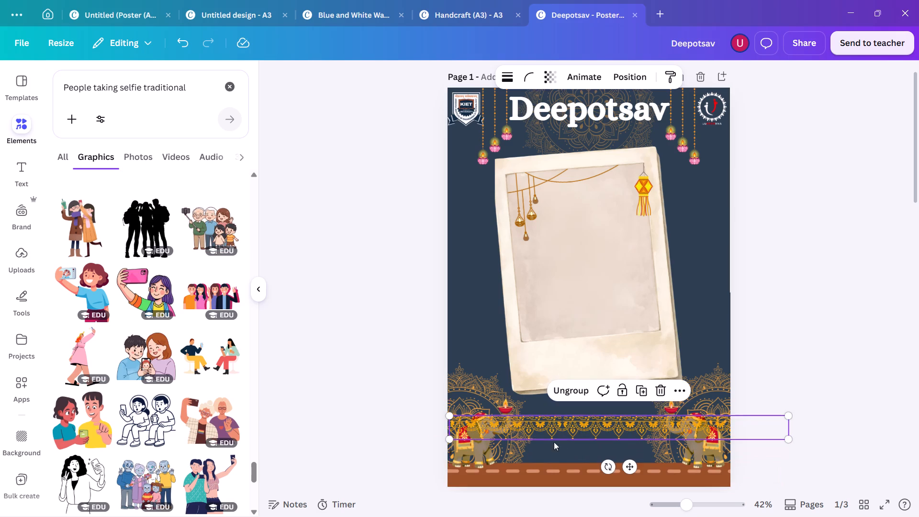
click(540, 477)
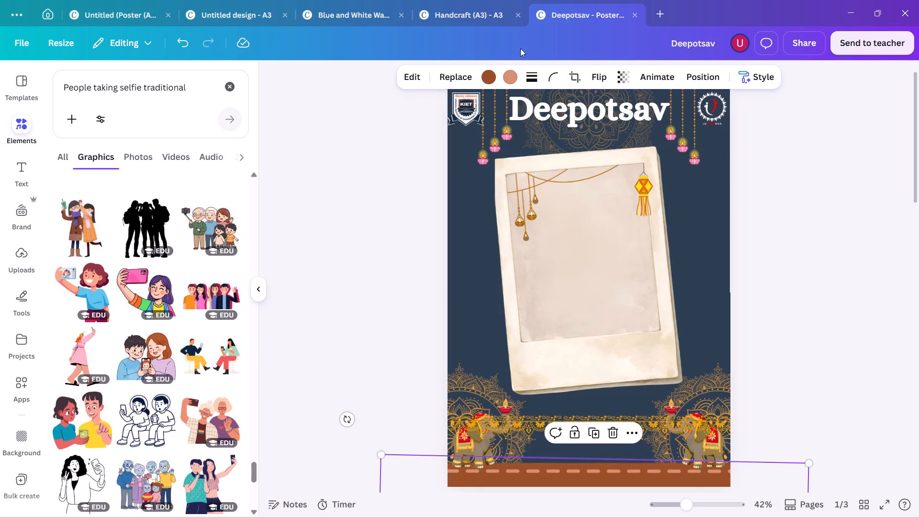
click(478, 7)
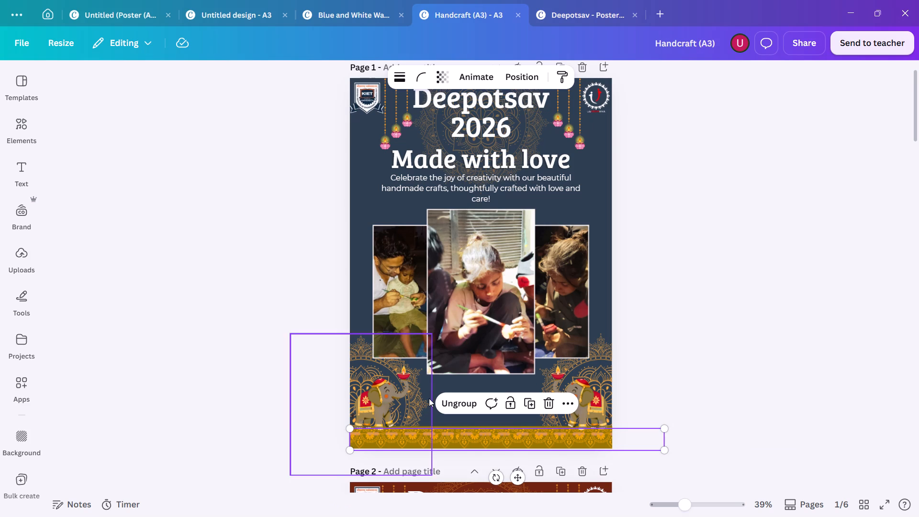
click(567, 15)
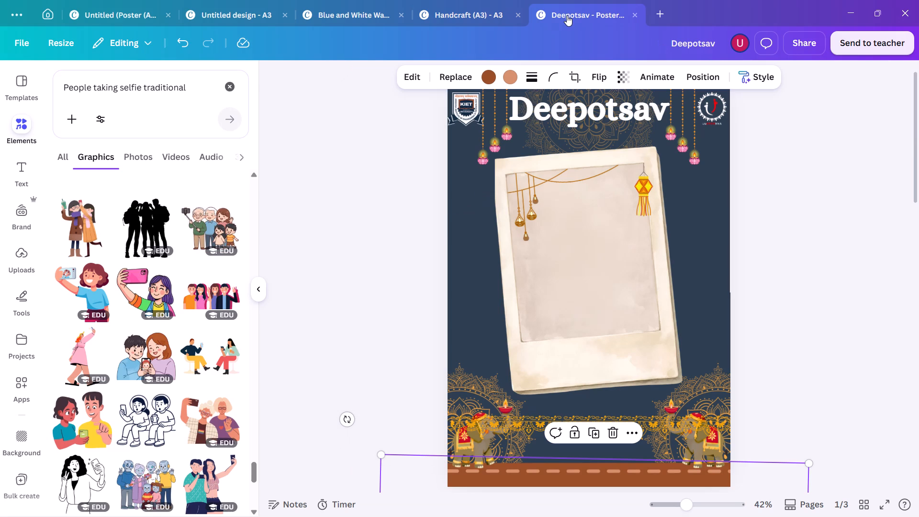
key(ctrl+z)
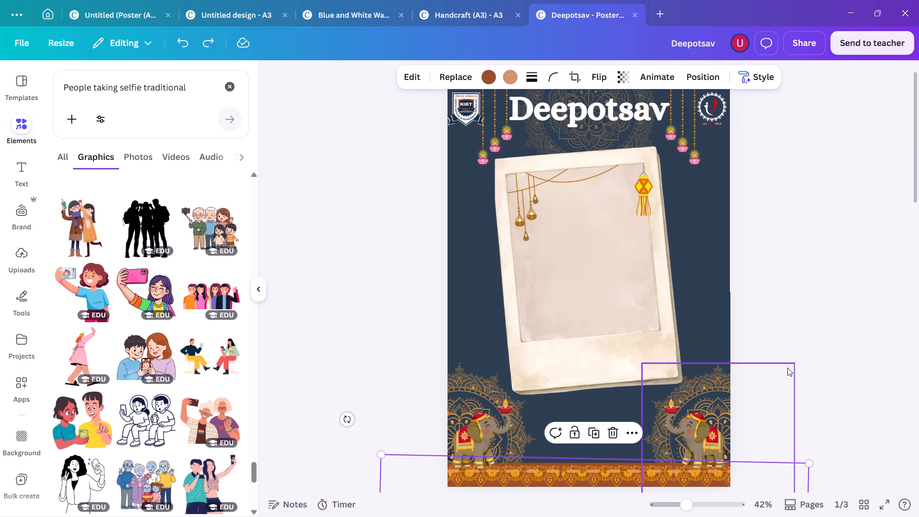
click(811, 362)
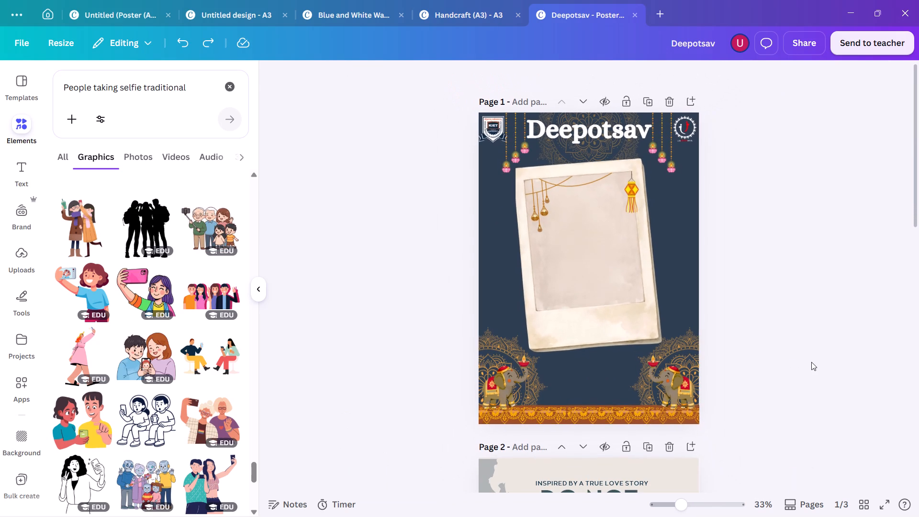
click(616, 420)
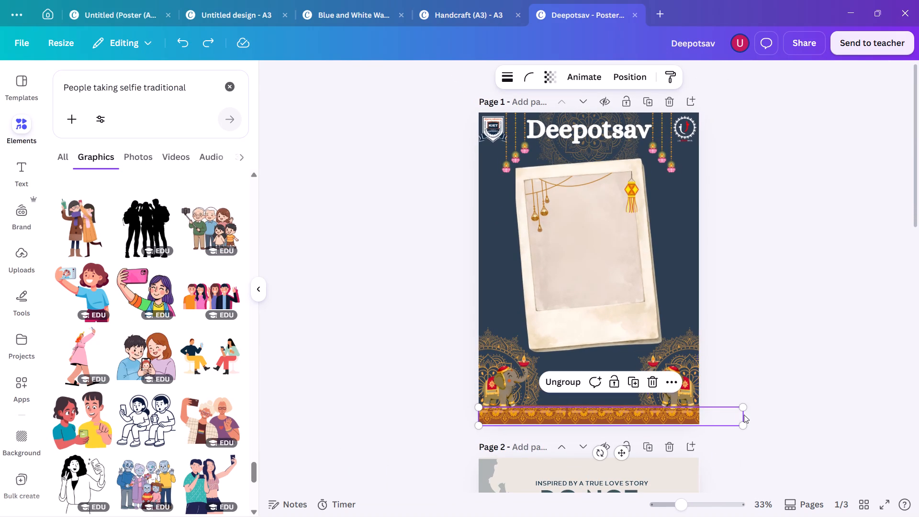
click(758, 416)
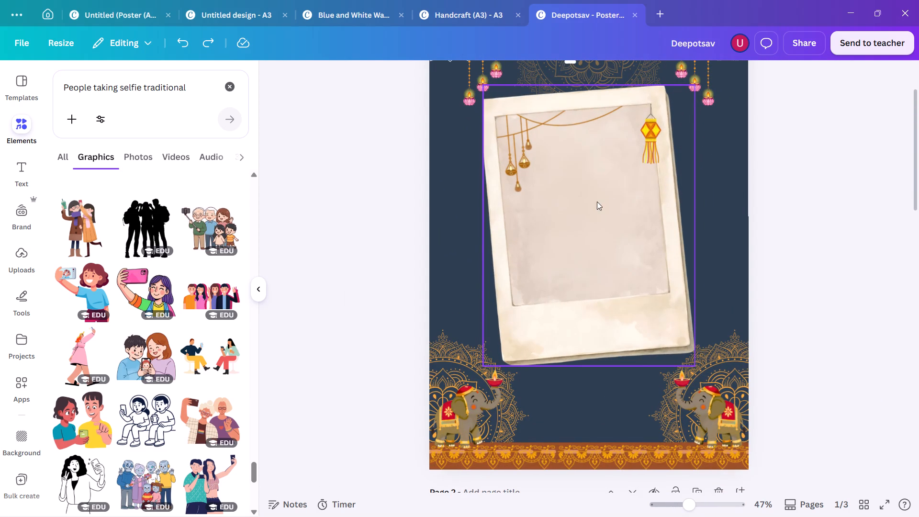
Change the graphics search to "People taking selfie Diwali".
scroll(741, 192, up, 1)
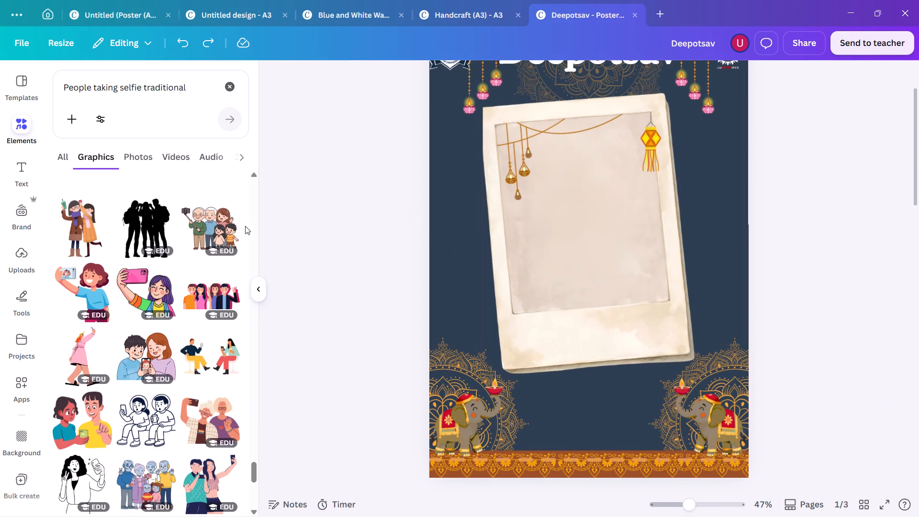
scroll(160, 284, down, 4)
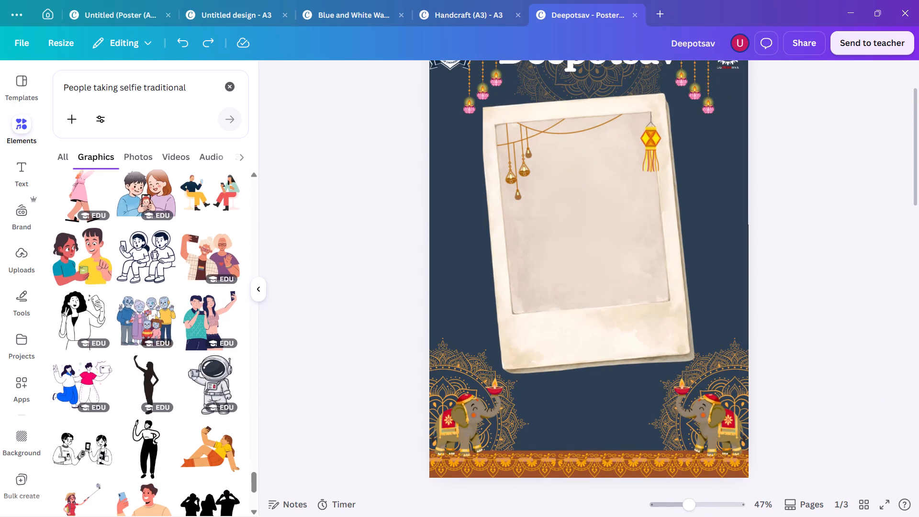
click(179, 82)
key(Right)
key(Right)
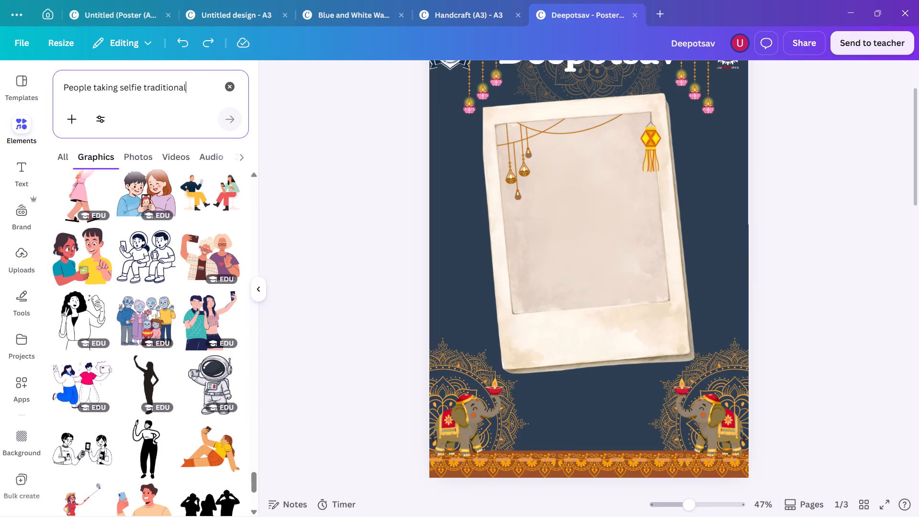
key(ctrl+BackSpace)
text(DW)
key(BackSpace)
key(i)
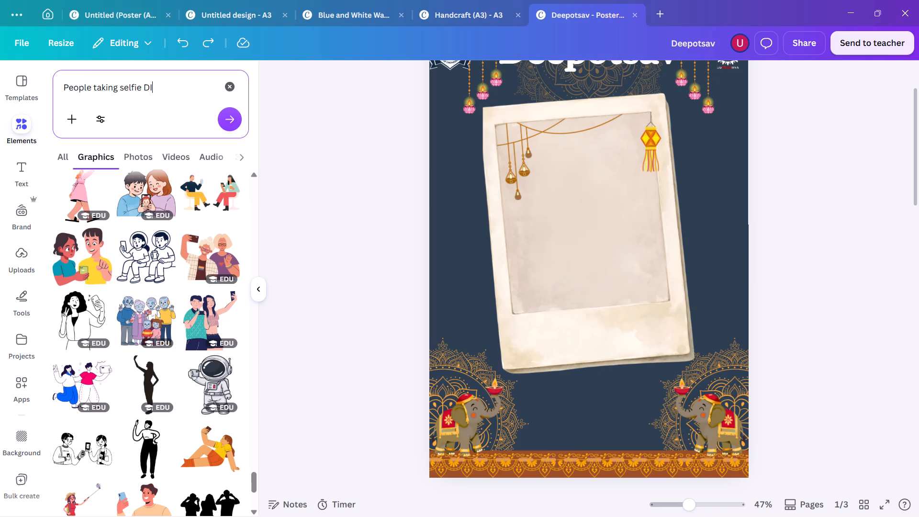
text(wali)
key(Return)
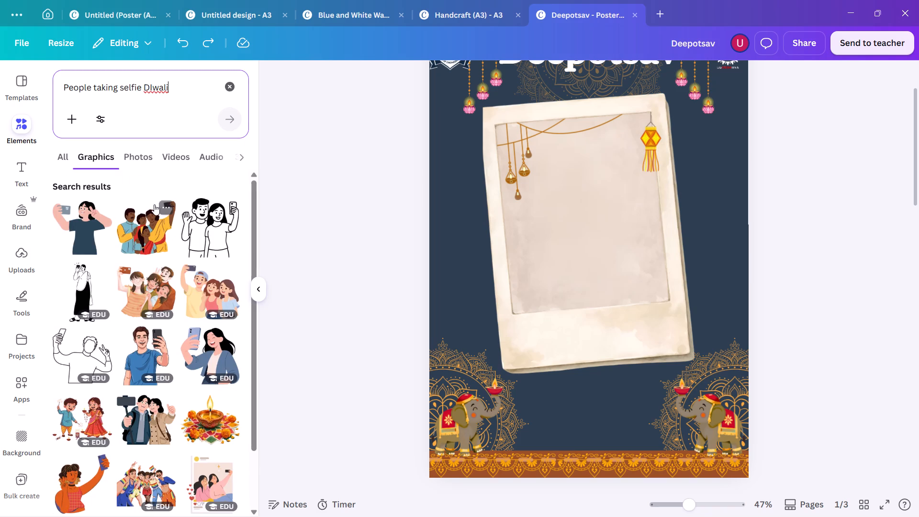
Add the Diwali family-of-four illustration with sparklers and a garland, shrink it and place it over the polaroid's photo area.
scroll(154, 204, down, 3)
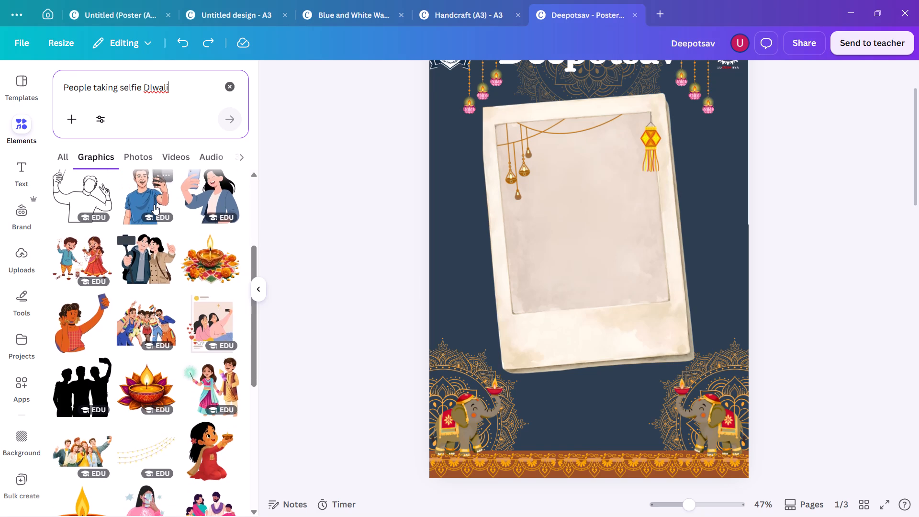
scroll(154, 204, down, 5)
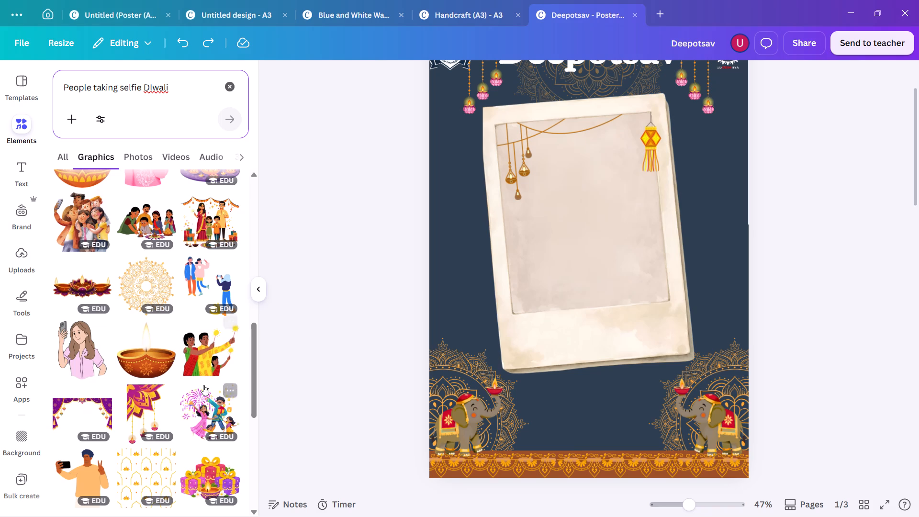
scroll(203, 385, down, 1)
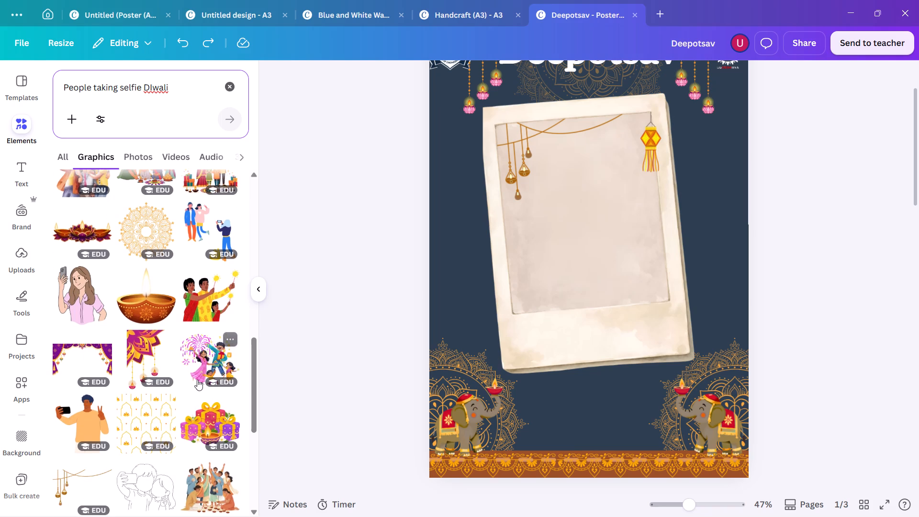
scroll(196, 381, up, 1)
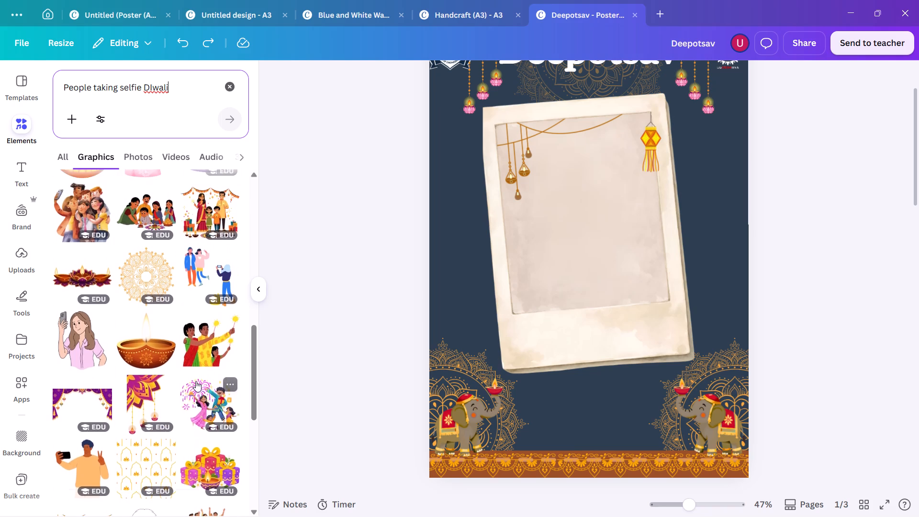
scroll(196, 381, up, 1)
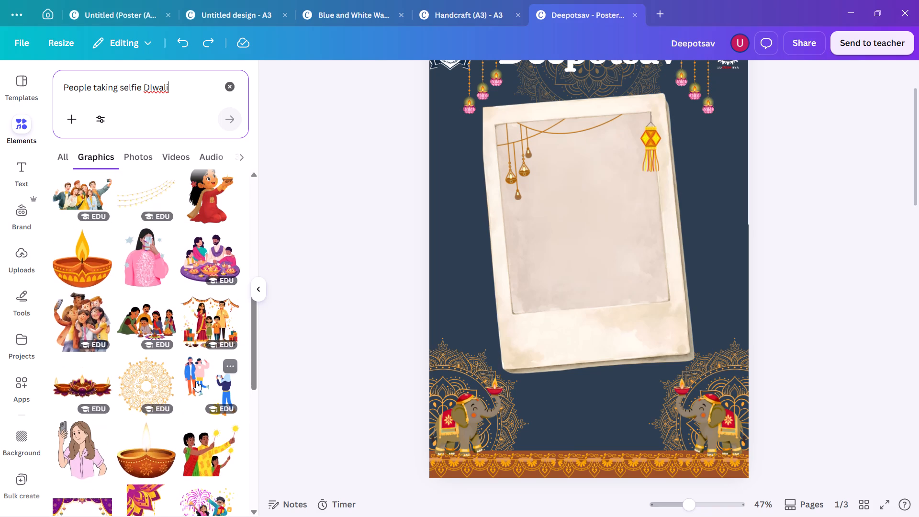
scroll(136, 312, down, 1)
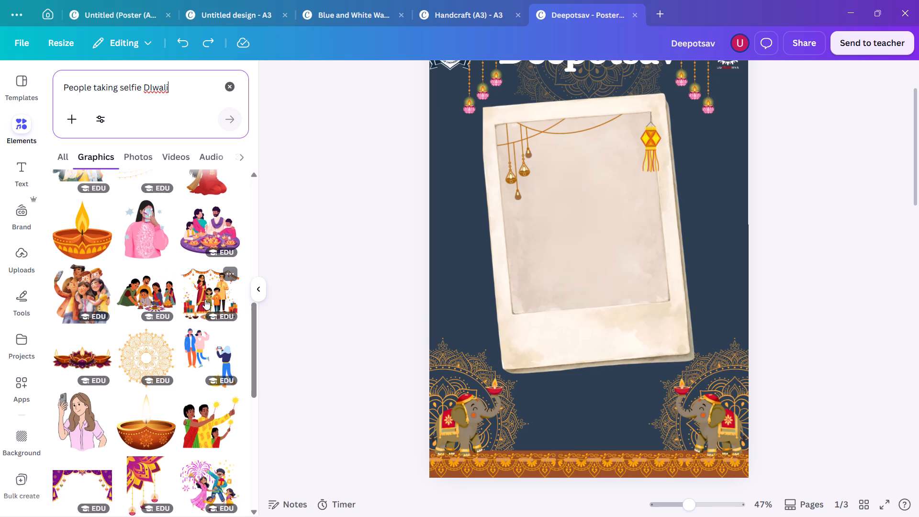
click(205, 299)
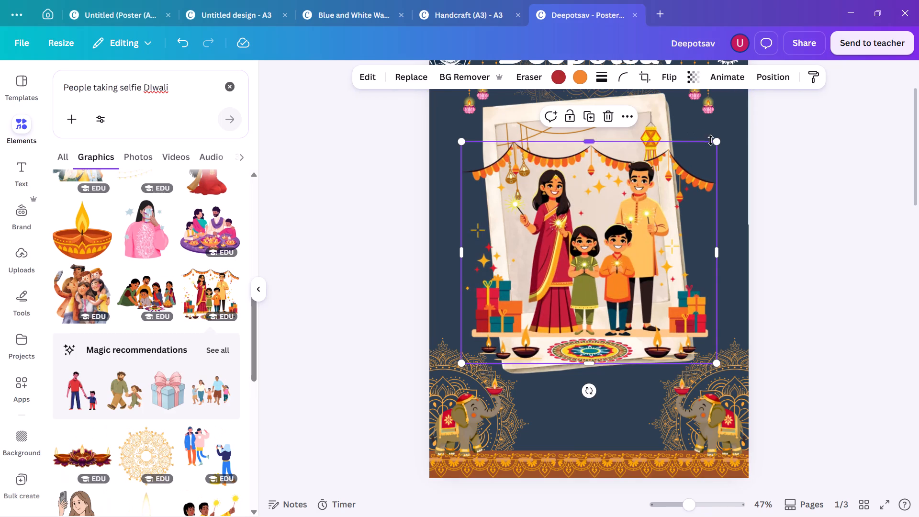
drag(716, 141, 627, 181)
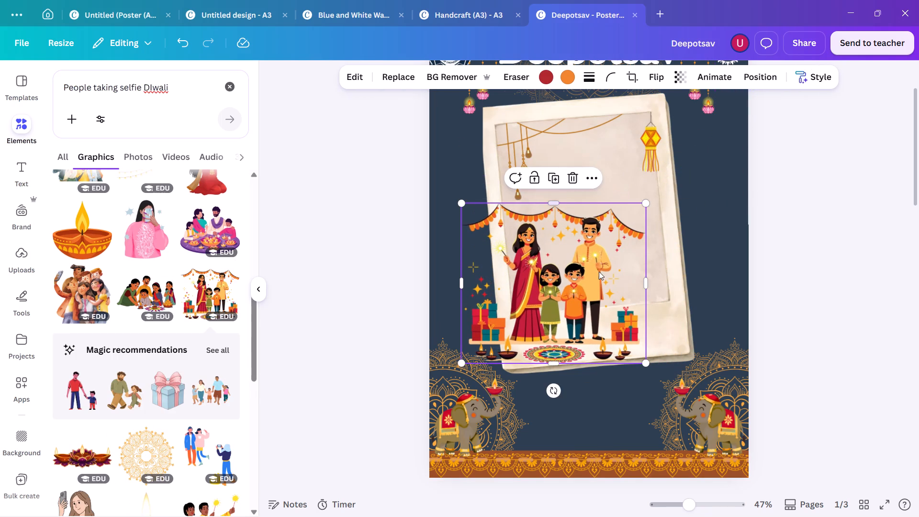
drag(599, 271, 616, 208)
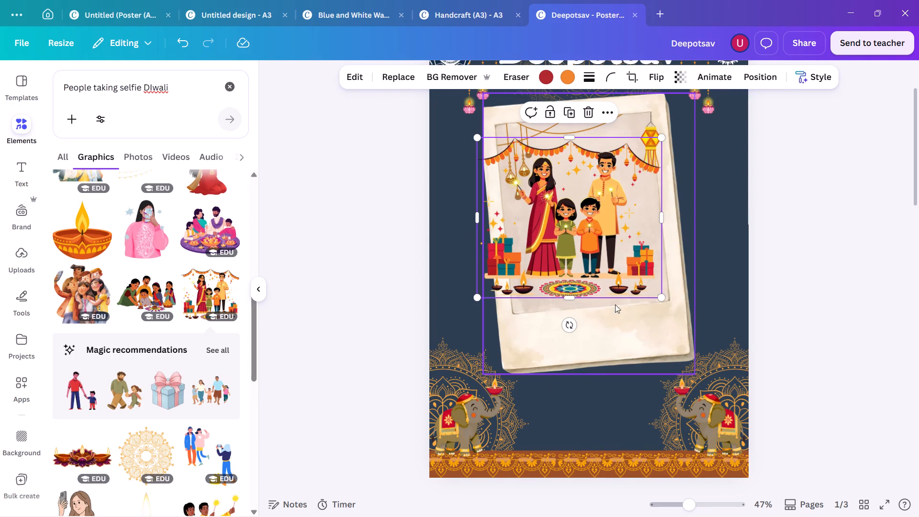
Rotate the family illustration counterclockwise to match the polaroid's tilt and shift it down into the photo area.
drag(572, 322, 588, 316)
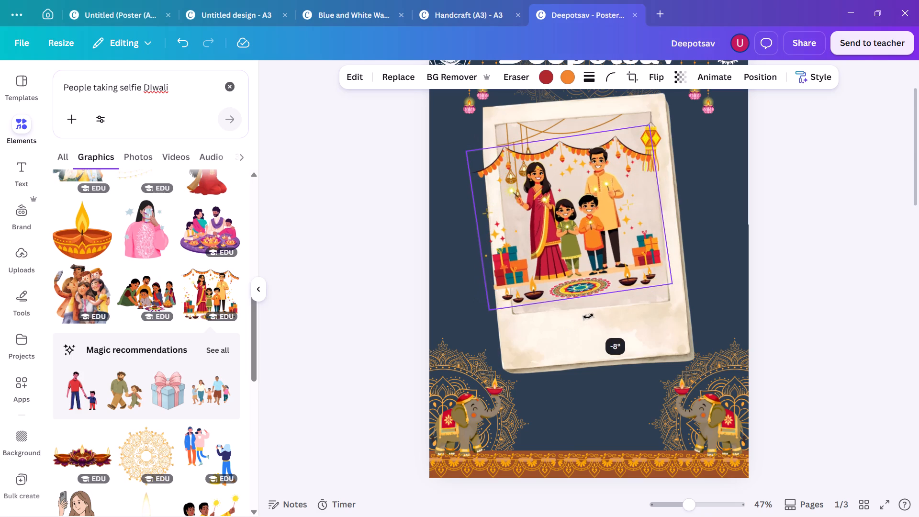
drag(588, 316, 585, 317)
drag(583, 231, 585, 244)
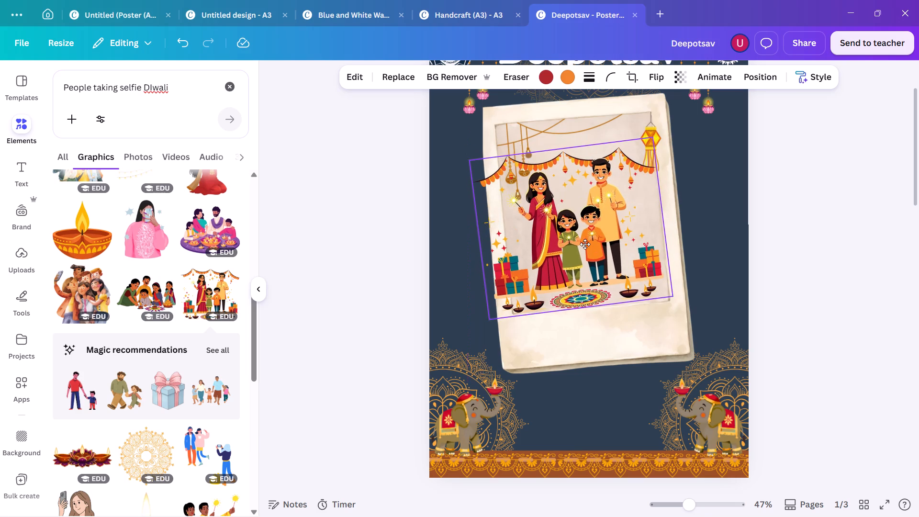
drag(585, 244, 587, 245)
Crop the left and right sides of the family illustration to fit the polaroid's inner photo area.
click(477, 242)
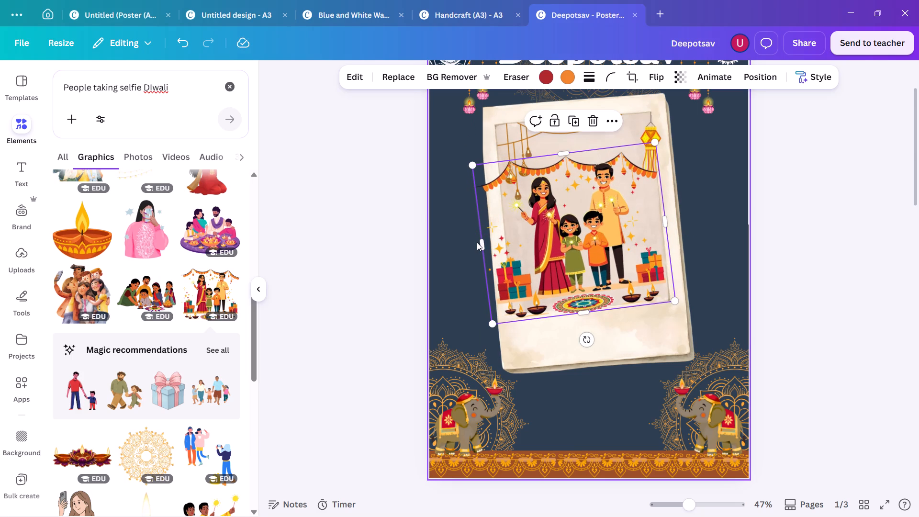
drag(483, 242, 496, 234)
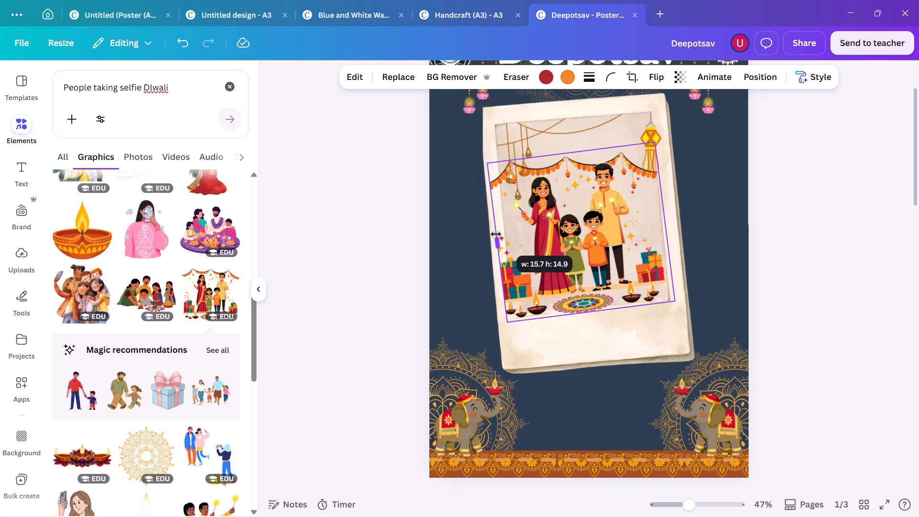
drag(496, 234, 504, 231)
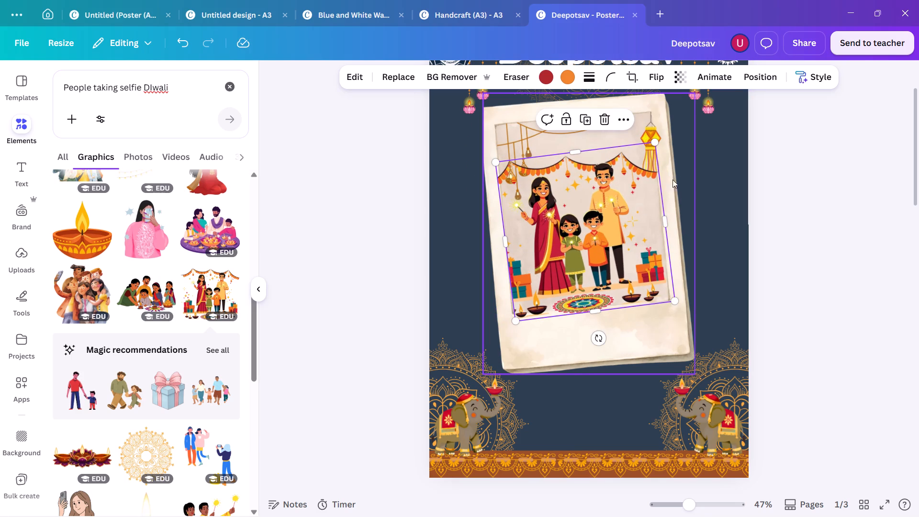
drag(663, 223, 656, 225)
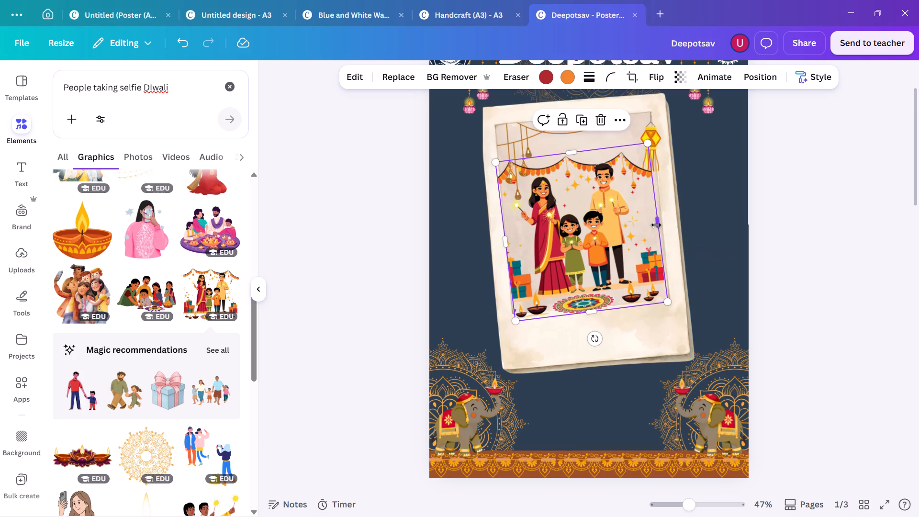
drag(656, 225, 662, 222)
click(803, 213)
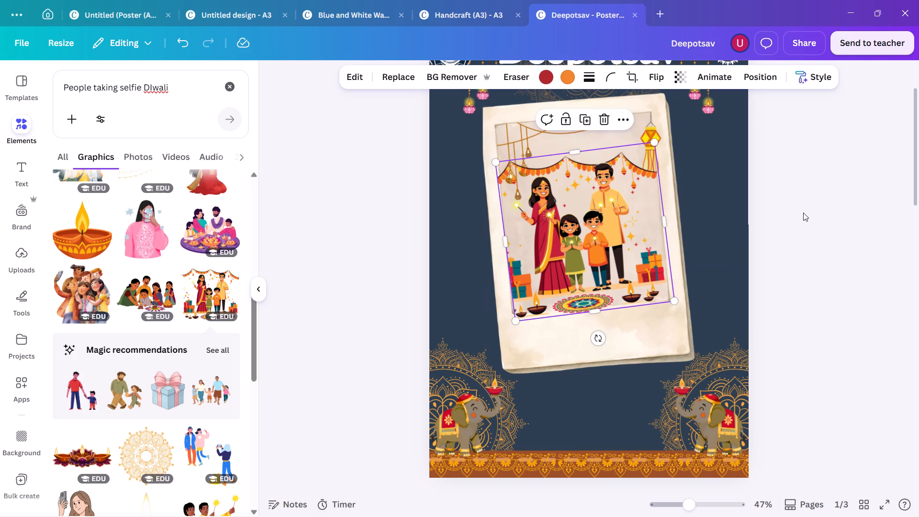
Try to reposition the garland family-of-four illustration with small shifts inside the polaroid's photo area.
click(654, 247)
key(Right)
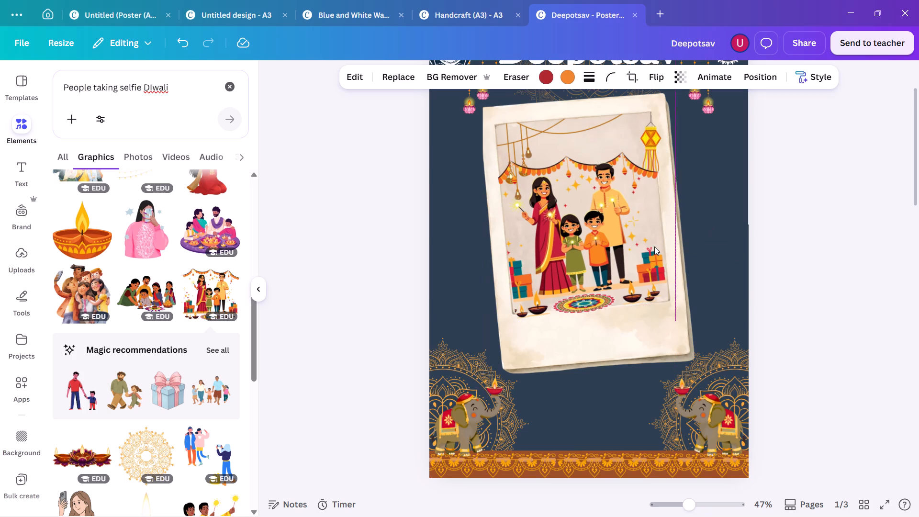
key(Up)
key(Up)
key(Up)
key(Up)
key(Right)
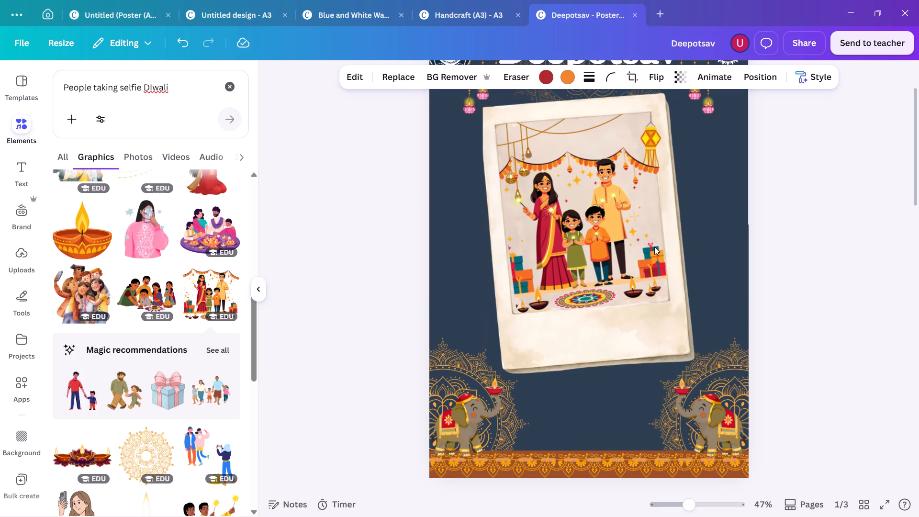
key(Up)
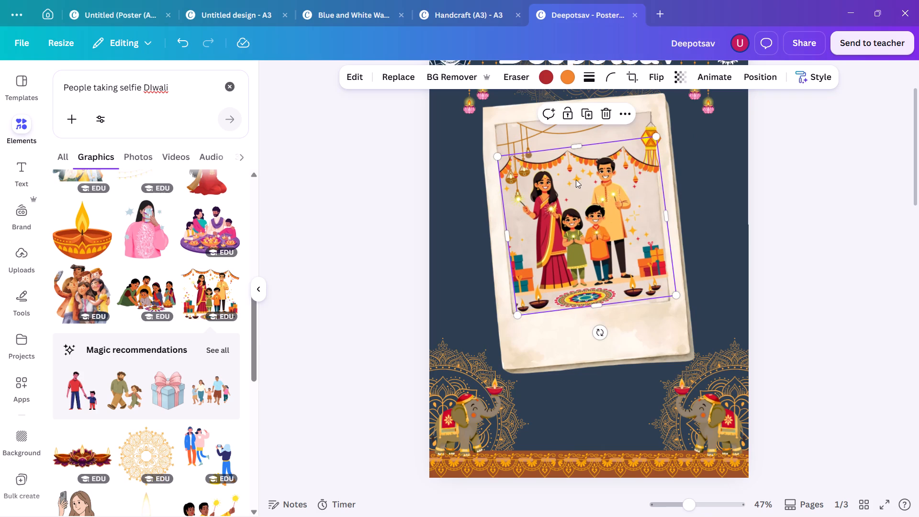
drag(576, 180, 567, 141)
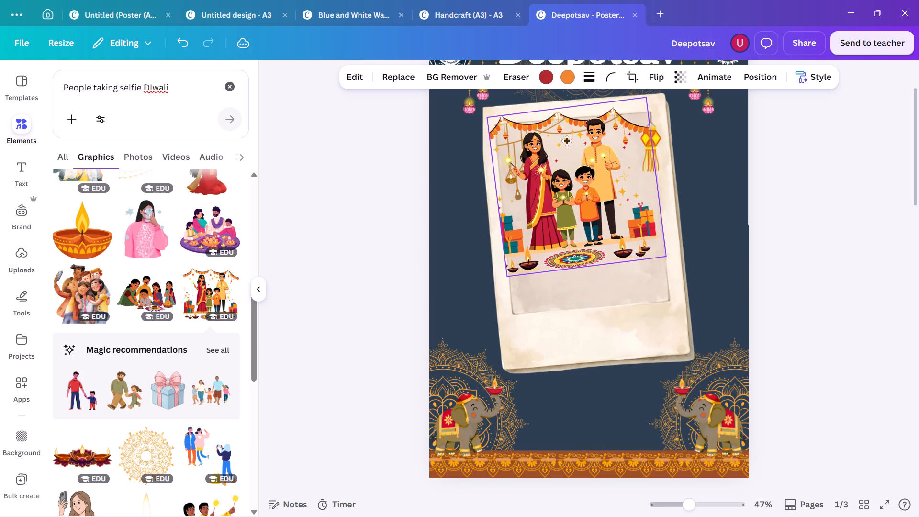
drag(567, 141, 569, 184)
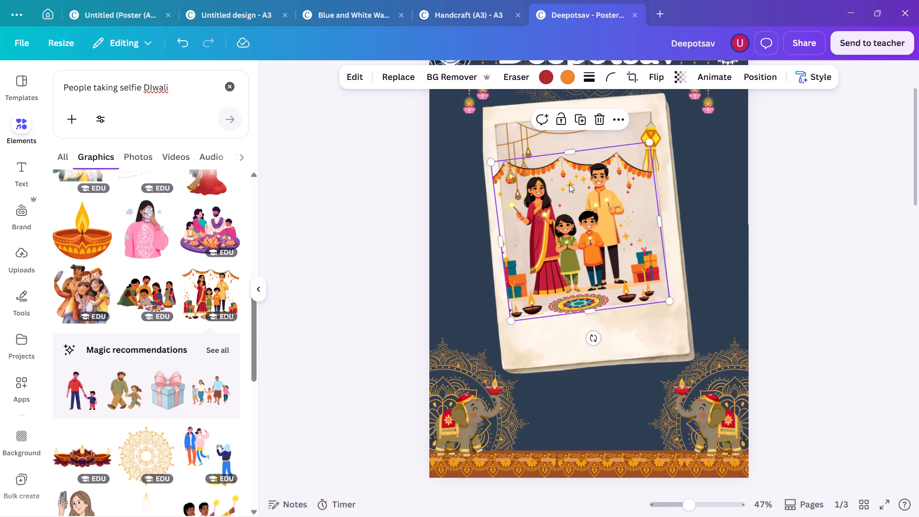
Delete the garland family-of-four illustration from the polaroid.
key(Delete)
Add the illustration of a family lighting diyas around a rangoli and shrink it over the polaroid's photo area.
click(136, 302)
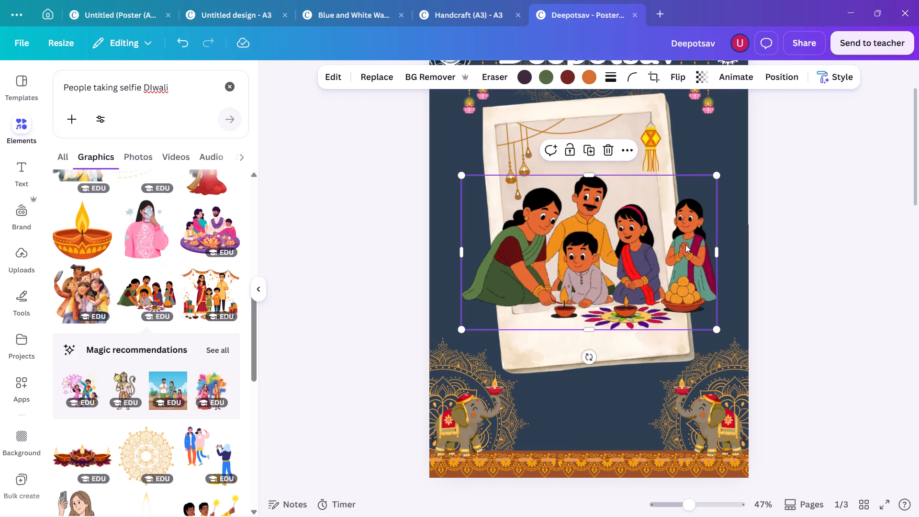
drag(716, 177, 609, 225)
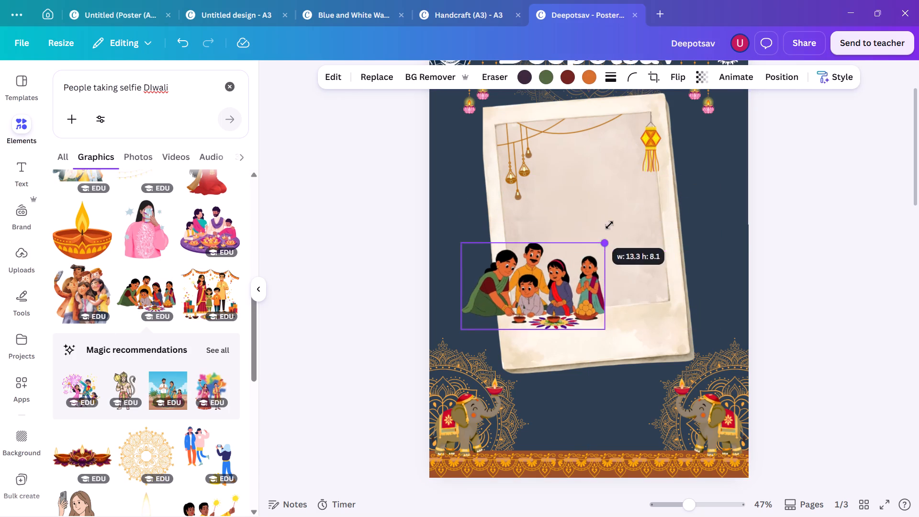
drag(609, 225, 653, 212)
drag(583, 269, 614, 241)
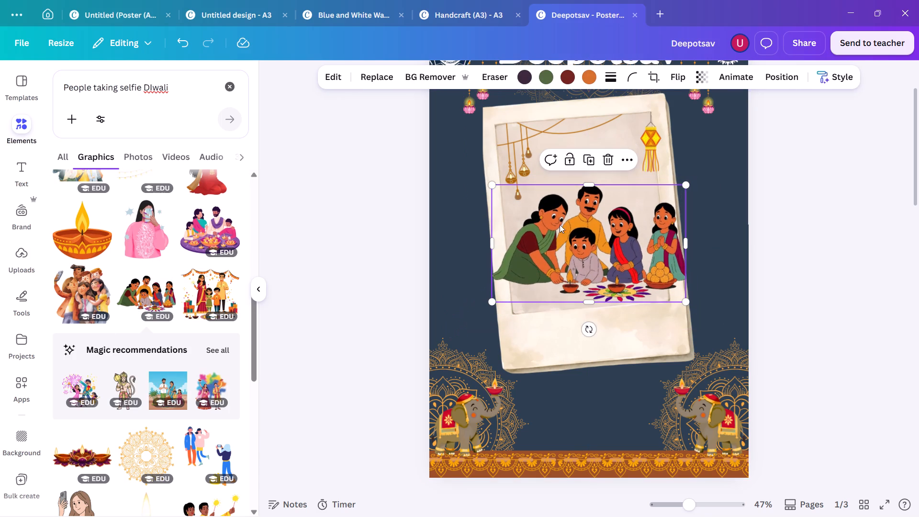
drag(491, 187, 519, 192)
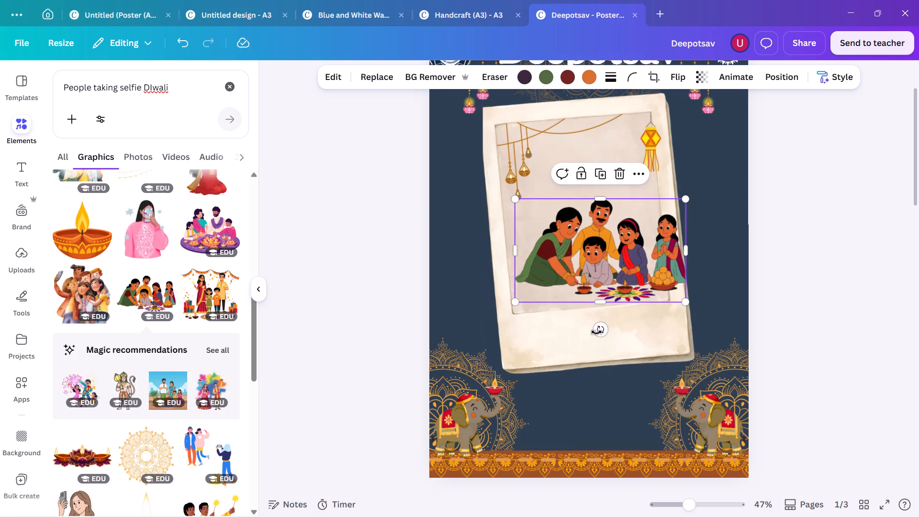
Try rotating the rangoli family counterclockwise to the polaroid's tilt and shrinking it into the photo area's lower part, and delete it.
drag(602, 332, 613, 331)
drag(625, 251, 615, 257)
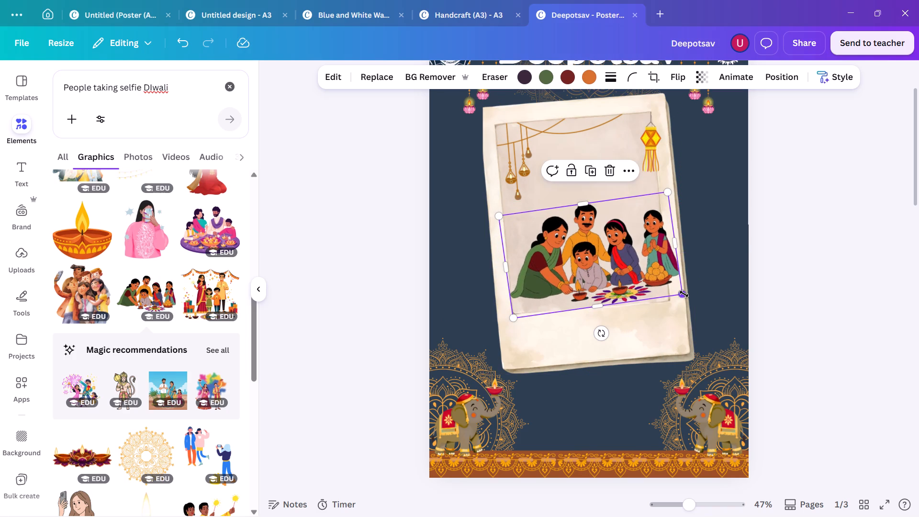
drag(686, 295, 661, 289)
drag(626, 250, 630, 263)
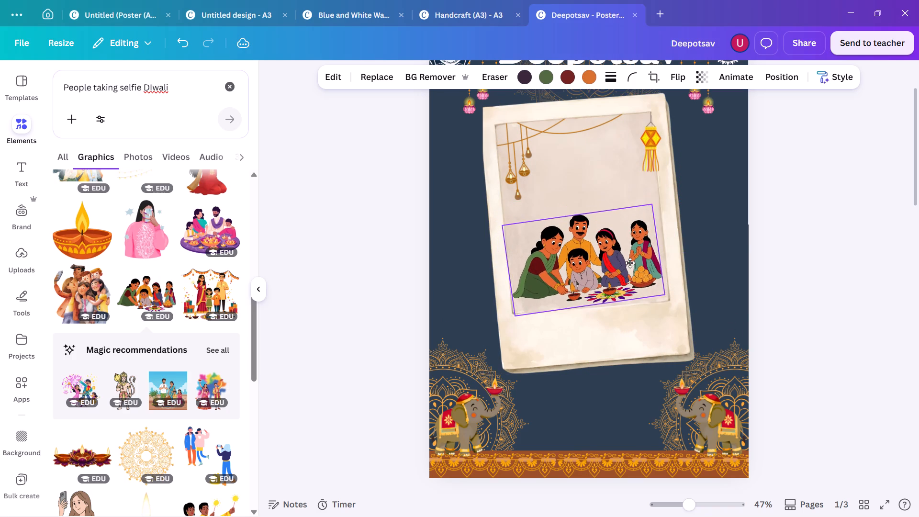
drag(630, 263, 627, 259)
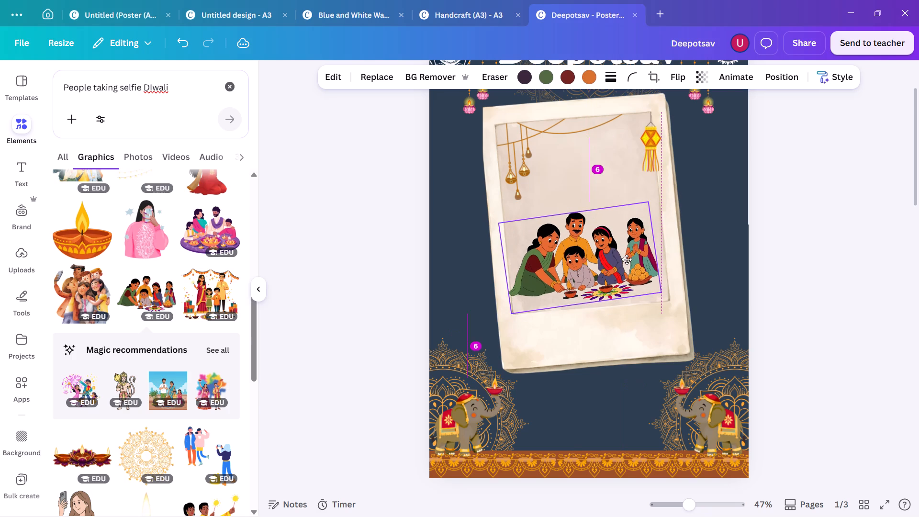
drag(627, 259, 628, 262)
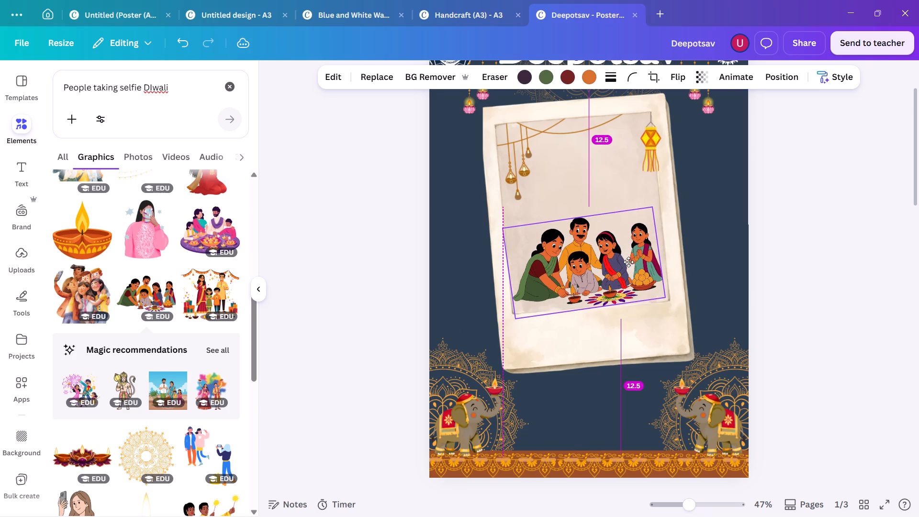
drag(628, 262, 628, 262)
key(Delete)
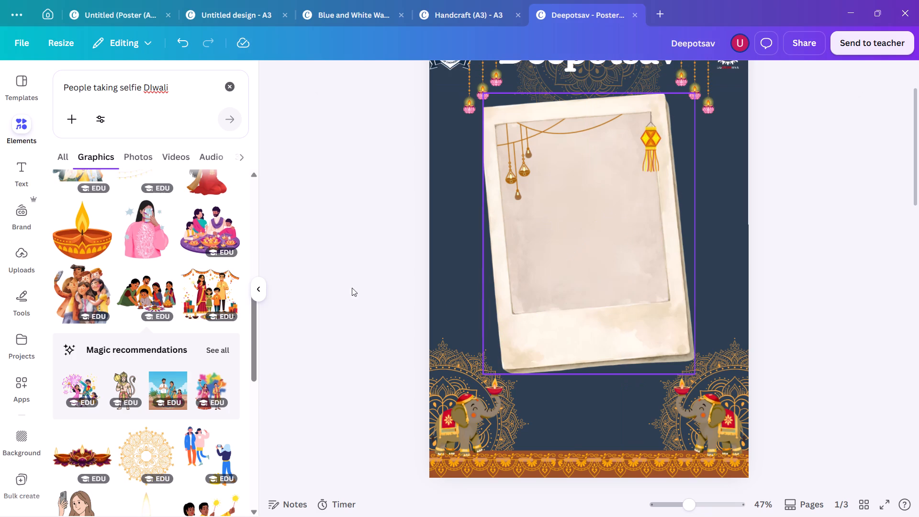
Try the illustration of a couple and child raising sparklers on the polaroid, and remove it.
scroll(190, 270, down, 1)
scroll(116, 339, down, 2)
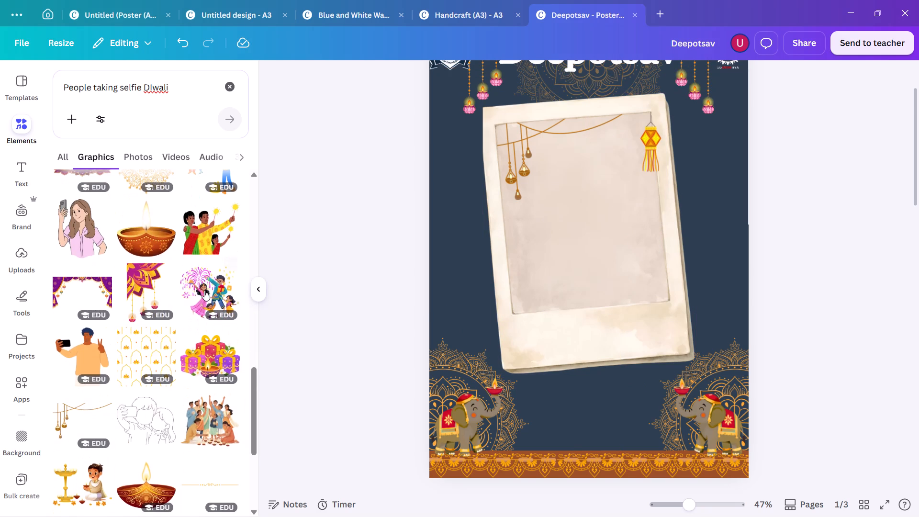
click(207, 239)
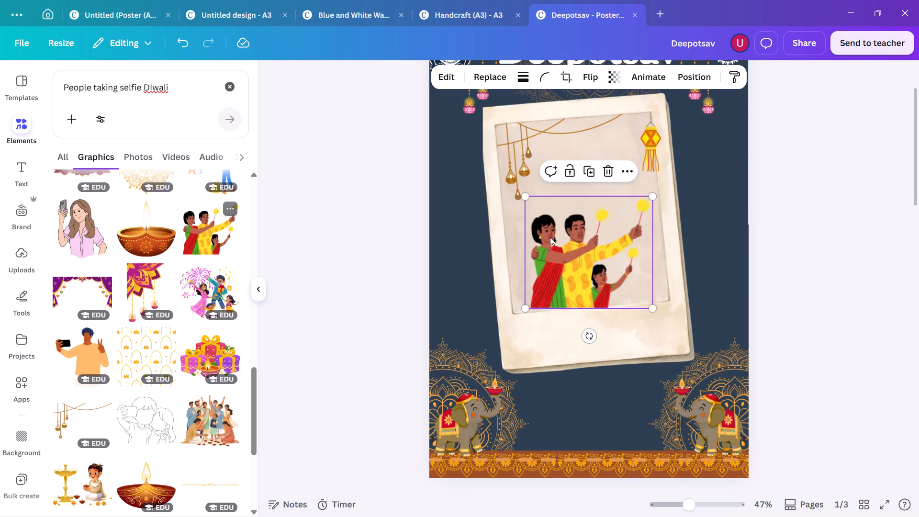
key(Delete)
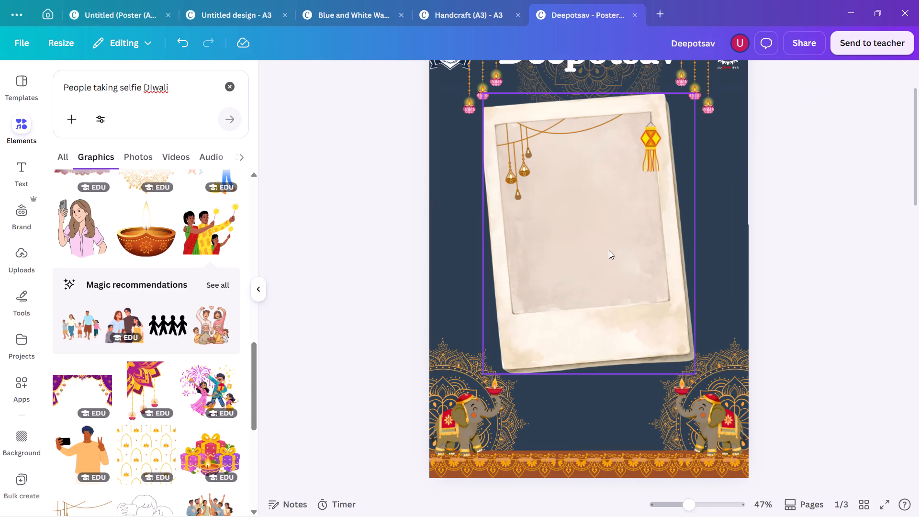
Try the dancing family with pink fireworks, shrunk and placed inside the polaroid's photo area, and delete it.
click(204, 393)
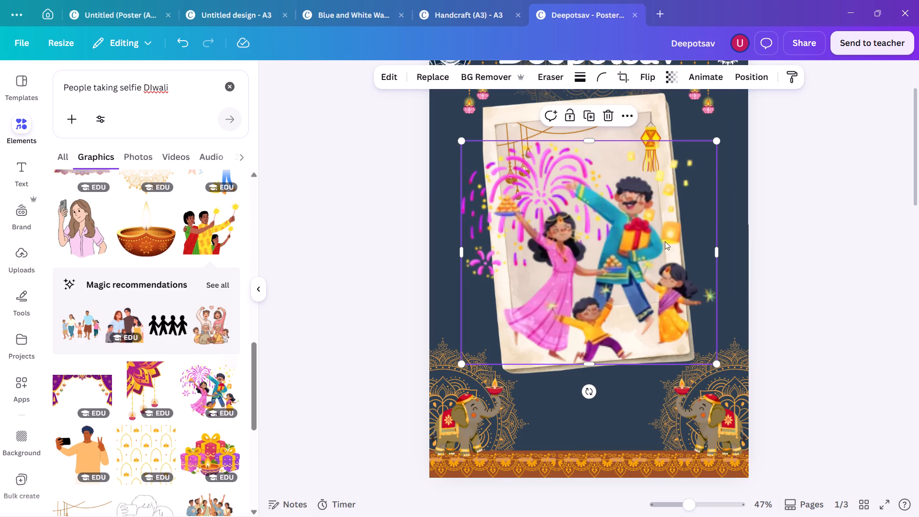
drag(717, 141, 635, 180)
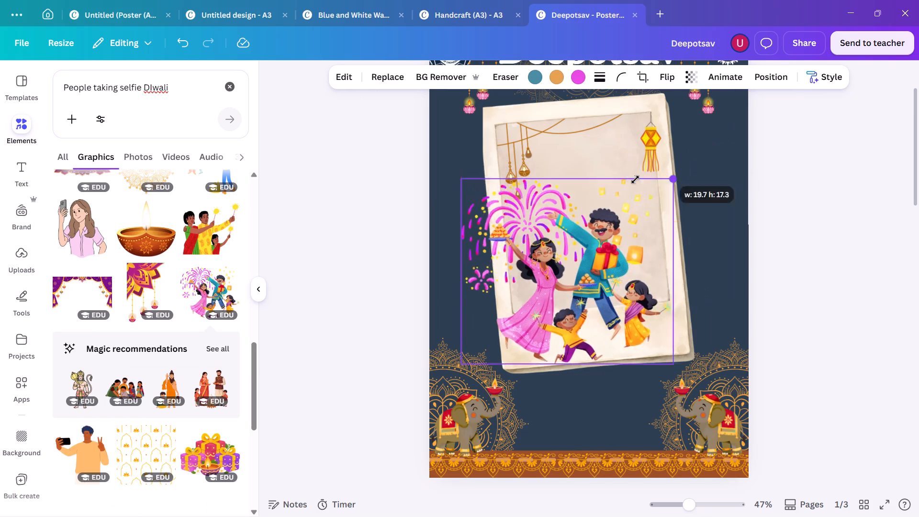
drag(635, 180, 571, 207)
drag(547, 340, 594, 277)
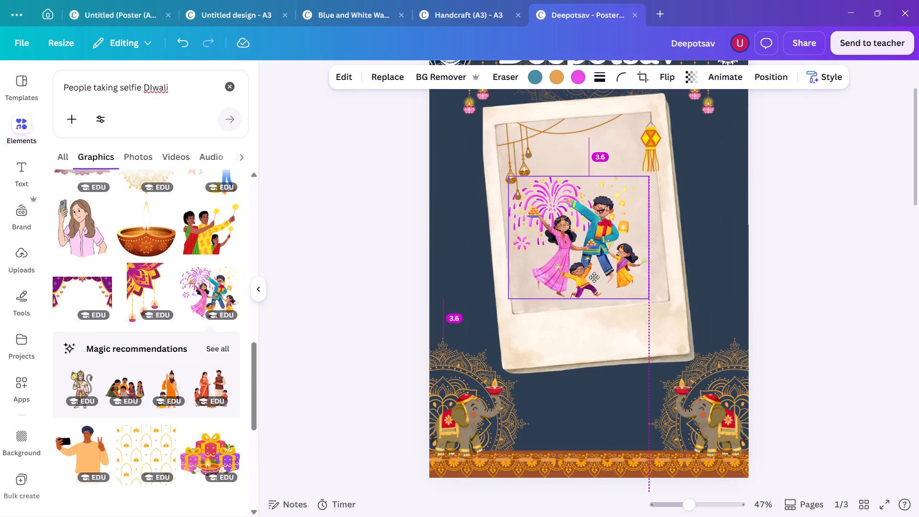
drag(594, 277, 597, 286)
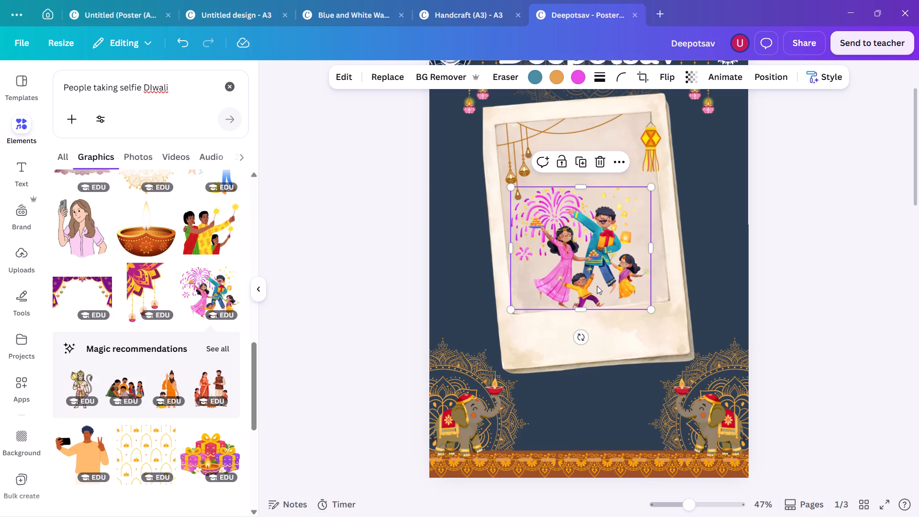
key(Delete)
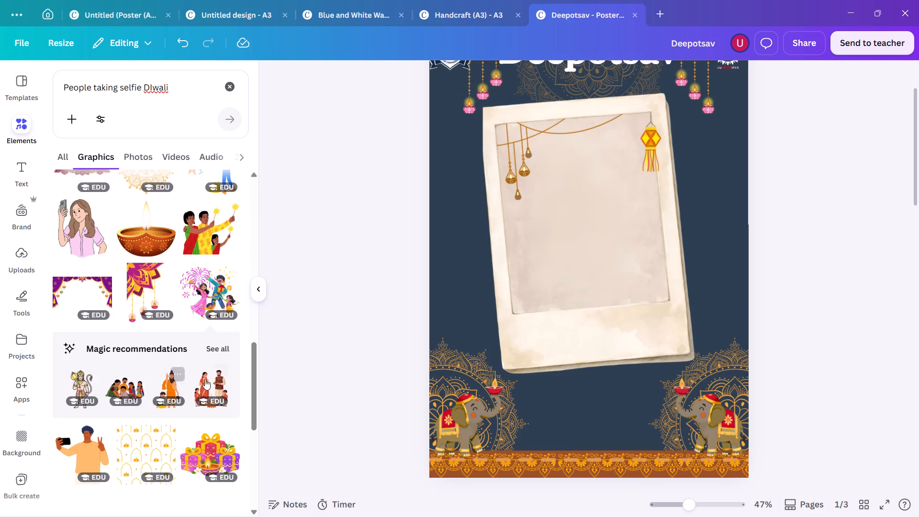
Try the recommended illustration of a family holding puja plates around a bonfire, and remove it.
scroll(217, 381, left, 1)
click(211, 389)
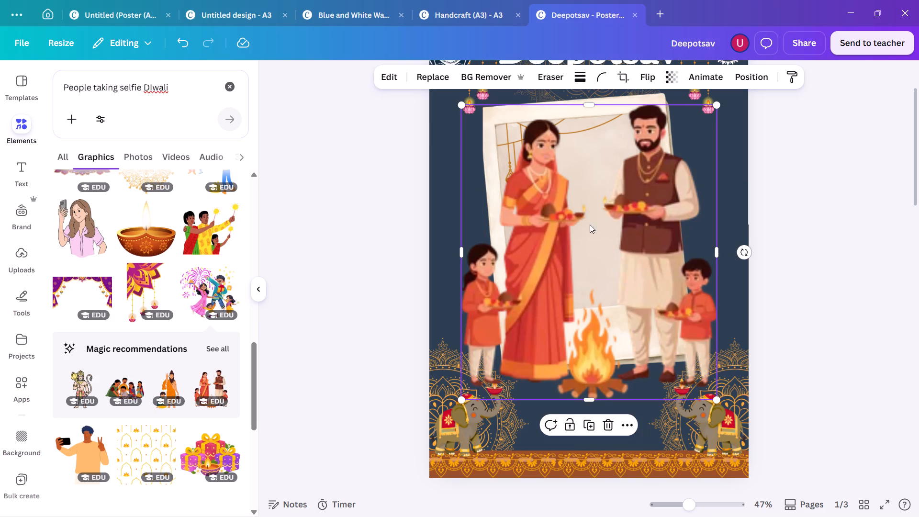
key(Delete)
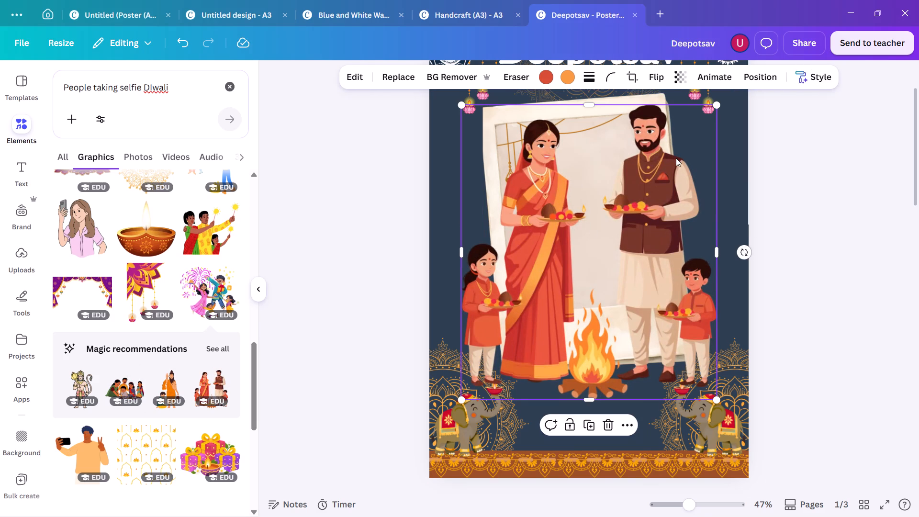
Browse the "People taking selfie Diwali" graphics for another people illustration to put in the polaroid.
scroll(98, 414, down, 4)
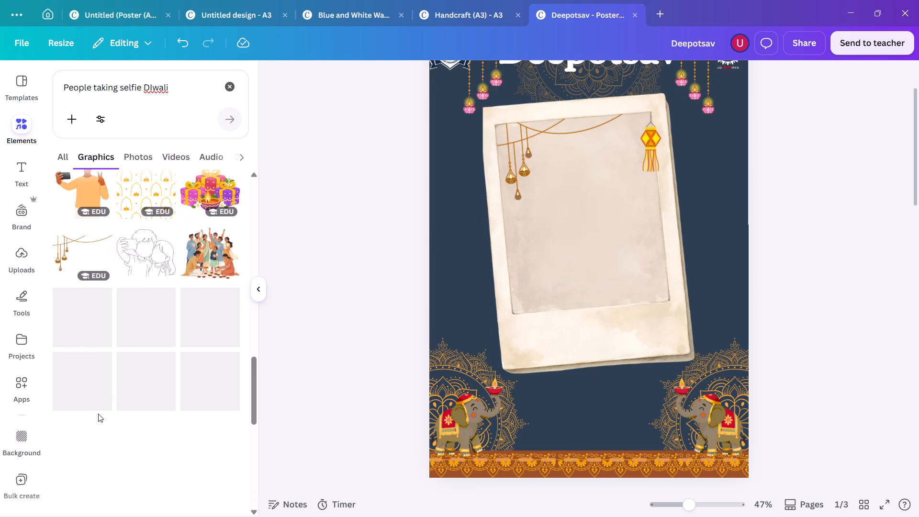
scroll(111, 333, down, 1)
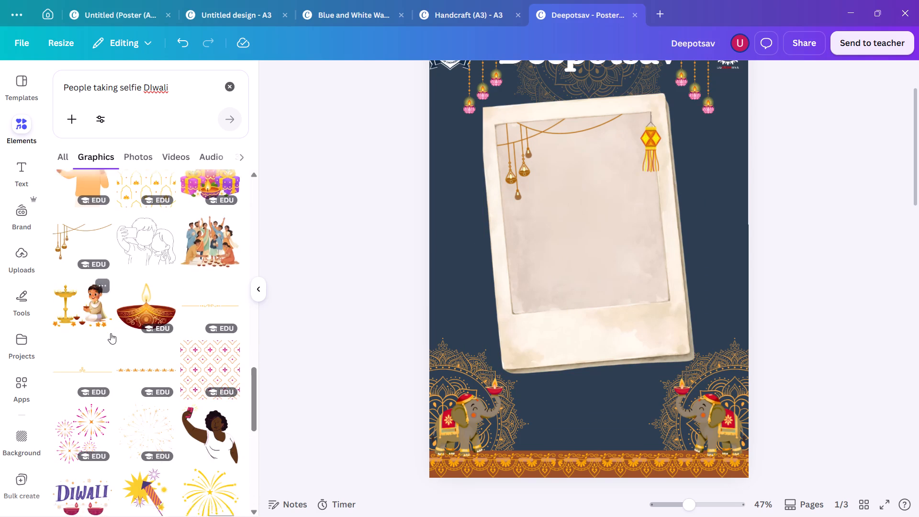
scroll(111, 333, down, 4)
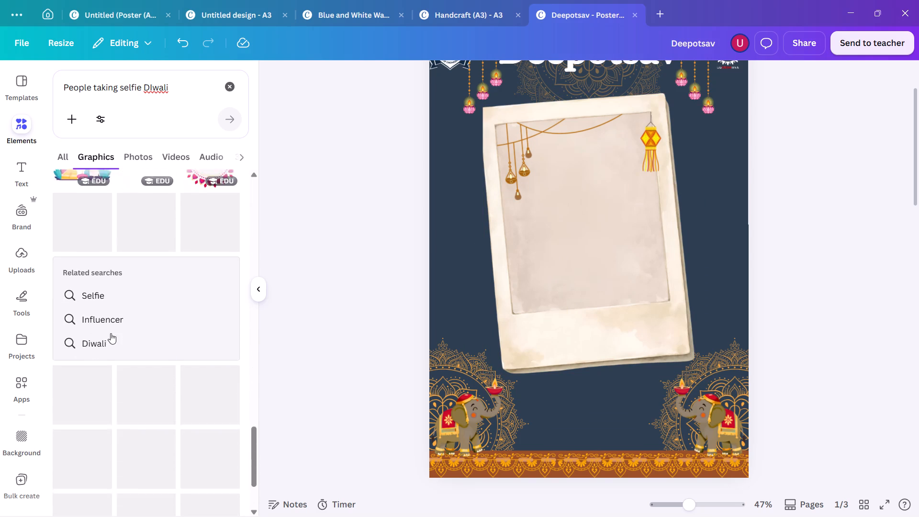
scroll(111, 333, down, 1)
scroll(111, 333, up, 11)
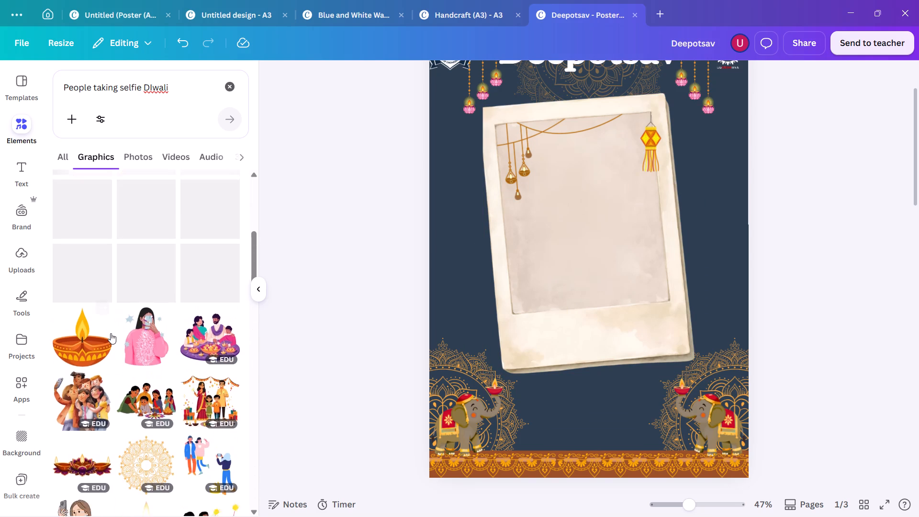
scroll(111, 333, up, 3)
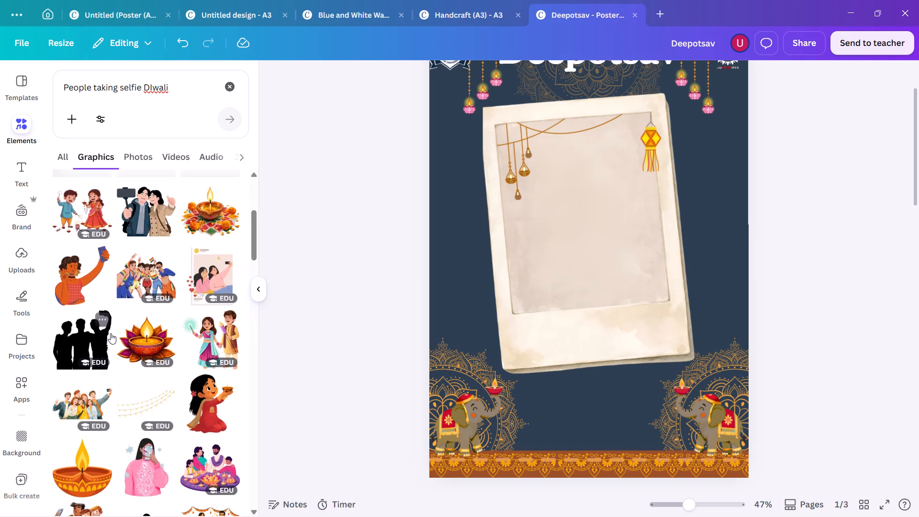
scroll(111, 333, up, 4)
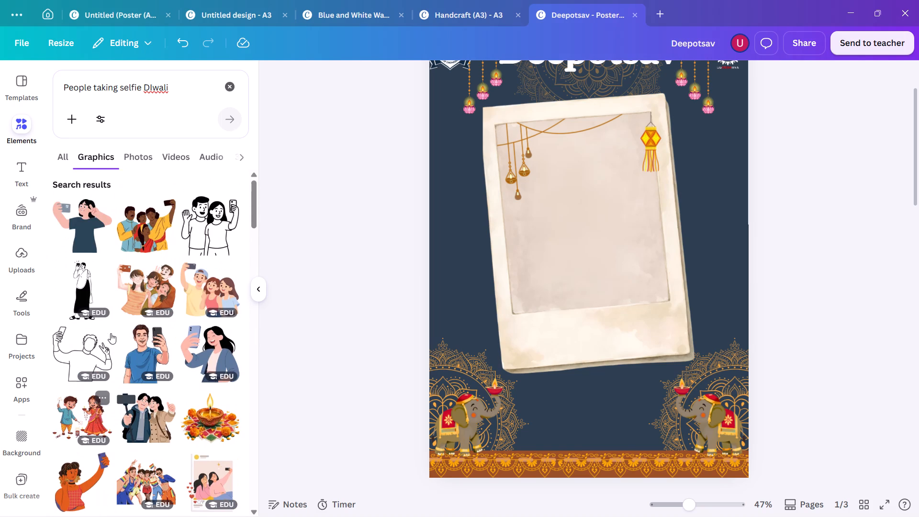
scroll(111, 333, up, 1)
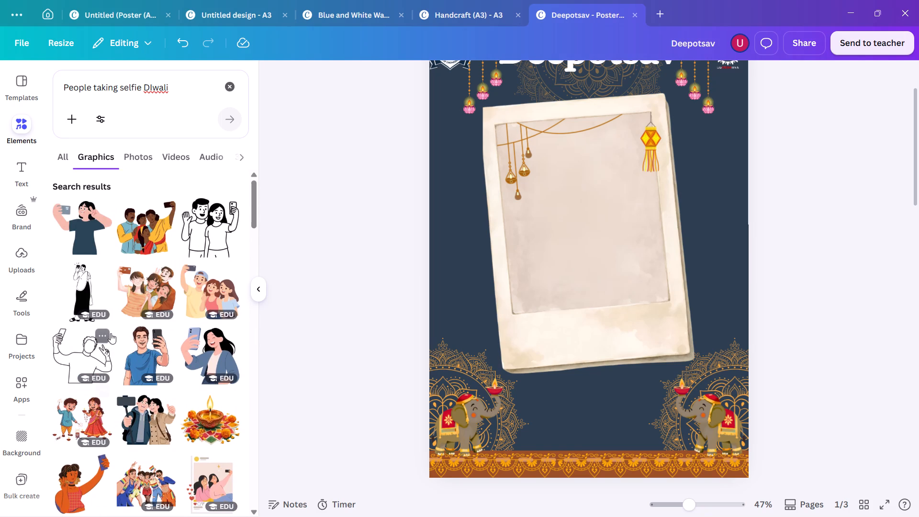
scroll(111, 333, down, 1)
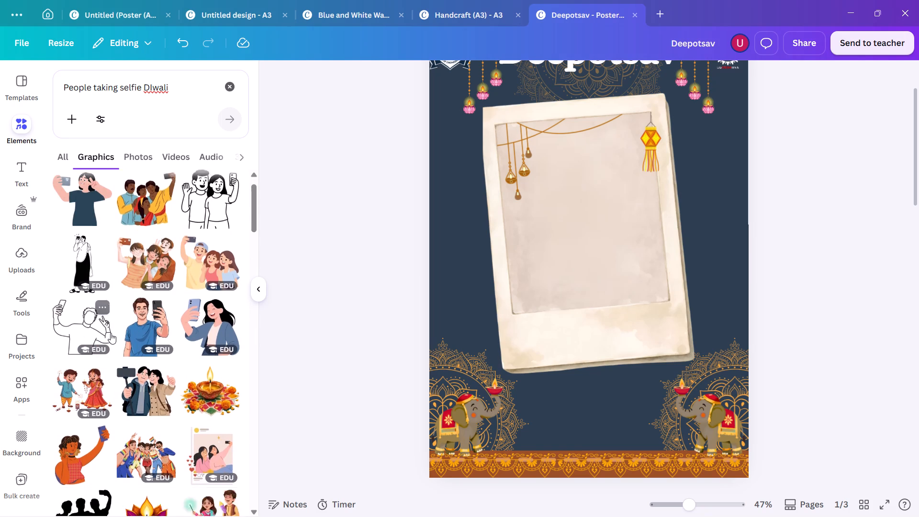
scroll(111, 333, down, 4)
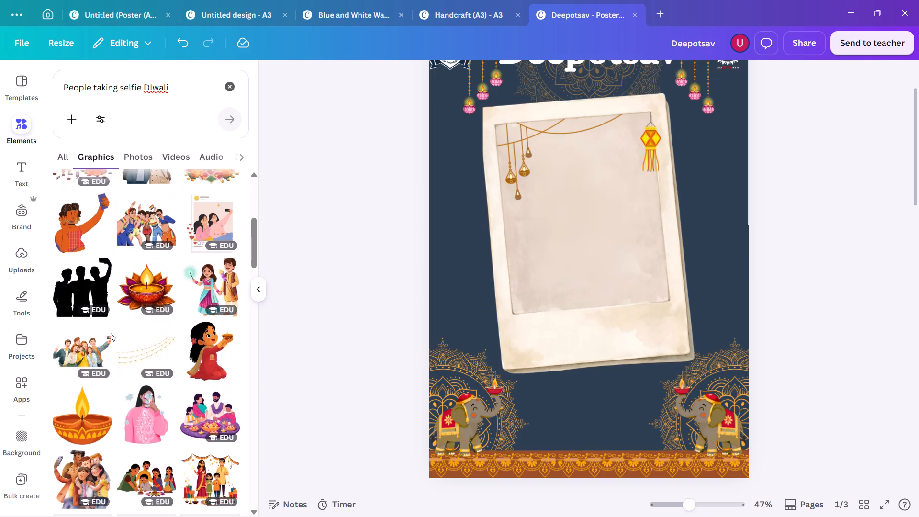
scroll(111, 333, down, 5)
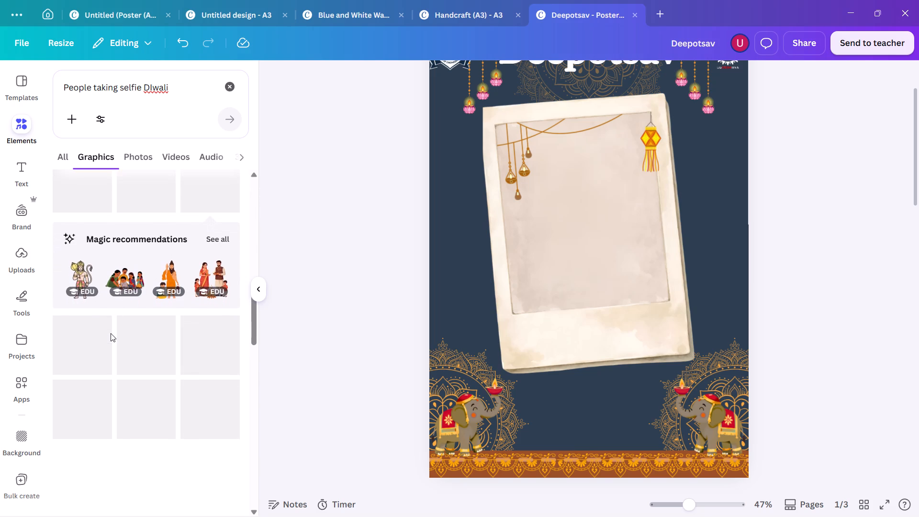
scroll(111, 333, down, 1)
scroll(111, 333, up, 5)
Look over pages 2 and 3 of the Handcraft (A3) design for reference and return to the Deepotsav poster.
click(504, 11)
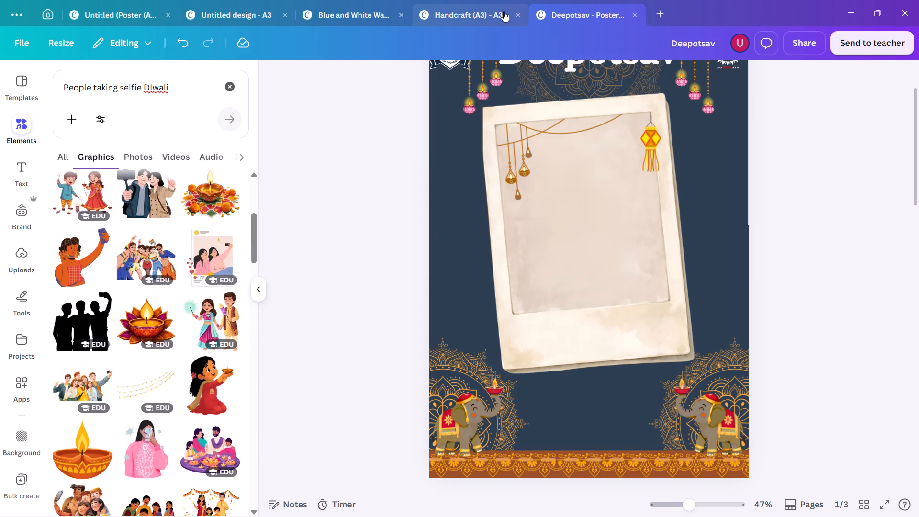
scroll(493, 265, down, 8)
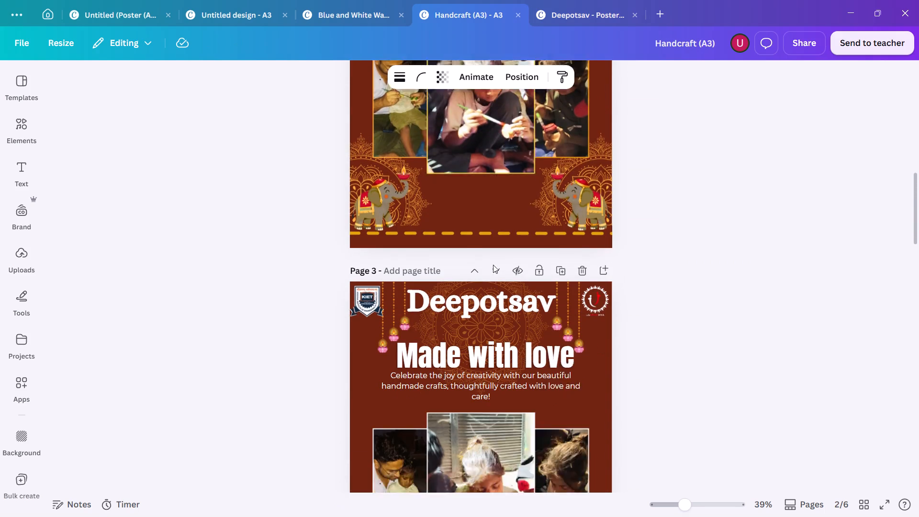
scroll(493, 265, down, 1)
click(612, 16)
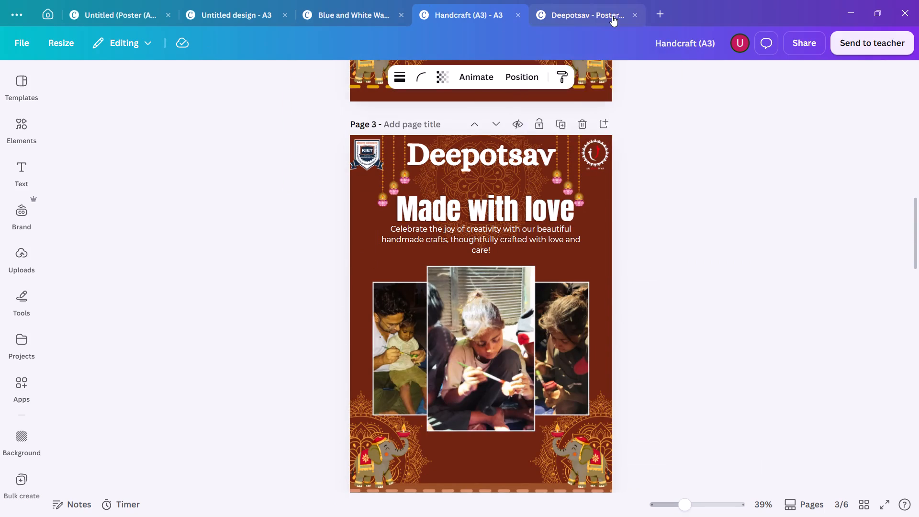
Add the illustration of a cheering family group lighting diyas, shrunk to fit inside the polaroid's photo area.
scroll(189, 244, down, 3)
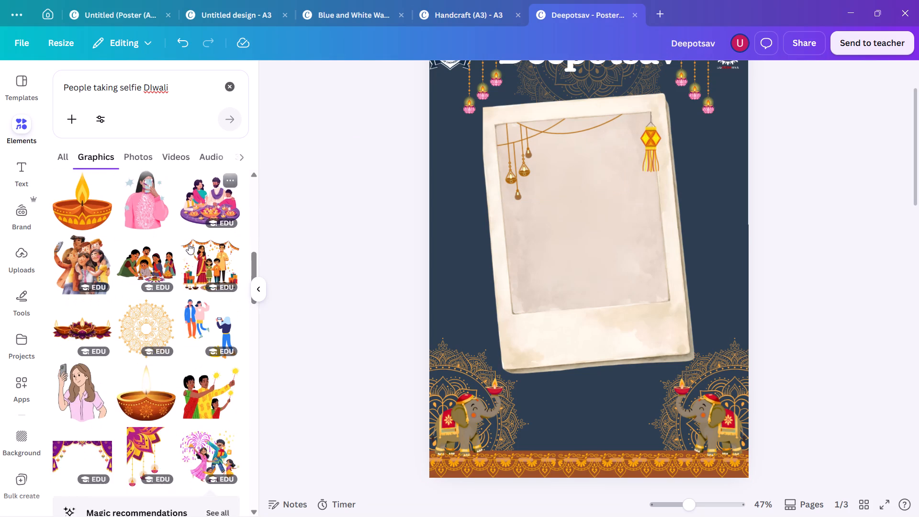
scroll(189, 244, down, 1)
scroll(56, 373, down, 3)
scroll(167, 340, down, 2)
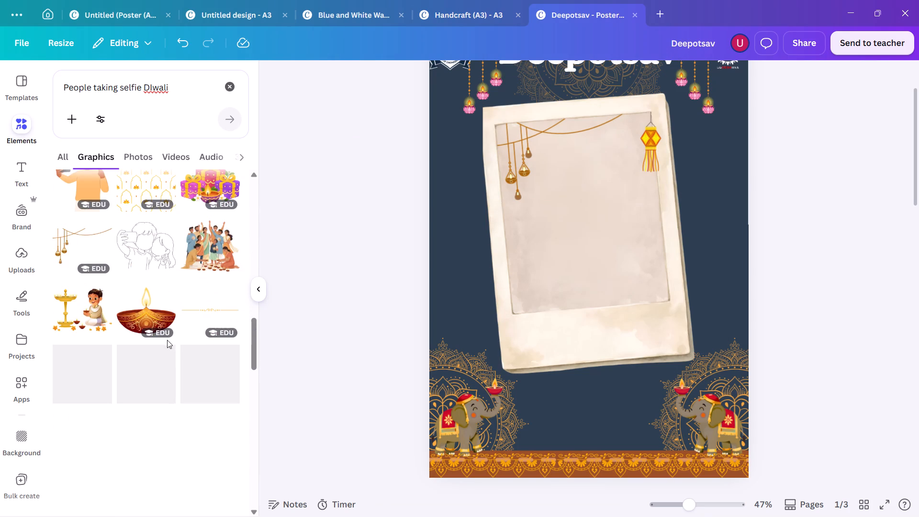
scroll(201, 251, down, 1)
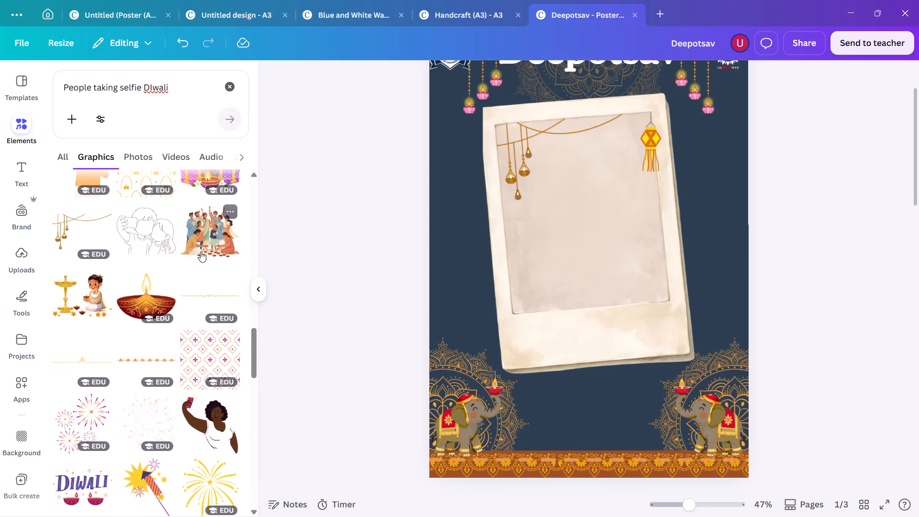
click(216, 224)
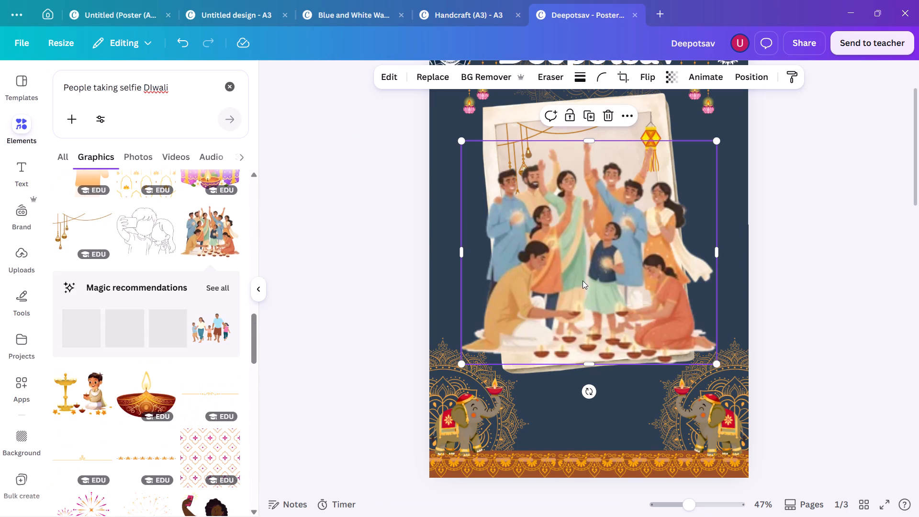
drag(716, 365, 624, 292)
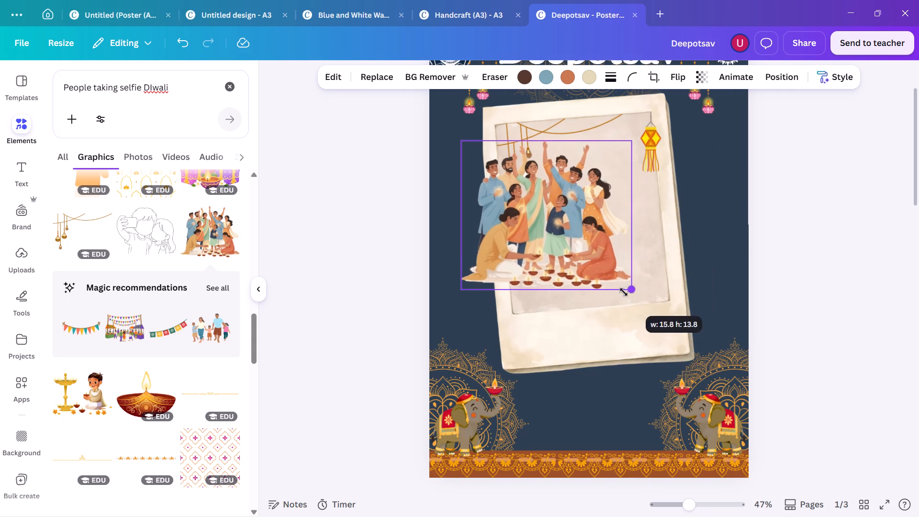
drag(624, 292, 622, 292)
drag(580, 268, 618, 275)
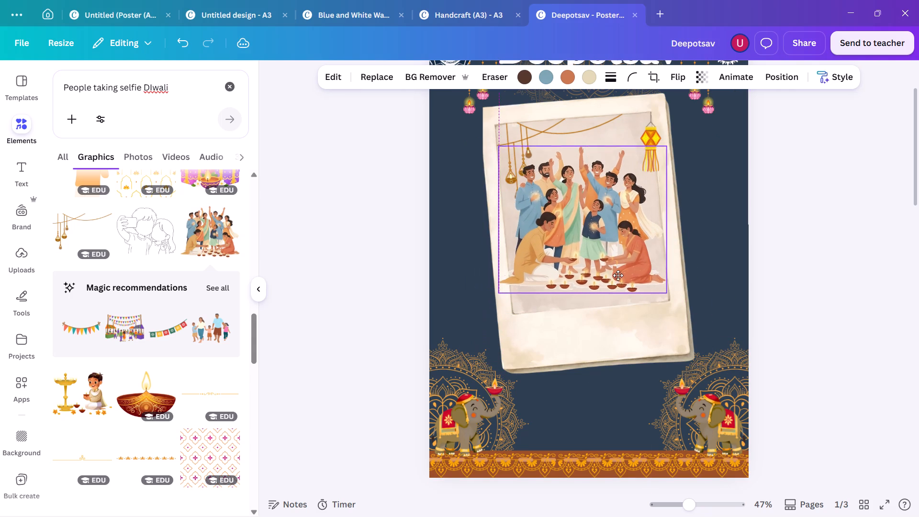
drag(618, 275, 618, 279)
drag(499, 303, 514, 290)
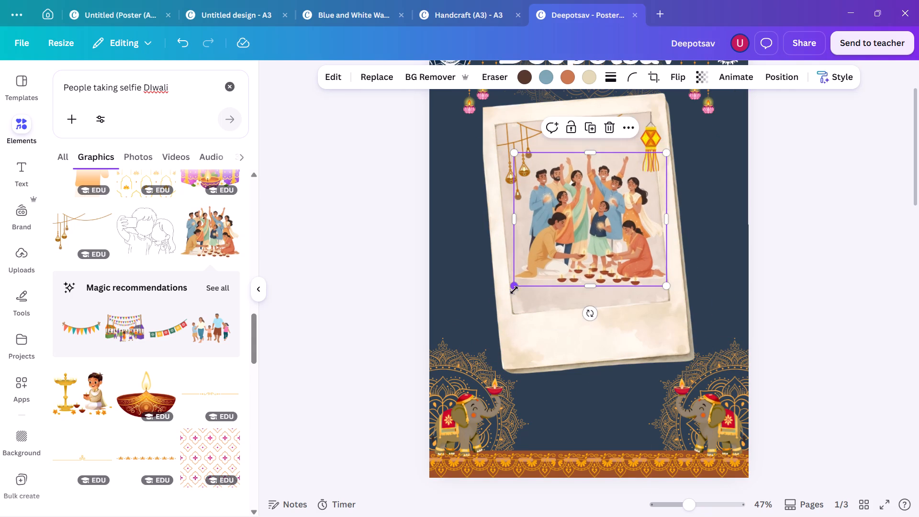
Tilt the family group to follow the polaroid, place it low in the photo area and crop its bottom edge to the frame.
drag(593, 312, 605, 303)
drag(603, 260, 590, 287)
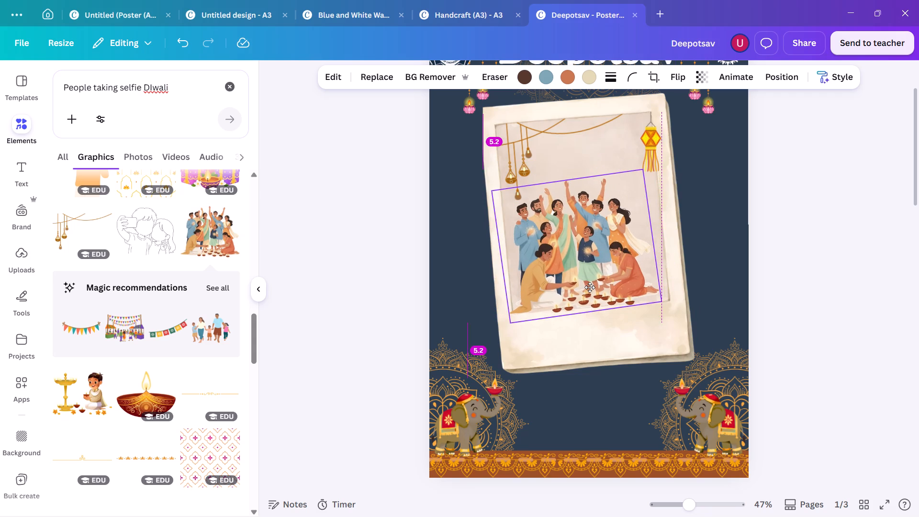
drag(590, 287, 590, 292)
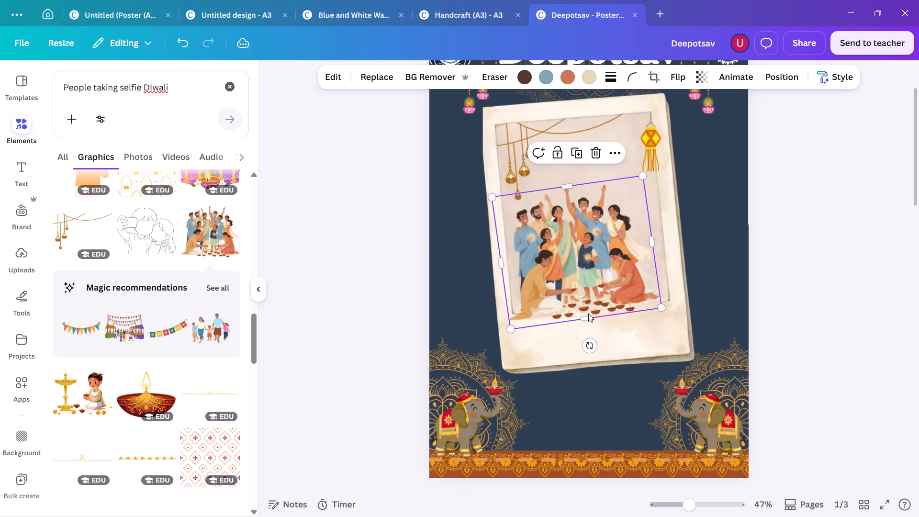
drag(587, 318, 587, 309)
drag(593, 277, 598, 275)
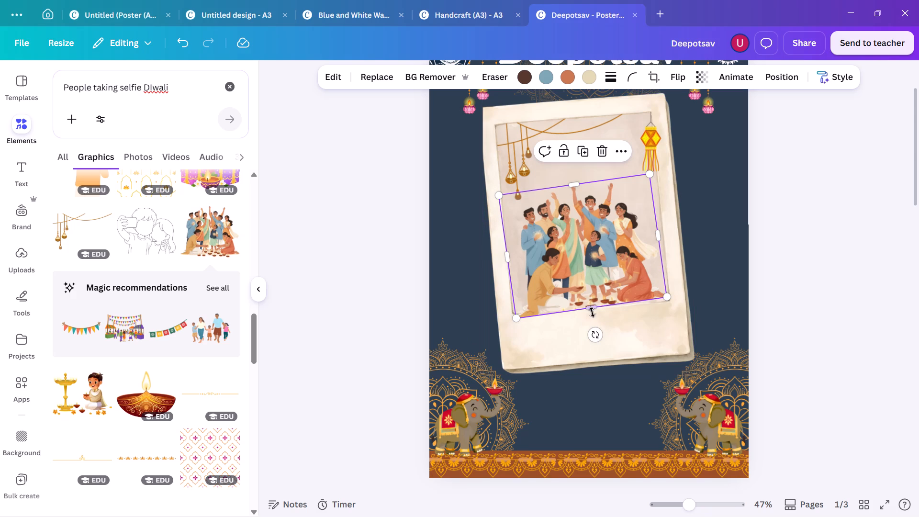
drag(592, 312, 591, 306)
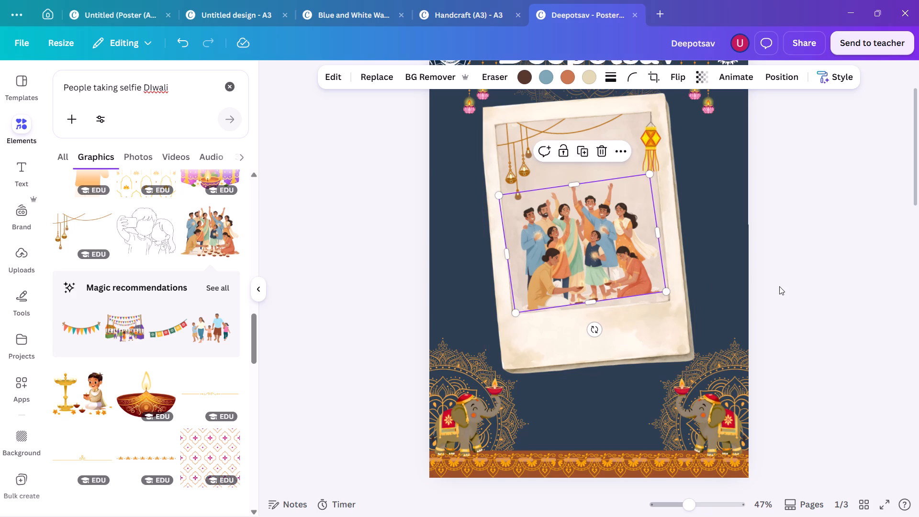
click(779, 286)
Fine-tune the family group's rotation so its base lines up with the polaroid's tilted photo area.
click(619, 273)
click(595, 335)
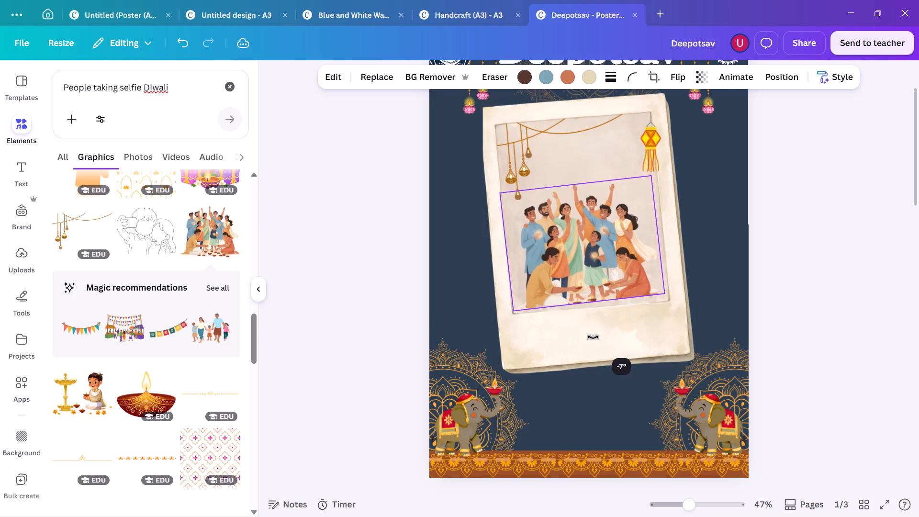
click(586, 271)
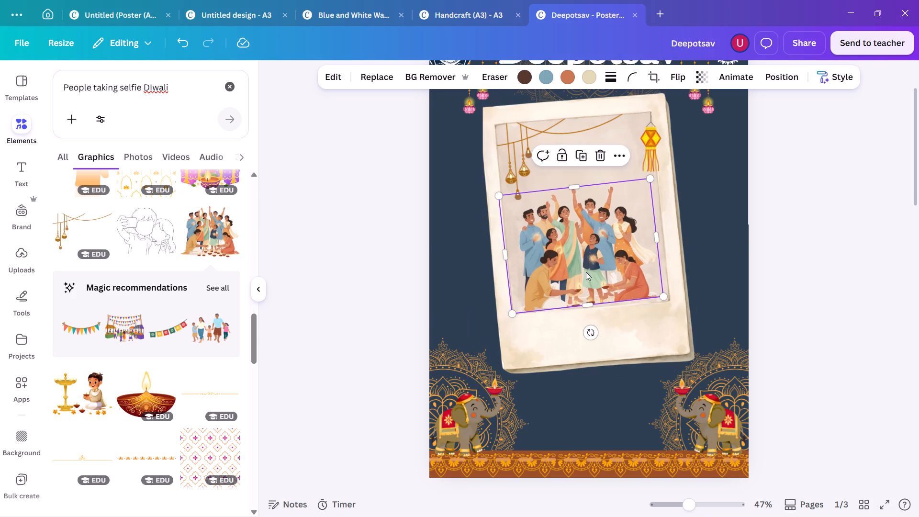
click(366, 307)
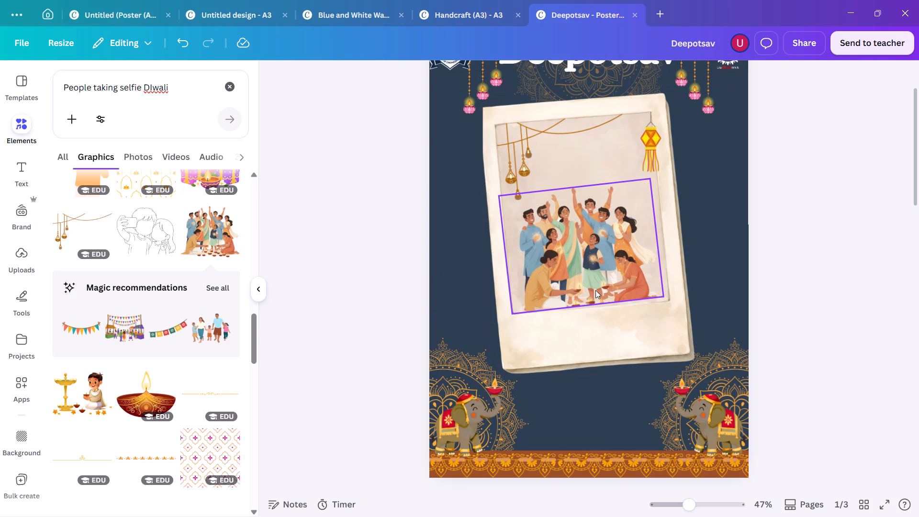
click(595, 290)
click(592, 332)
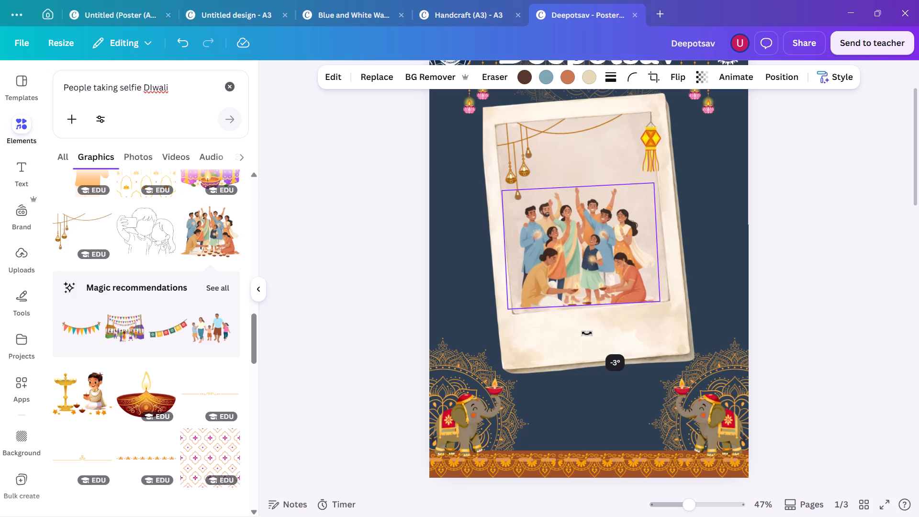
click(408, 293)
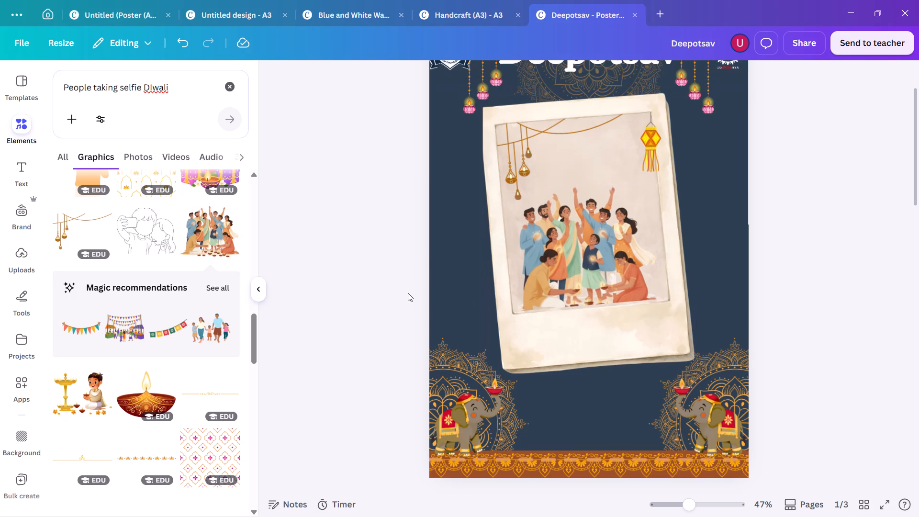
Nudge the family group slightly down and to the right so it sits on the photo area's lower edge.
click(553, 258)
key(Down)
key(Down)
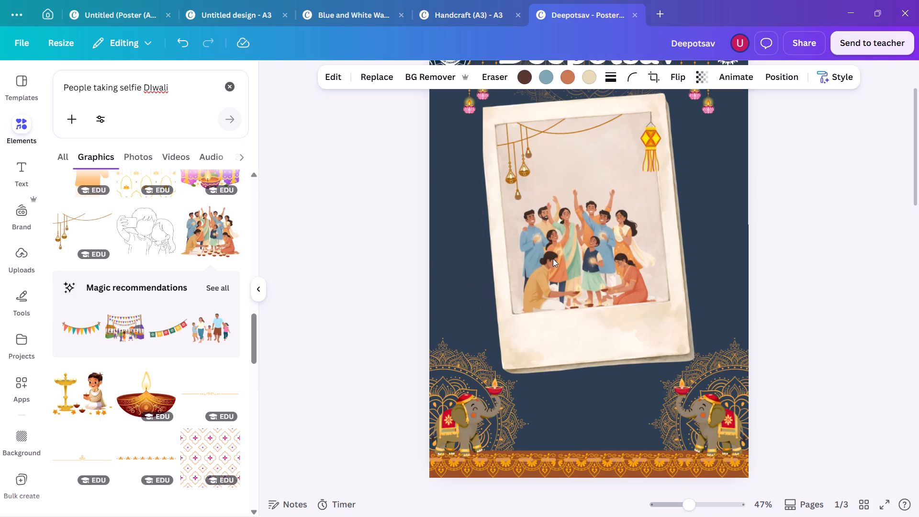
key(Down)
key(Up)
key(Right)
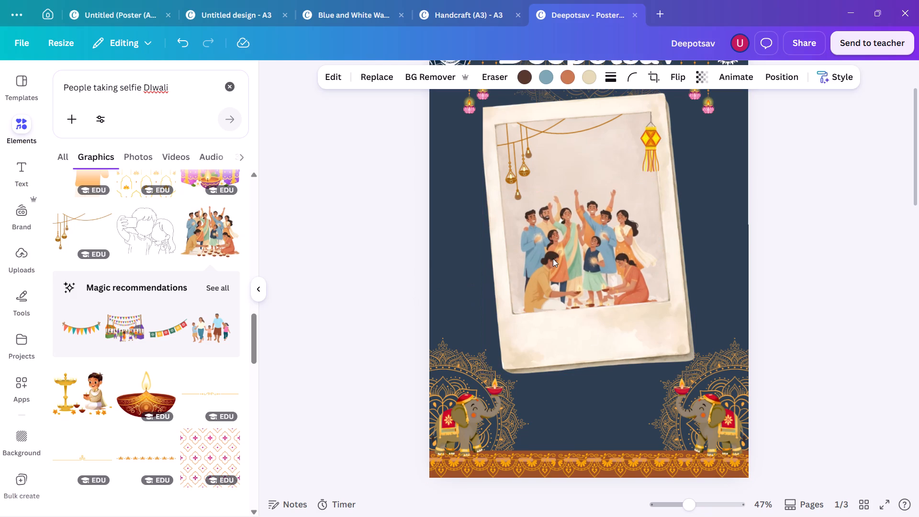
click(386, 281)
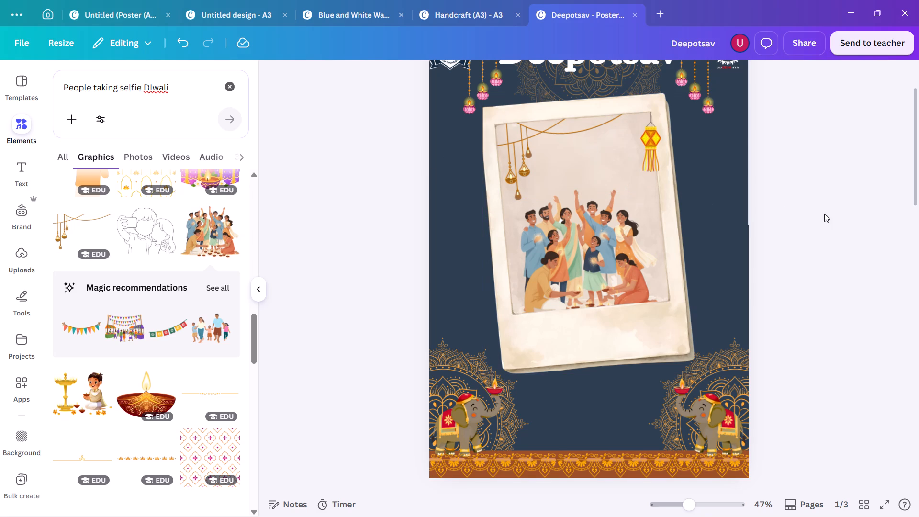
click(590, 275)
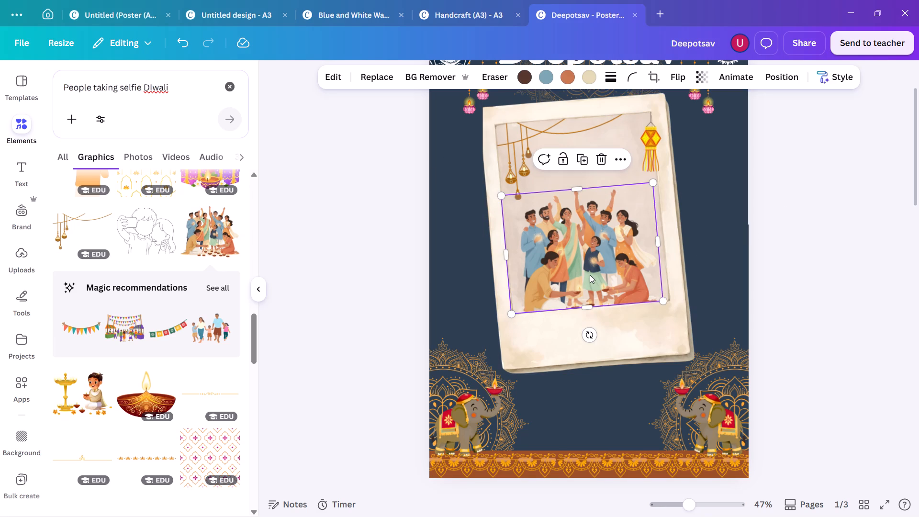
click(752, 265)
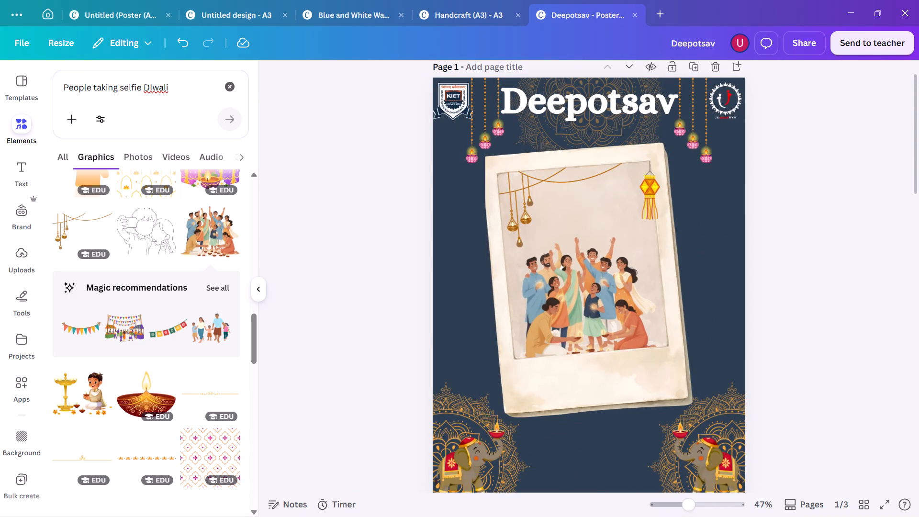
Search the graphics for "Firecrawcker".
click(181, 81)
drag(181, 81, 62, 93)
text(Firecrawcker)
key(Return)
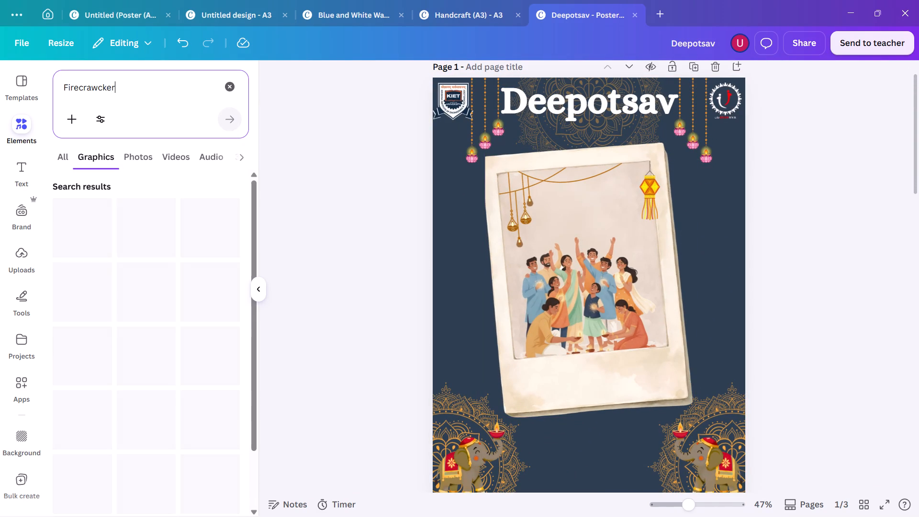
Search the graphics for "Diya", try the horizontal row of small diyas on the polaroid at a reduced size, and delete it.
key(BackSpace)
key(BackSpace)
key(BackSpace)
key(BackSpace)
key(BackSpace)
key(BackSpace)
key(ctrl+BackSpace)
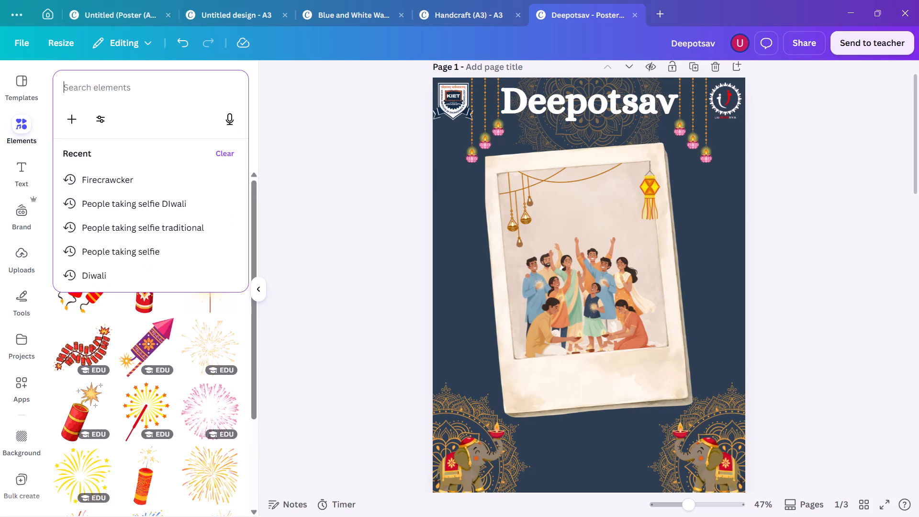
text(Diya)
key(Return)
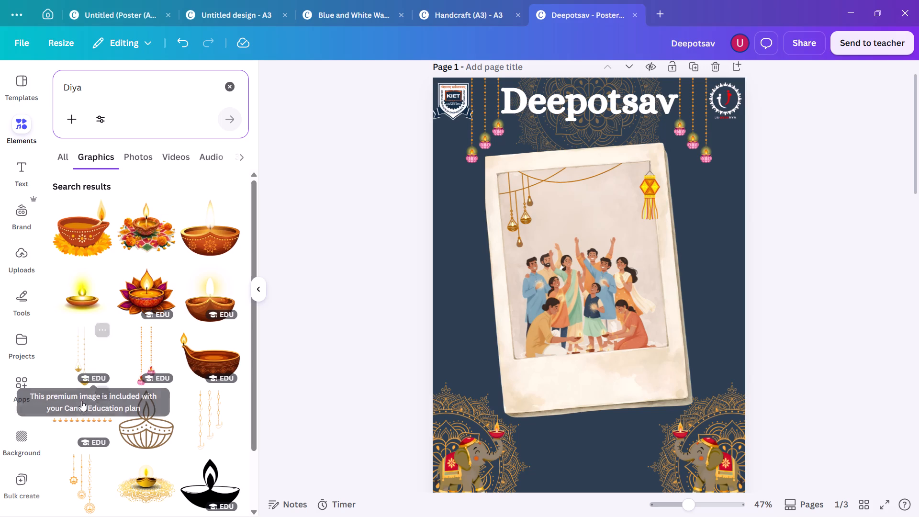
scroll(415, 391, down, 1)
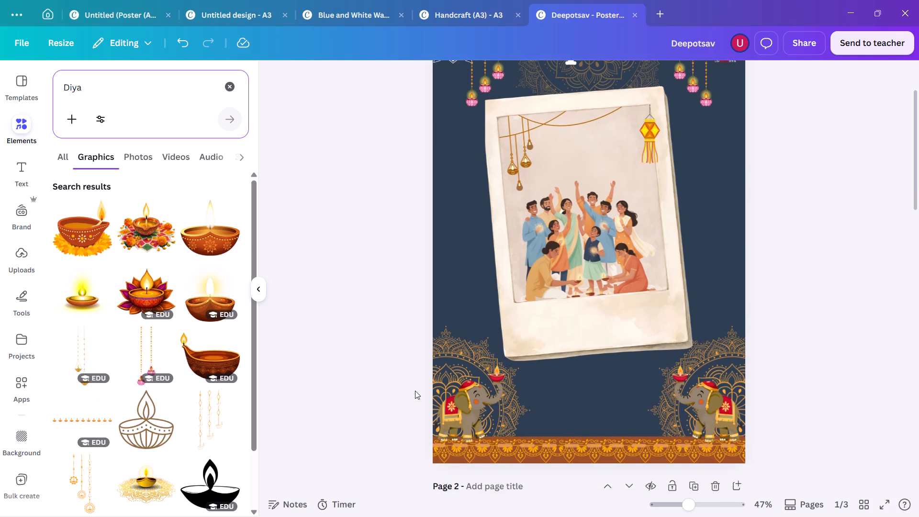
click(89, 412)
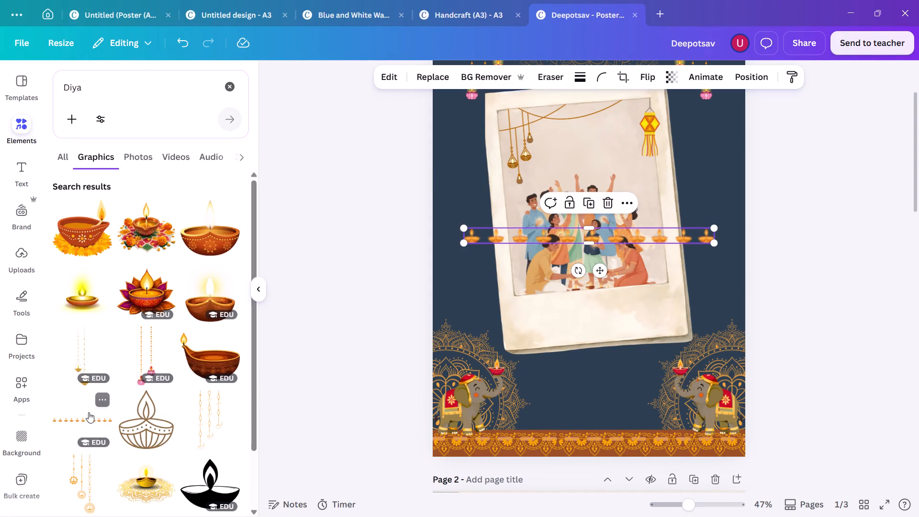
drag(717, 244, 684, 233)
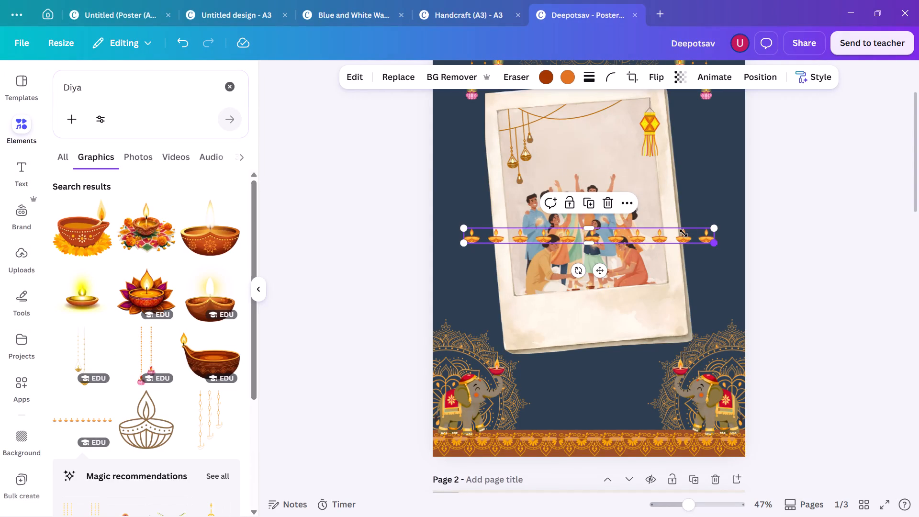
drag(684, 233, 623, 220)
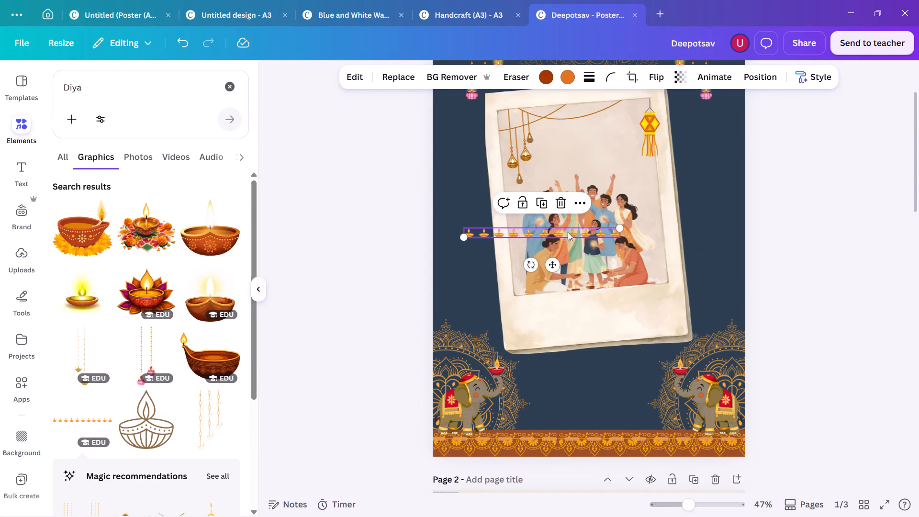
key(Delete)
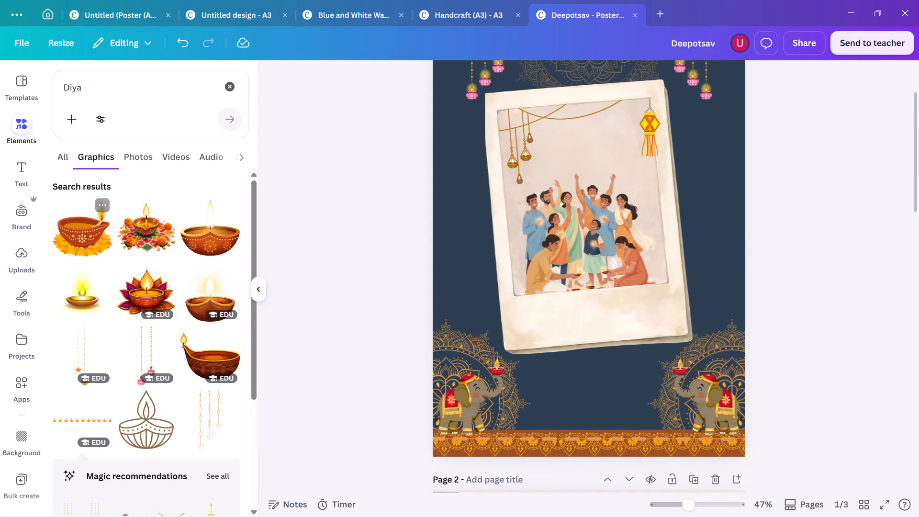
Search the graphics for "Diwali border" and browse the results.
drag(132, 82, 62, 87)
text(Diwali border)
key(Return)
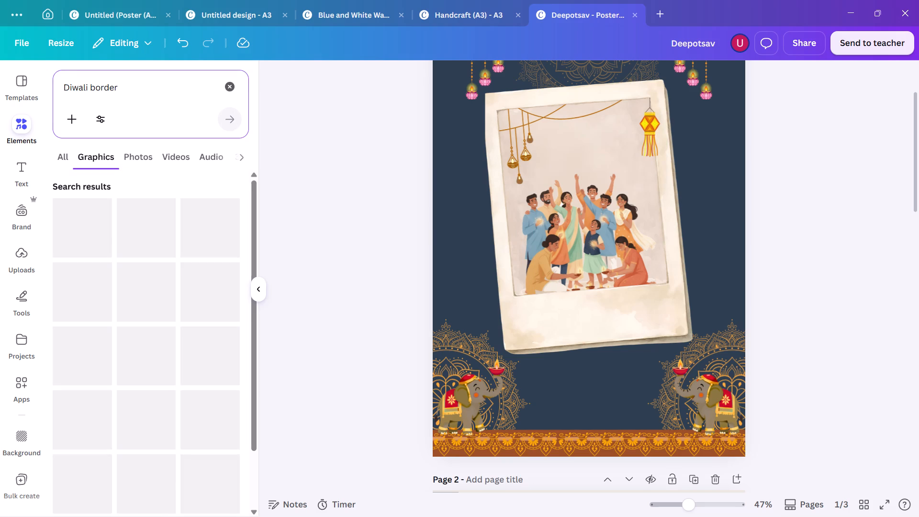
scroll(87, 245, down, 1)
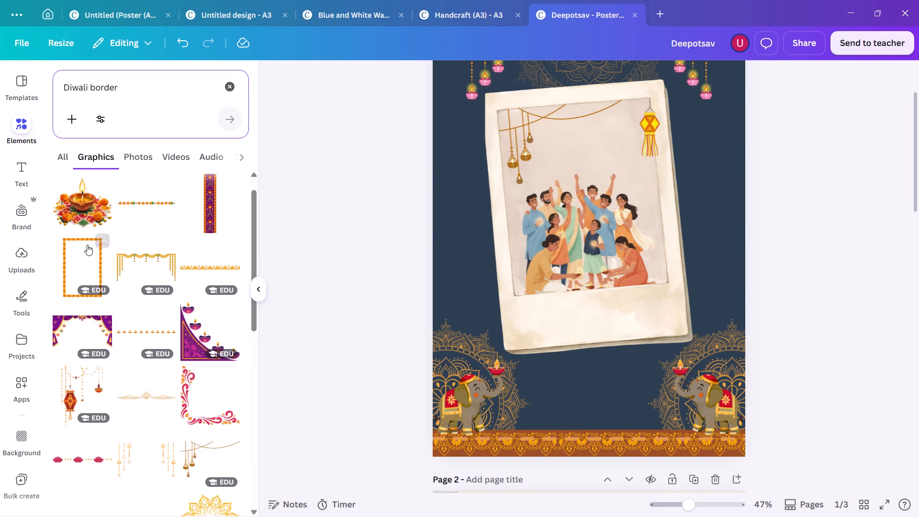
scroll(165, 270, down, 1)
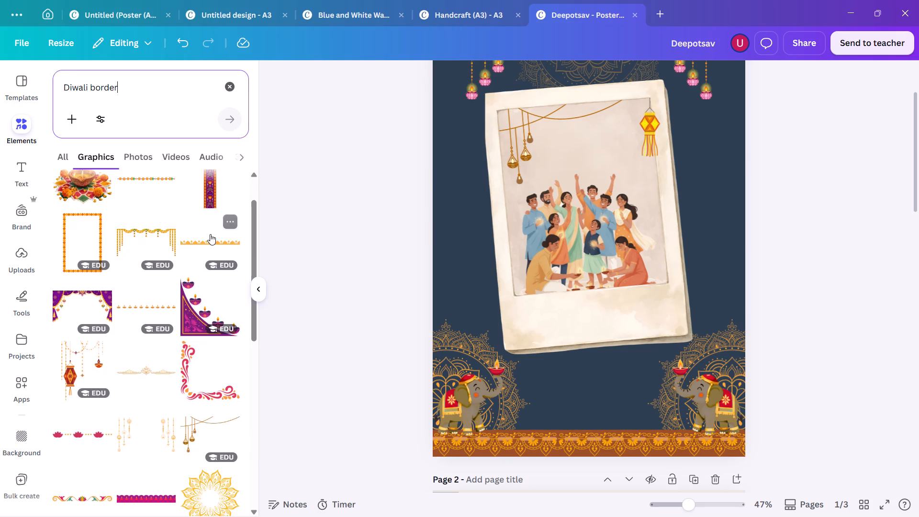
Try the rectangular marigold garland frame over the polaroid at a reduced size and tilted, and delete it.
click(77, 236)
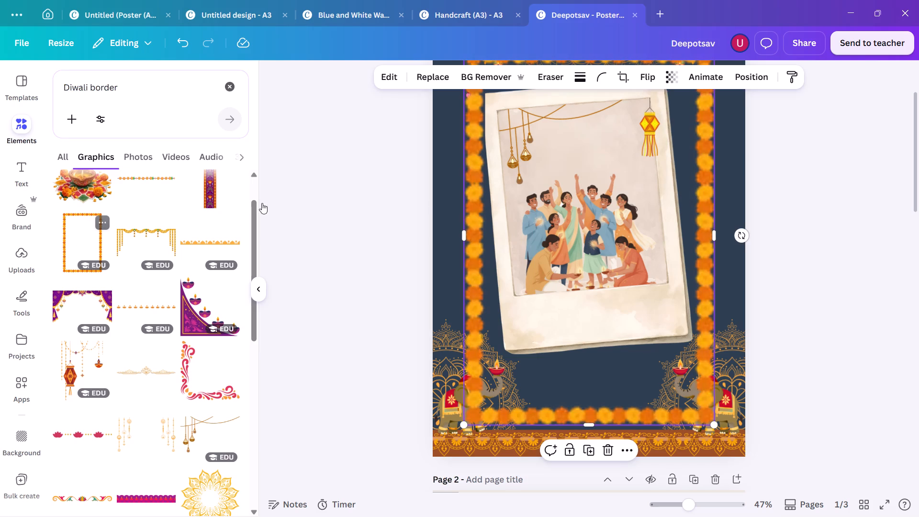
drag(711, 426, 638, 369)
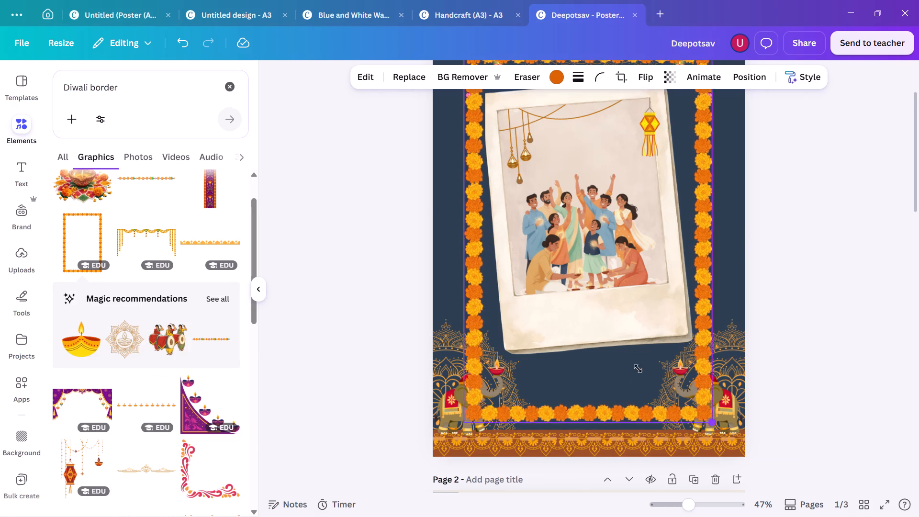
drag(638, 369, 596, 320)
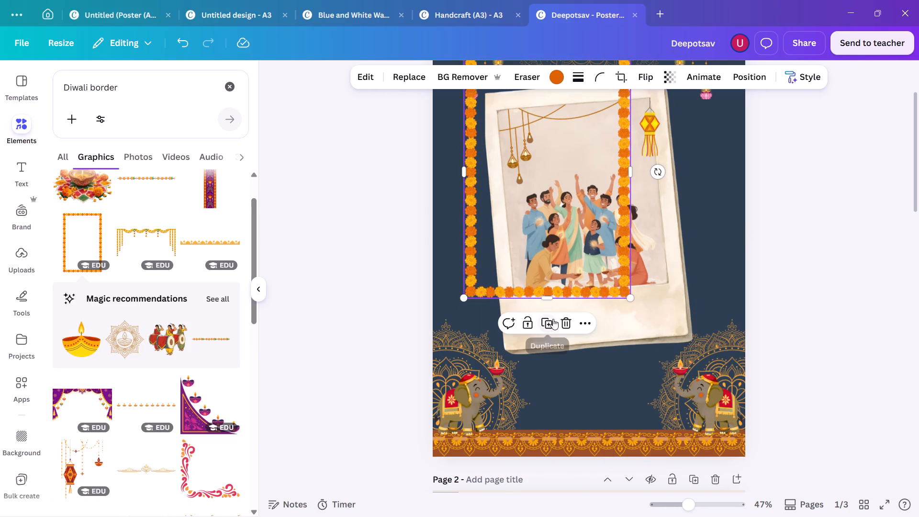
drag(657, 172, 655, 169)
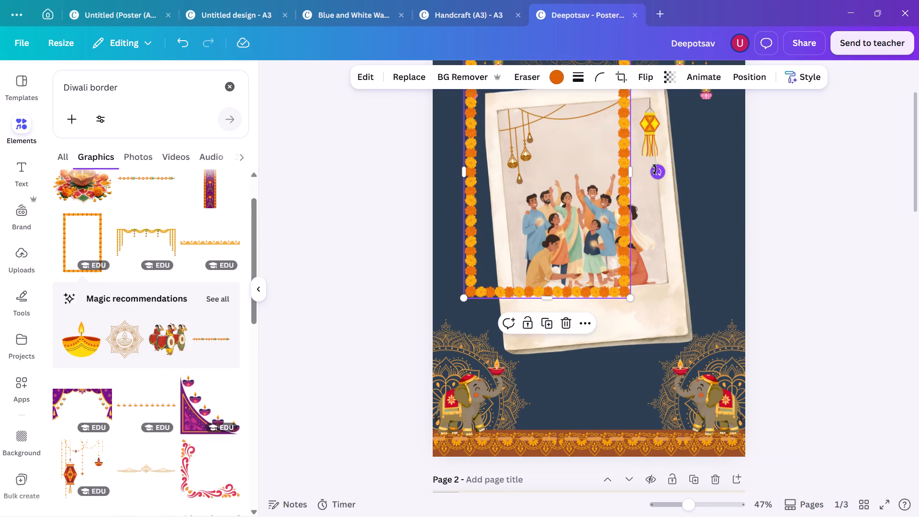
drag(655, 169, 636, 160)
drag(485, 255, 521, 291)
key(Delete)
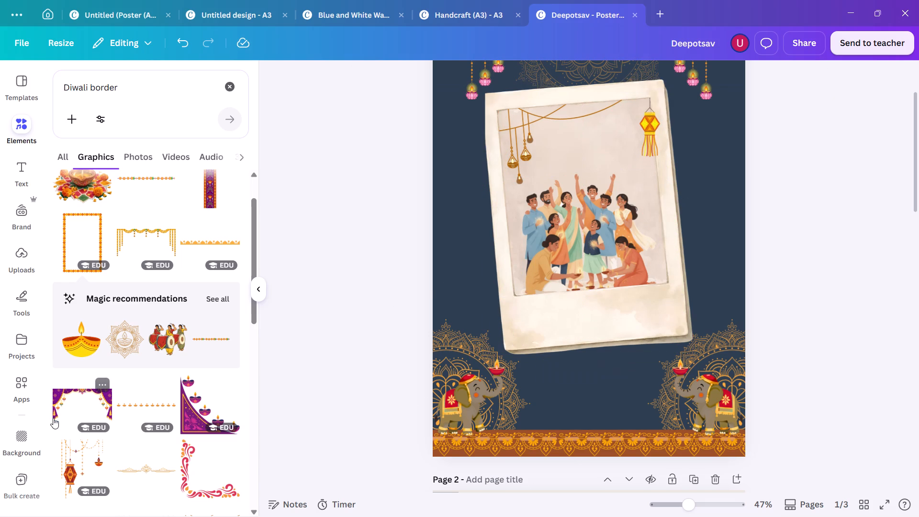
Add the gold lotus divider to the polaroid's blank lower strip, widened to span it and tilted to follow the polaroid's slant.
scroll(53, 418, down, 1)
click(139, 429)
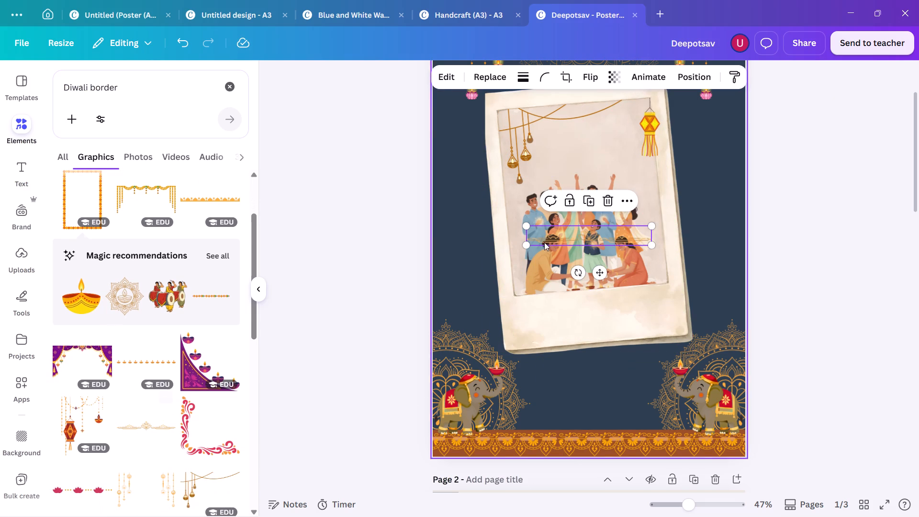
drag(555, 235, 543, 319)
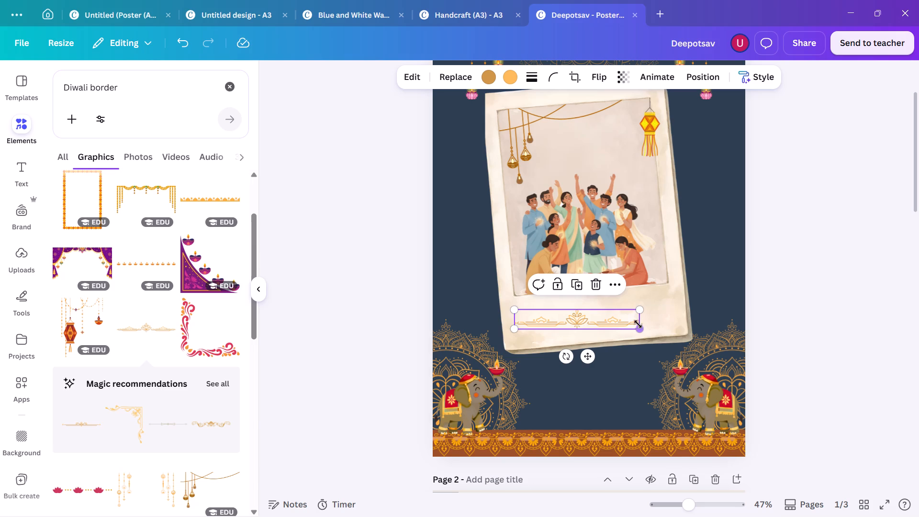
drag(640, 328, 694, 330)
drag(595, 366, 597, 359)
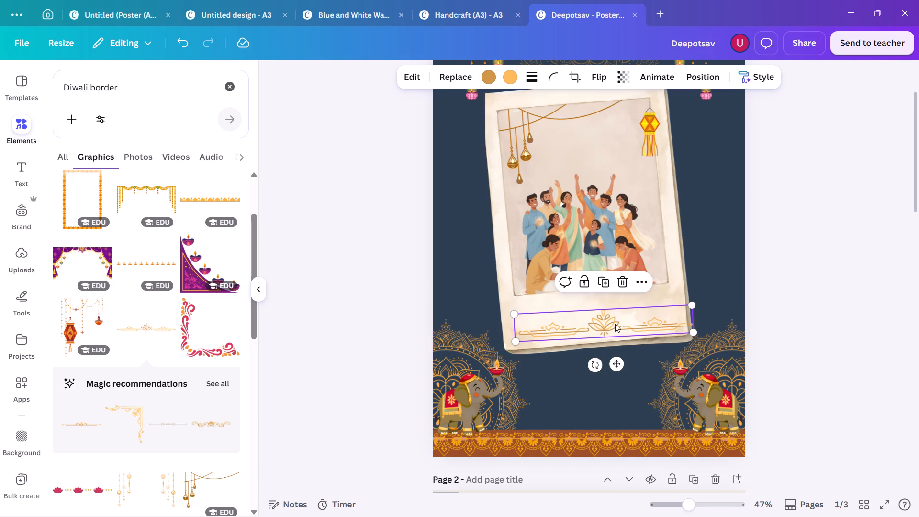
drag(615, 324, 604, 315)
click(579, 356)
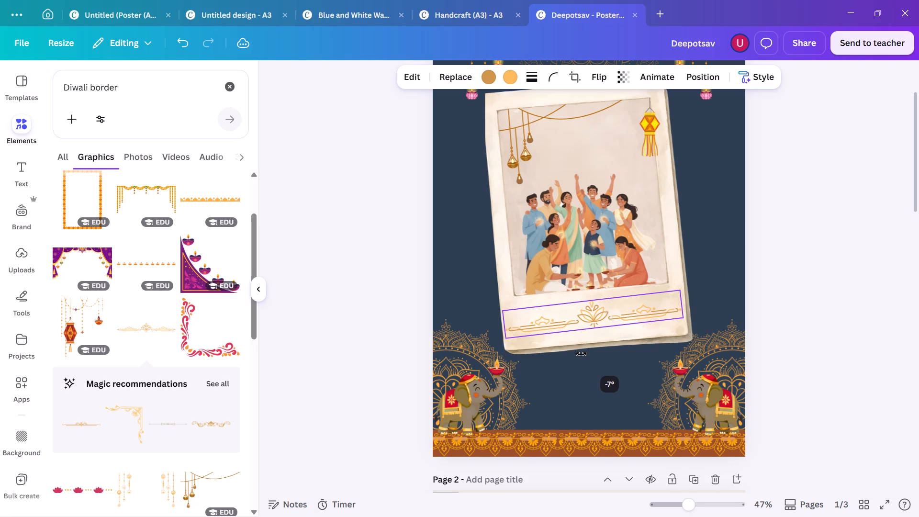
click(396, 322)
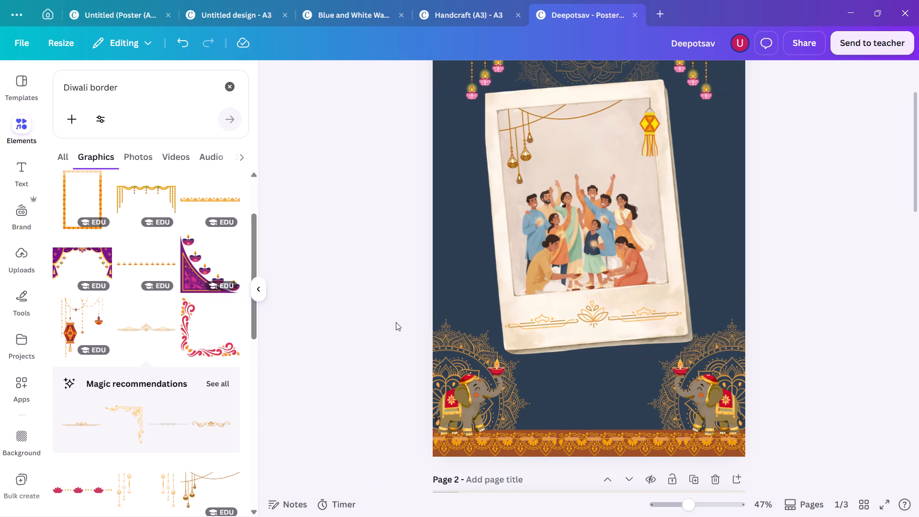
Nudge the gold lotus divider slightly up and to the right within the polaroid's lower strip.
scroll(847, 225, up, 1)
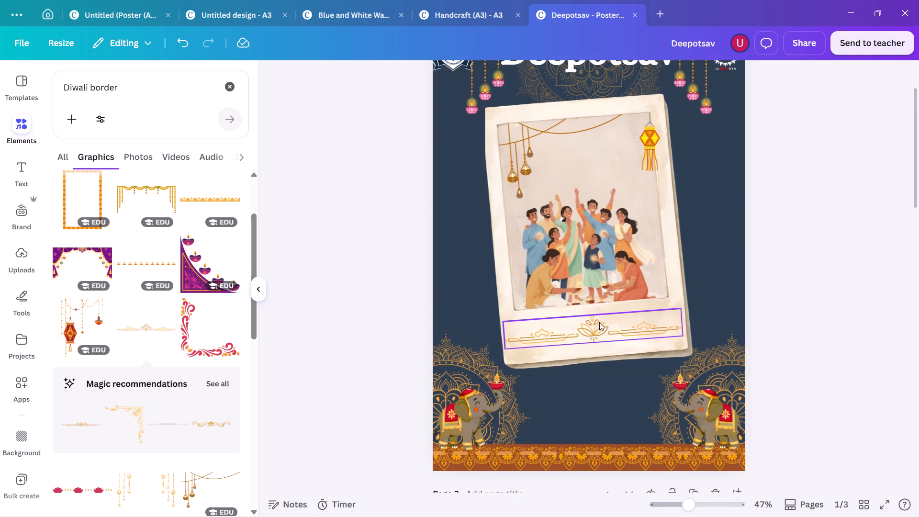
click(603, 335)
key(Right)
key(Up)
key(Up)
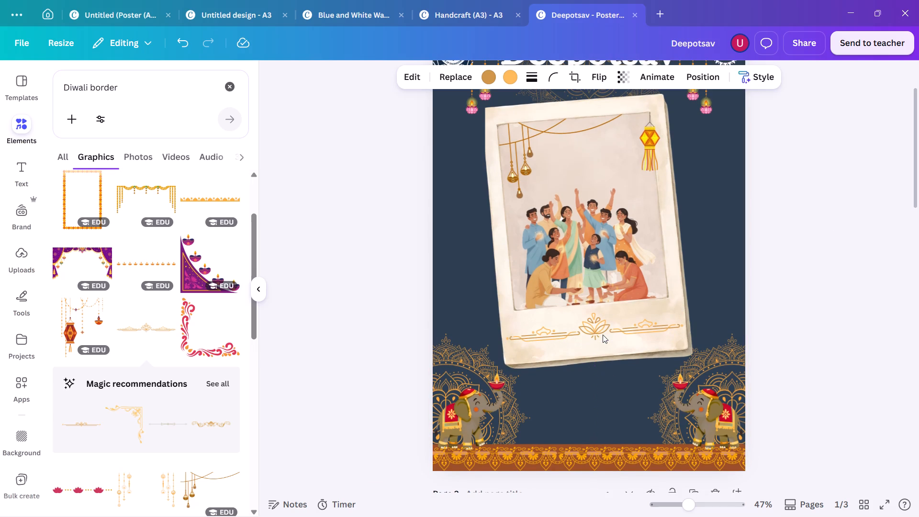
key(Up)
key(Right)
key(Left)
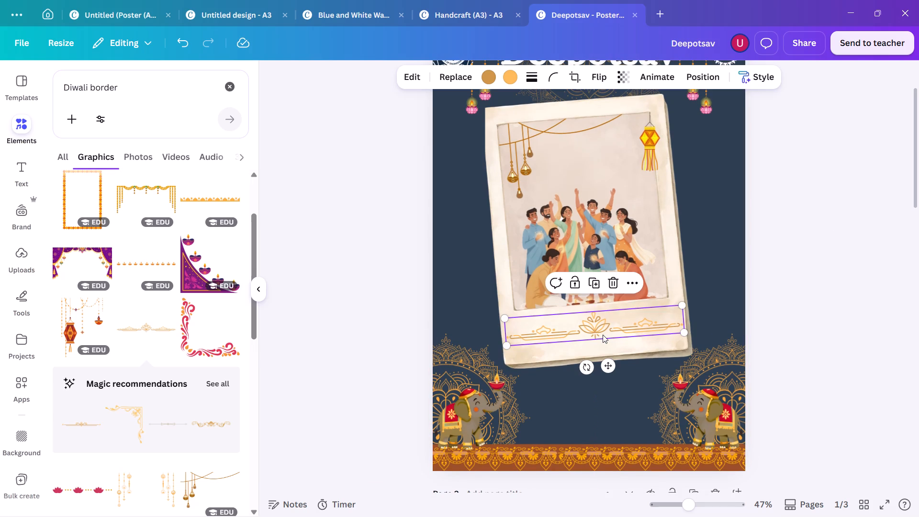
click(846, 322)
Fine-tune the gold lotus divider's rotation so it runs parallel to the polaroid's lower edge.
scroll(846, 322, up, 2)
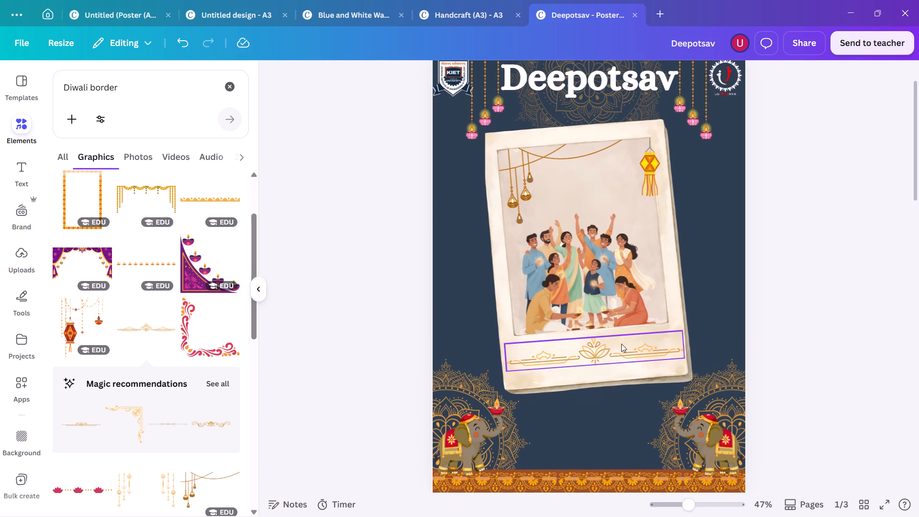
click(620, 344)
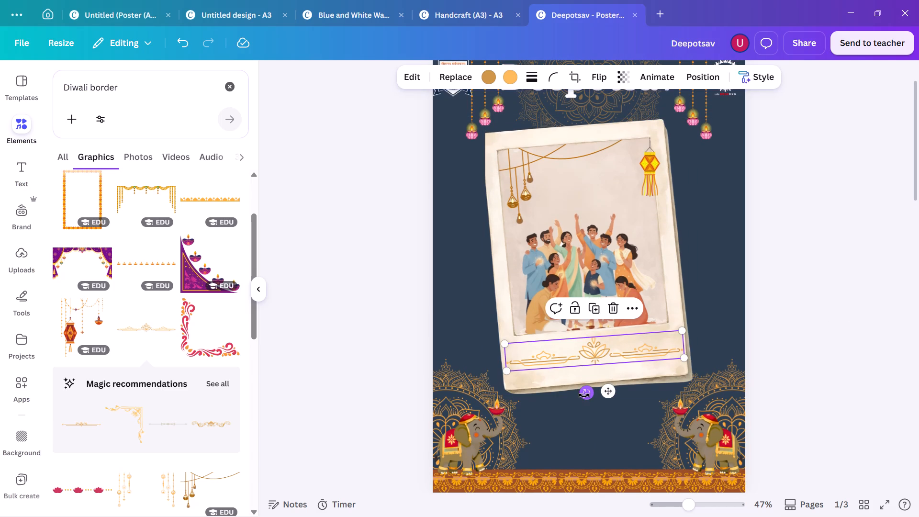
click(584, 395)
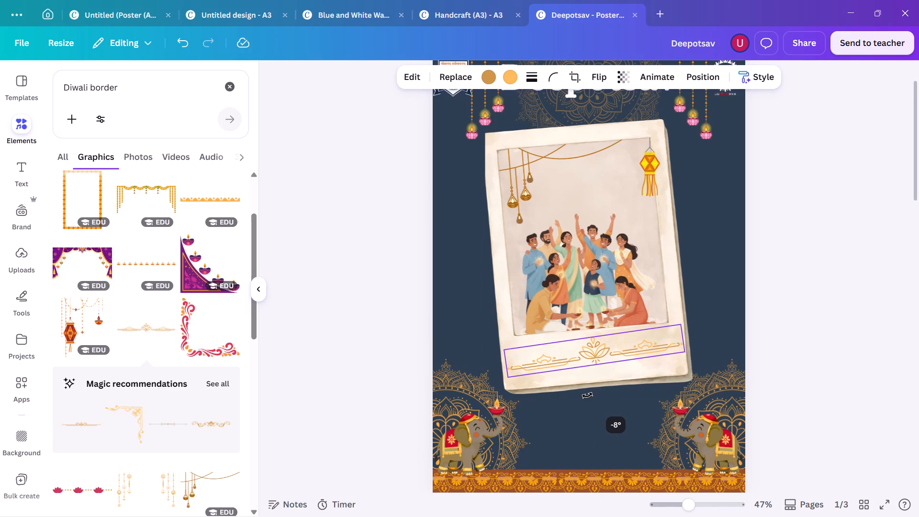
click(789, 320)
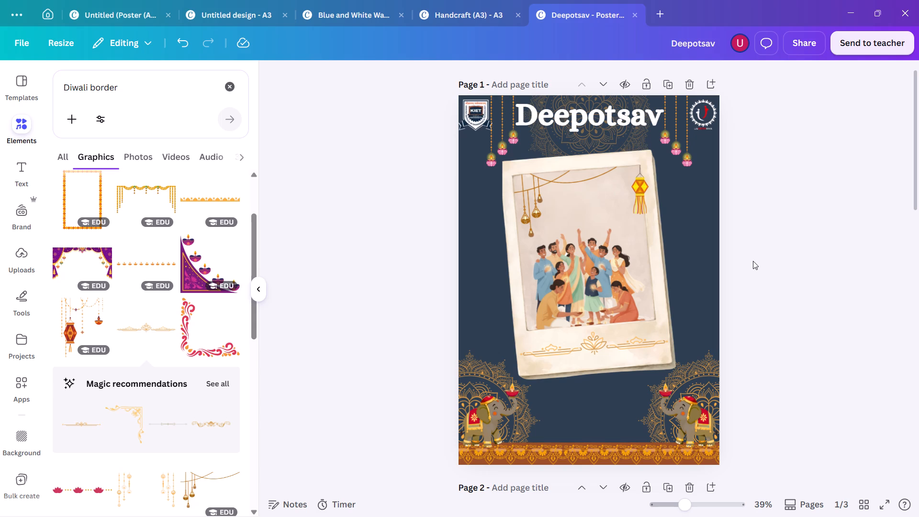
Change the Deepotsav title text to uppercase.
click(620, 105)
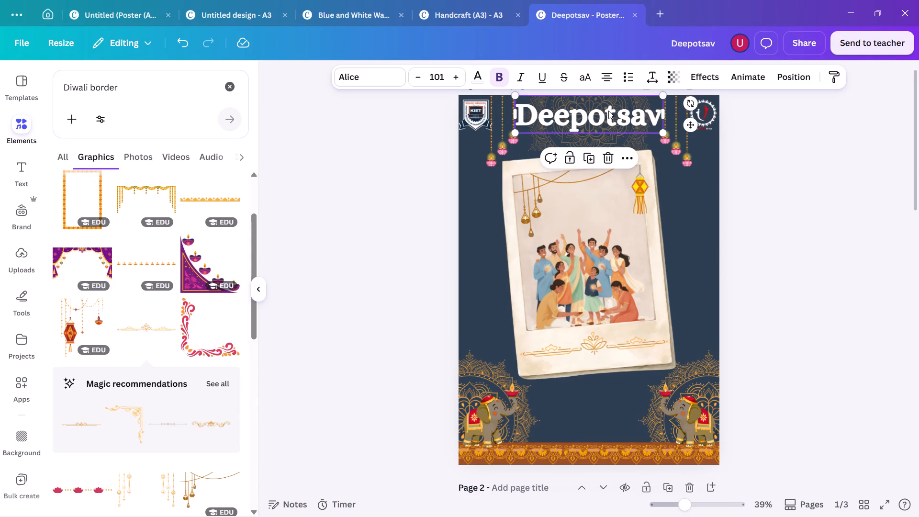
double_click(600, 114)
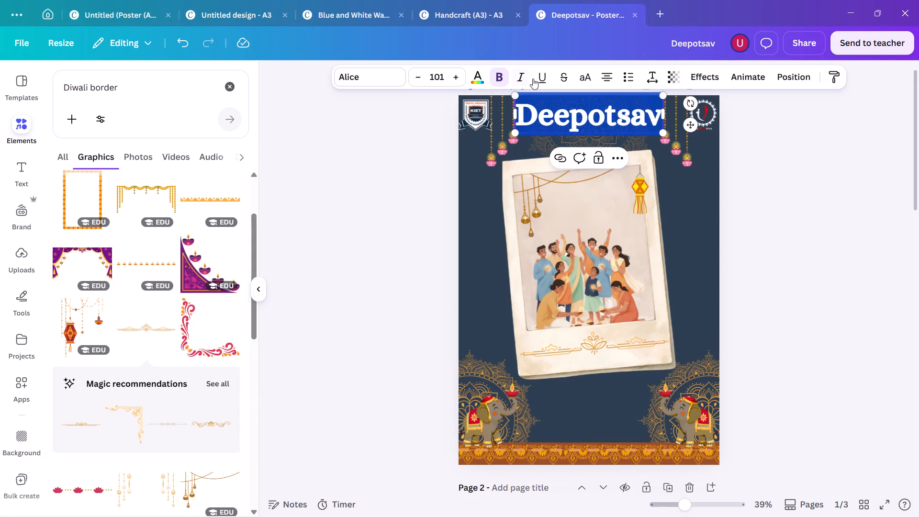
click(582, 82)
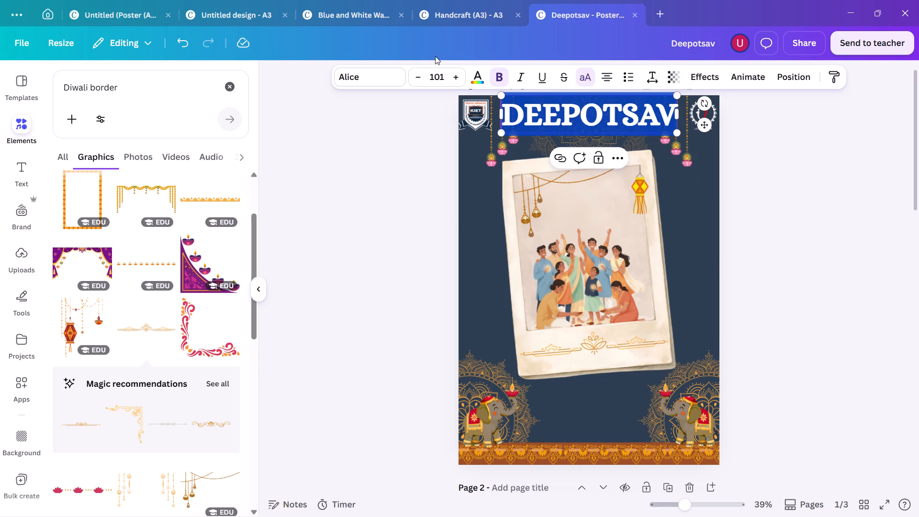
Reduce the title's font size to 82 so it fits between the two logos.
triple_click(419, 78)
triple_click(419, 78)
triple_click(419, 78)
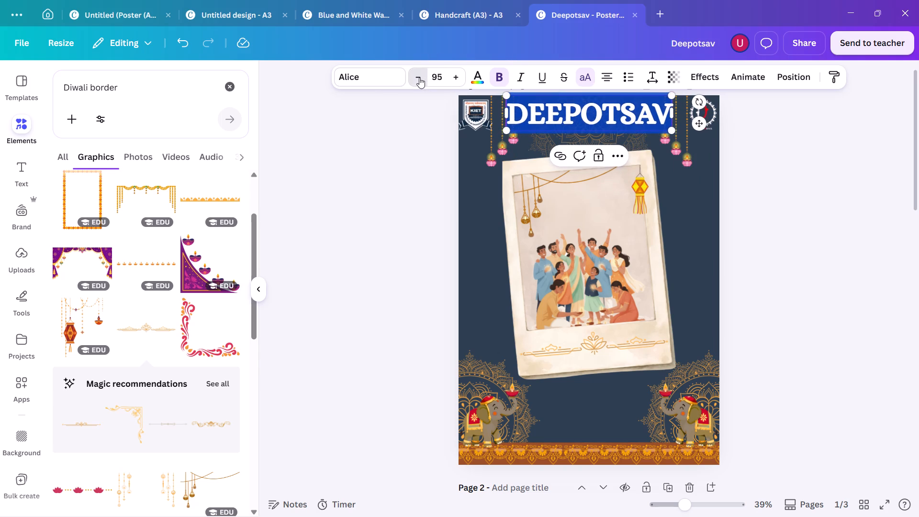
triple_click(419, 78)
triple_click(419, 78)
triple_click(419, 78)
triple_click(419, 78)
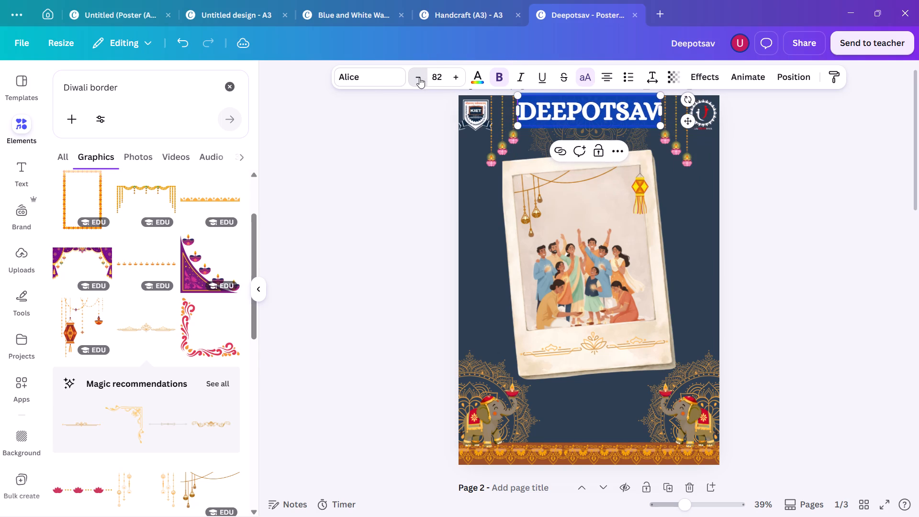
click(387, 210)
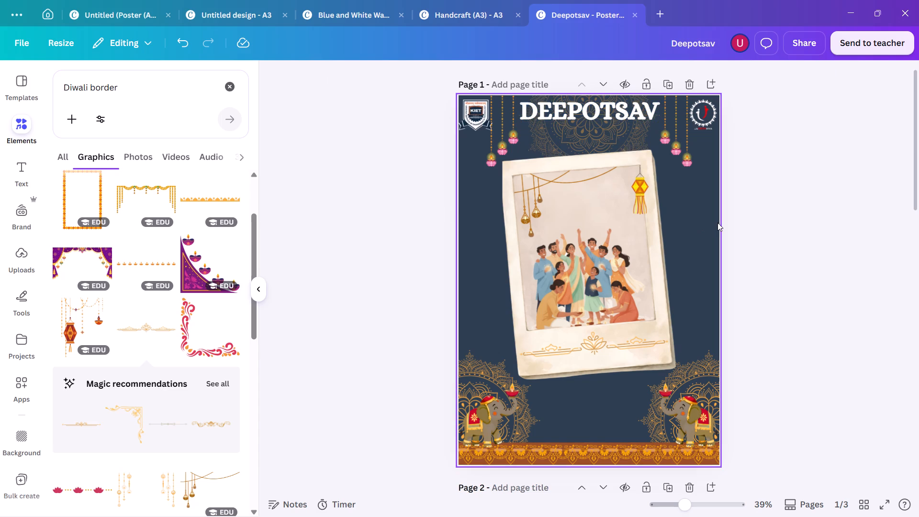
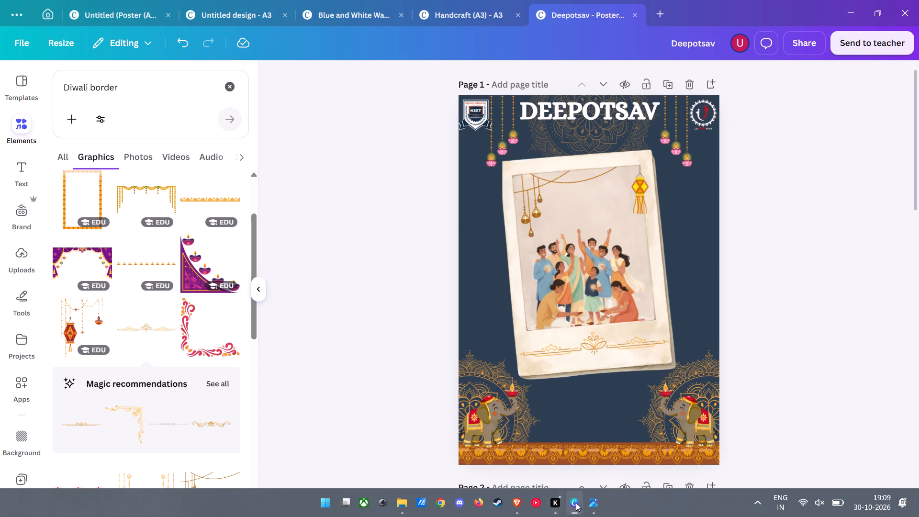
Examine the text and layout of the earlier Deepotsav selfie station poster in Photos, returning to the Canva design.
click(593, 502)
click(643, 430)
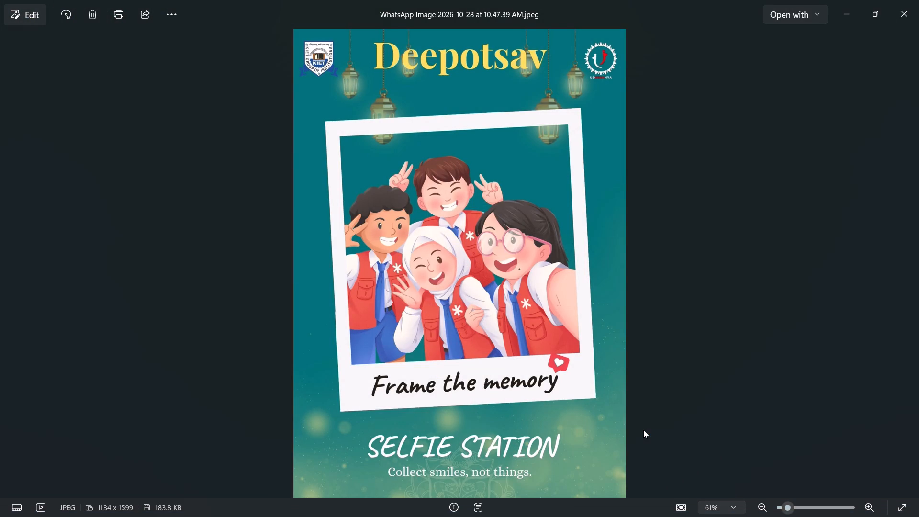
click(840, 12)
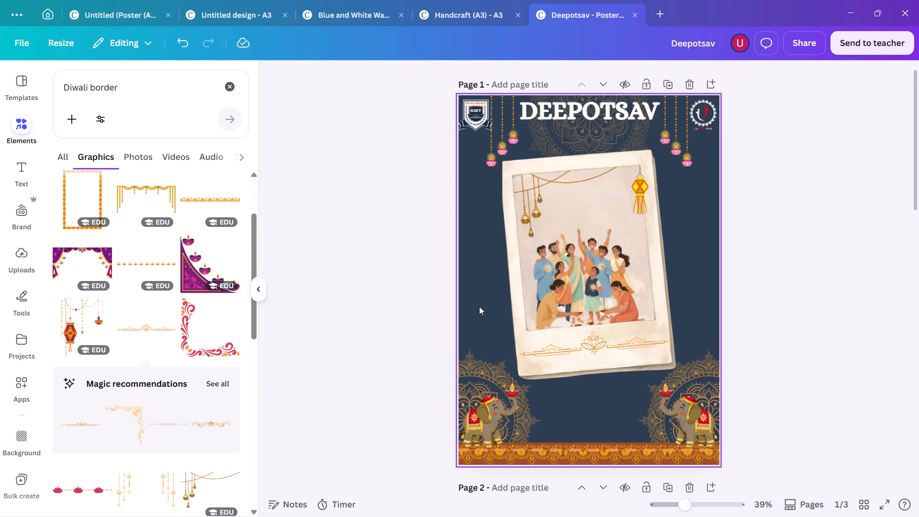
Open the text options for adding new text to the Deepotsav poster.
click(21, 174)
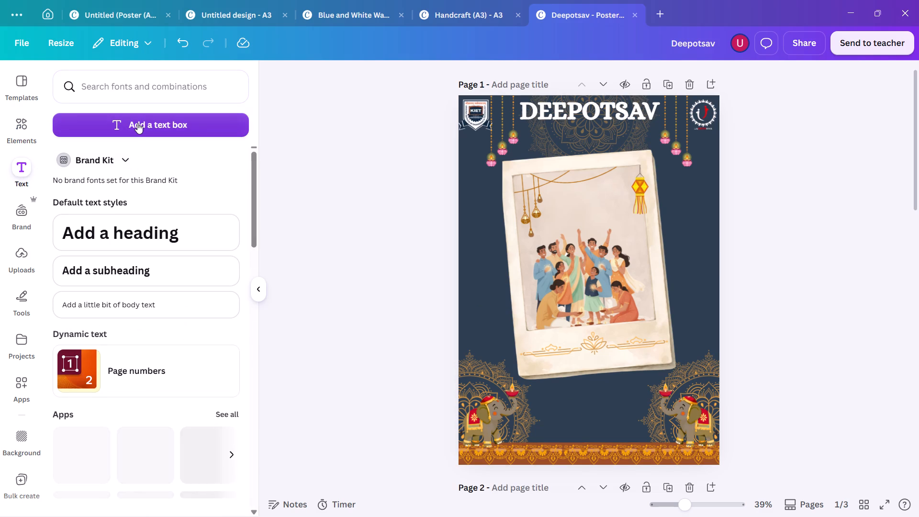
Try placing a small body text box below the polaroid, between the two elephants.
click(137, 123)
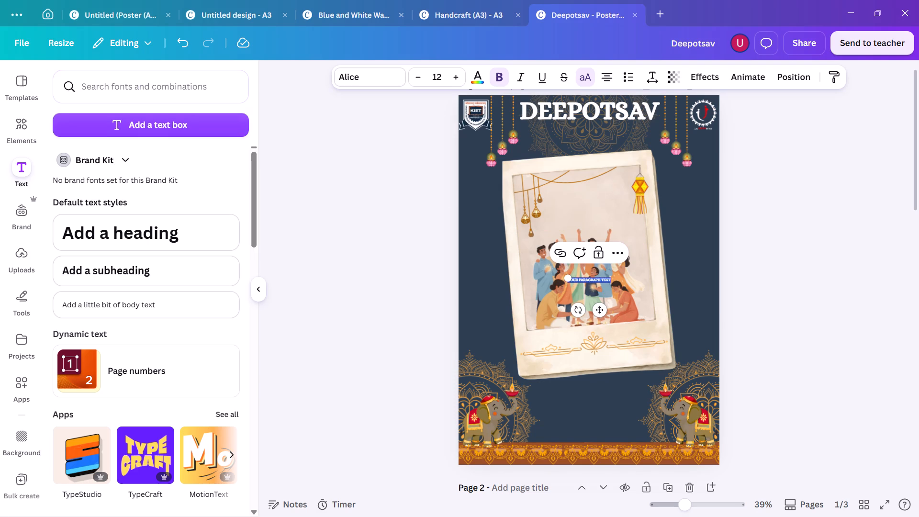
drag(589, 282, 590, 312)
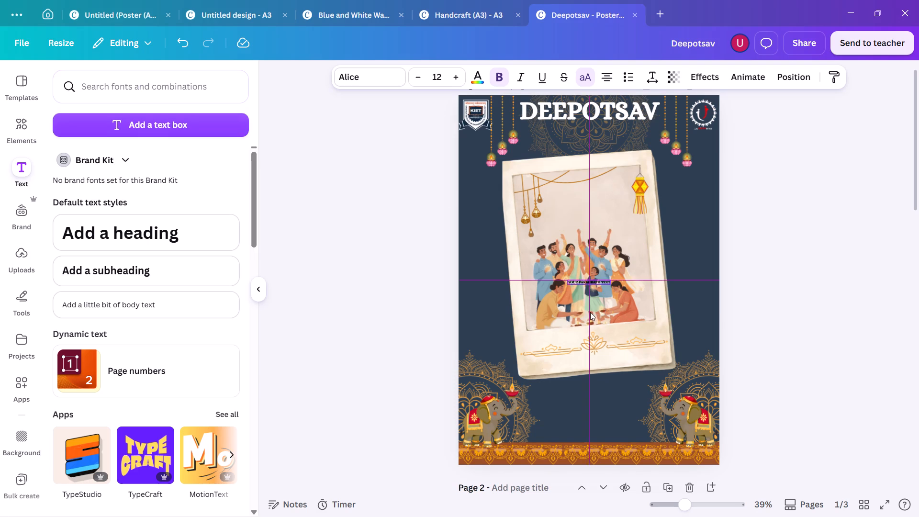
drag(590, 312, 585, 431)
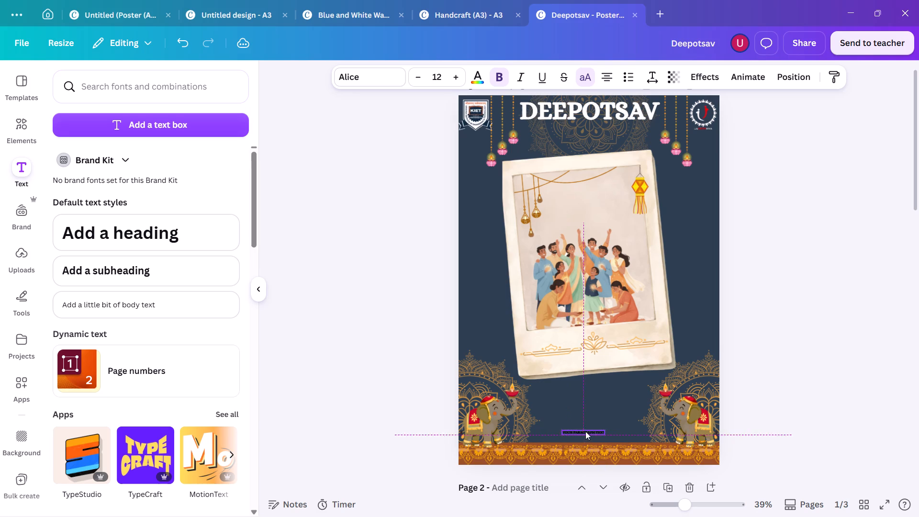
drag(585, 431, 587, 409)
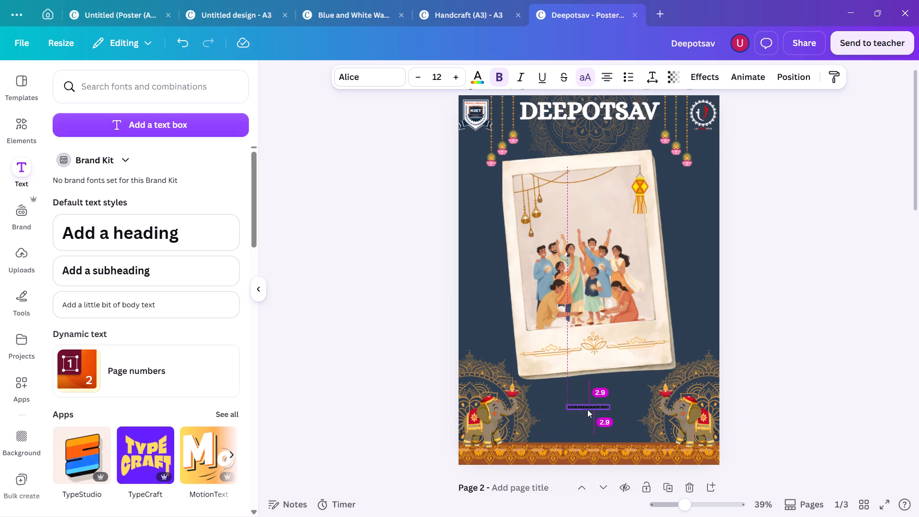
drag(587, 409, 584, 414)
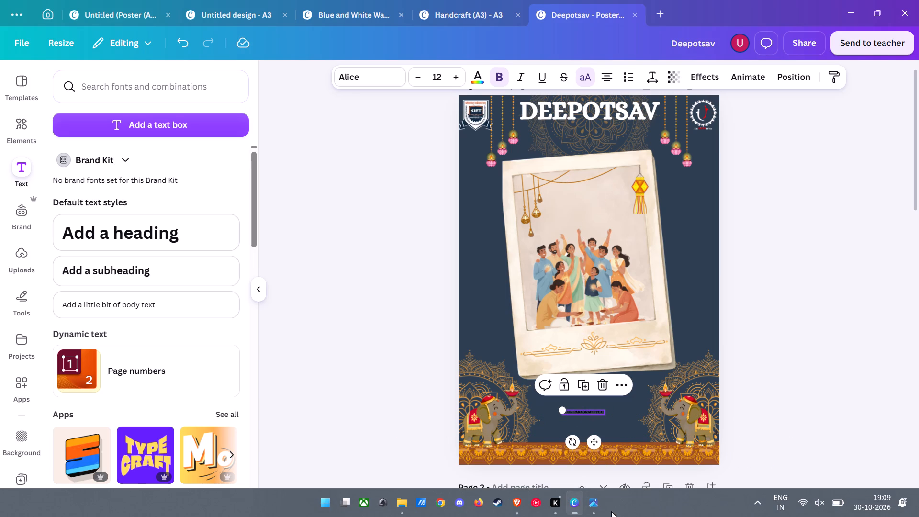
Check the lower caption wording on the reference Deepotsav poster in Photos, and return to the Canva design.
click(592, 506)
click(652, 439)
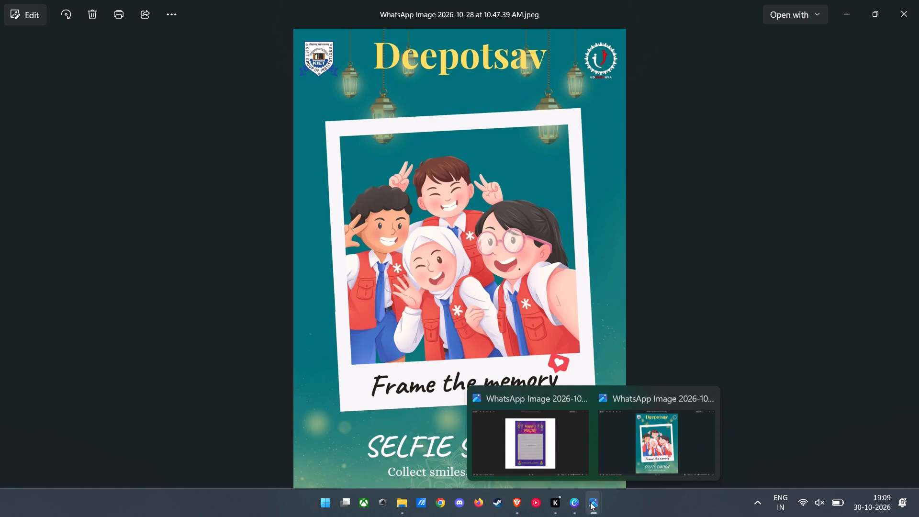
click(578, 502)
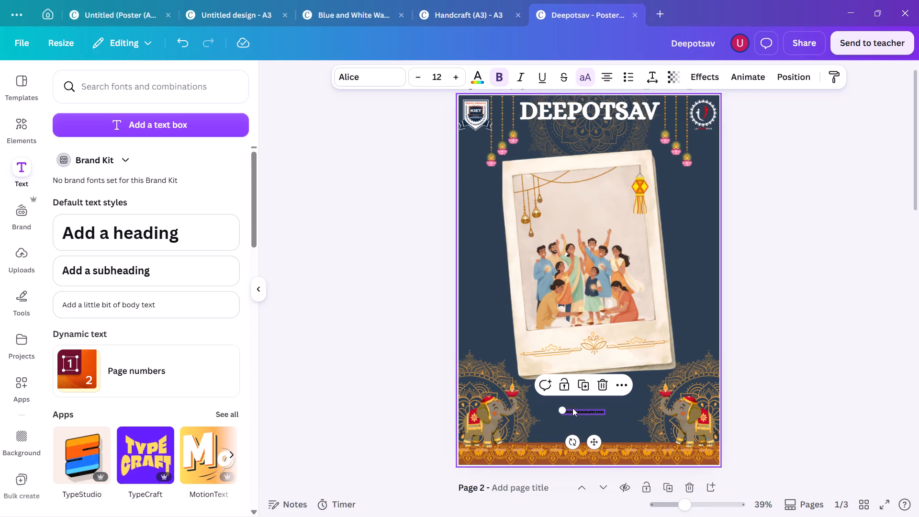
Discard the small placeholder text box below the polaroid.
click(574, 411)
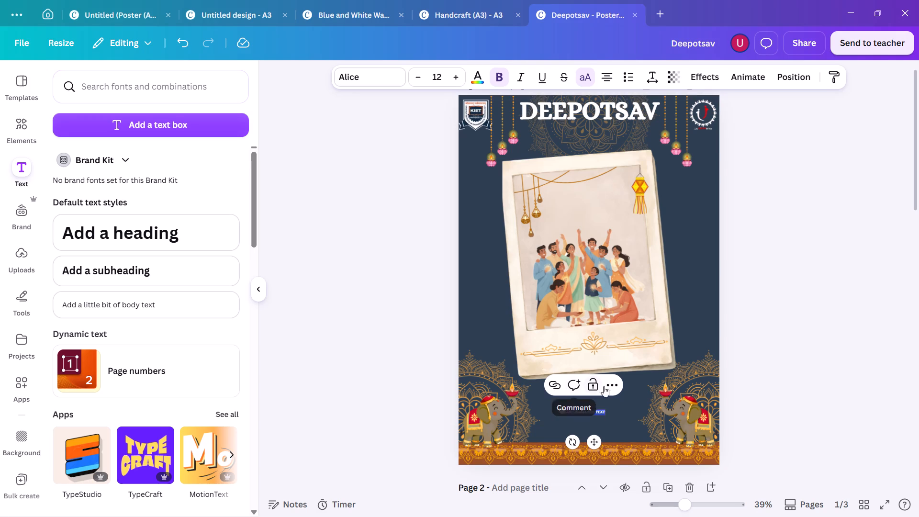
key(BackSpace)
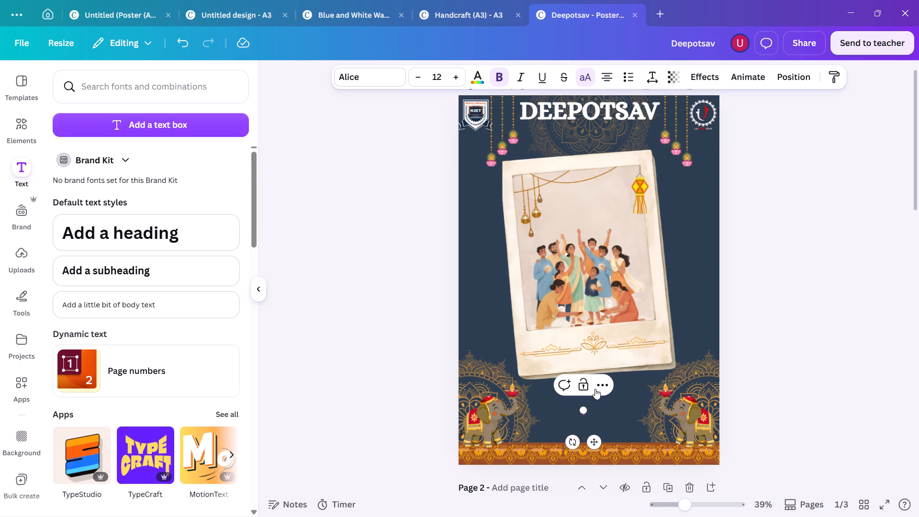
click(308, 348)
Add a heading reading SELFIE STATION across the polaroid's lower edge.
click(156, 231)
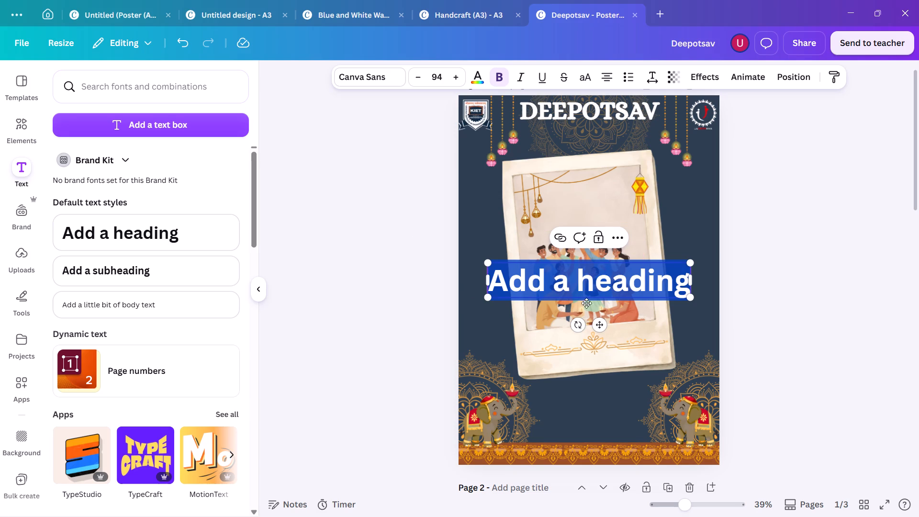
drag(599, 323, 615, 418)
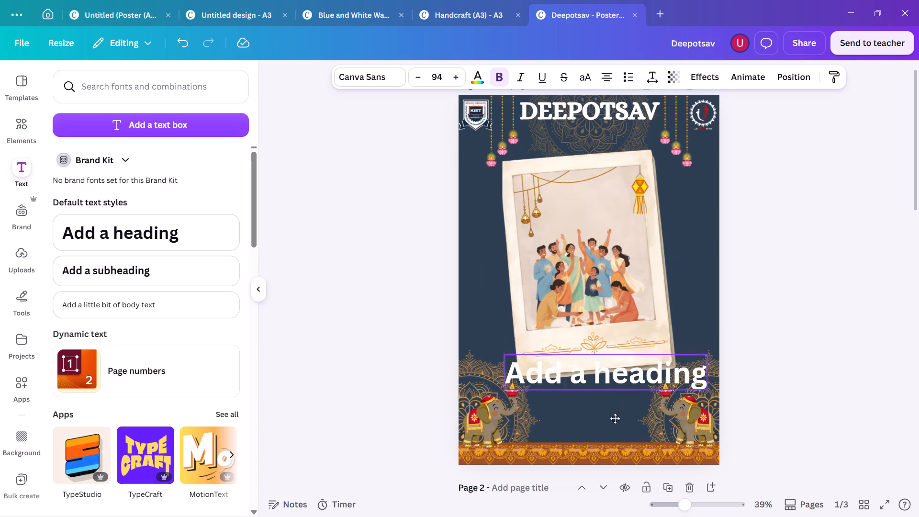
Position the placeholder heading across the polaroid's lower edge, just above the two elephants.
drag(615, 418, 600, 397)
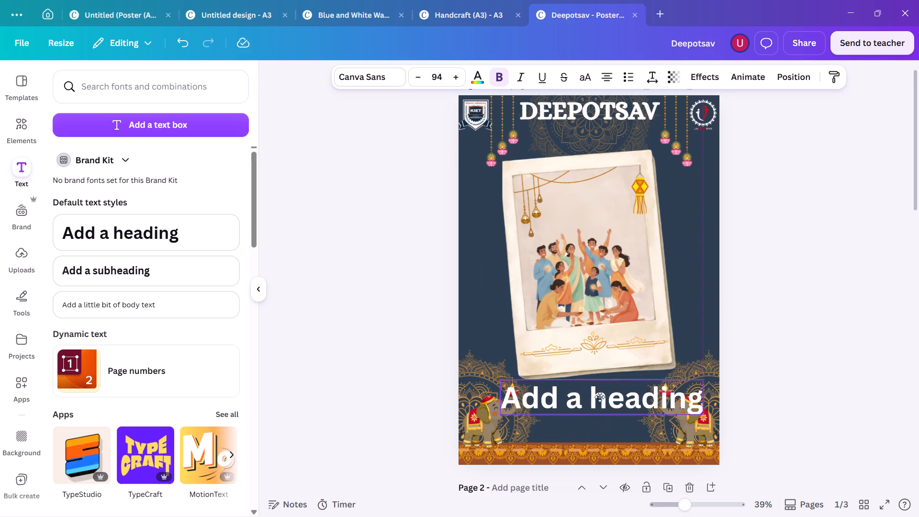
drag(600, 397, 607, 411)
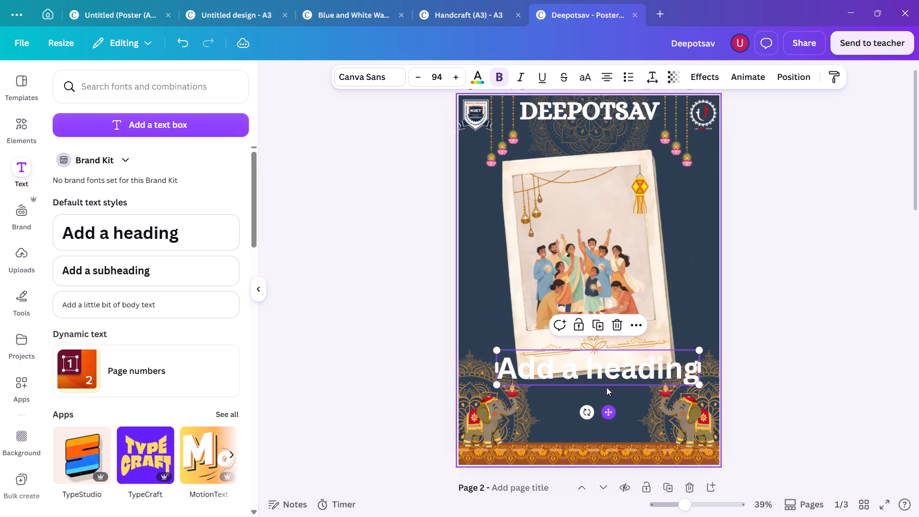
Clear all the placeholder wording from the heading on the polaroid's lower edge.
click(607, 367)
double_click(607, 367)
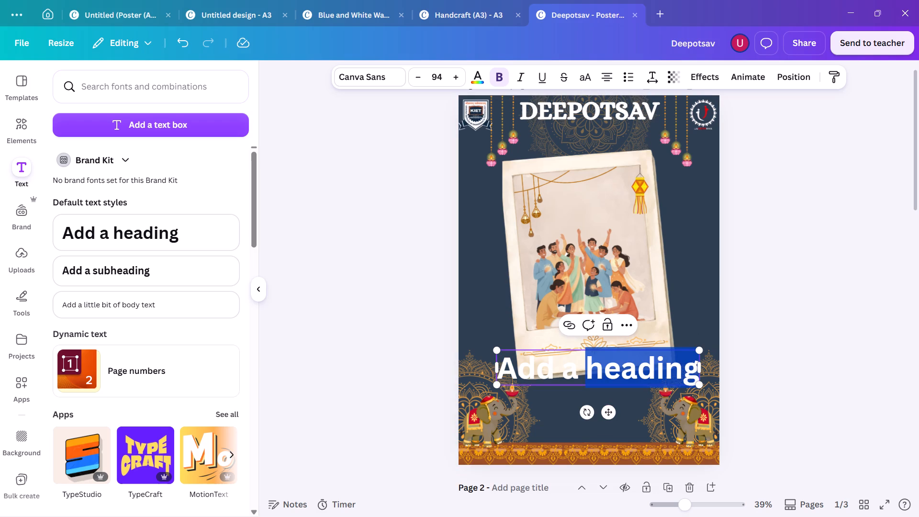
key(BackSpace)
click(607, 367)
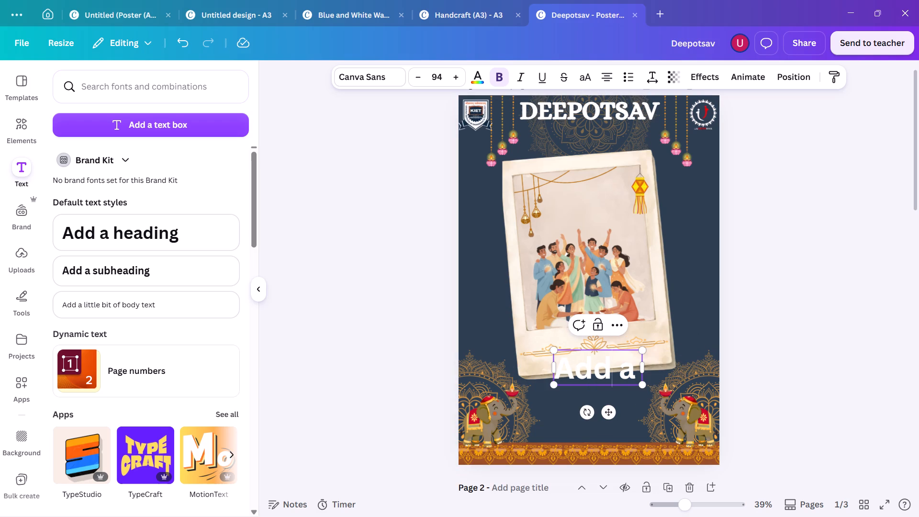
key(Right)
key(Right)
key(BackSpace)
key(BackSpace)
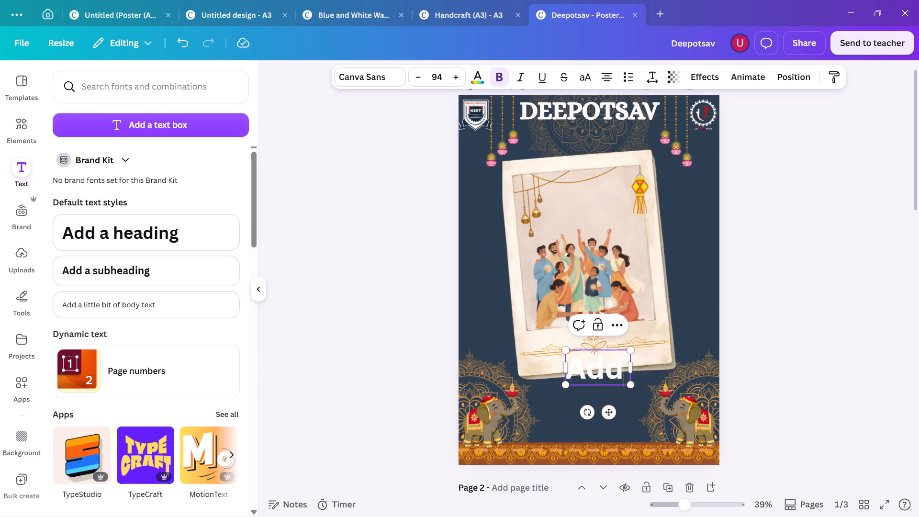
key(BackSpace)
key(BackSpace)
key(BackSpace)
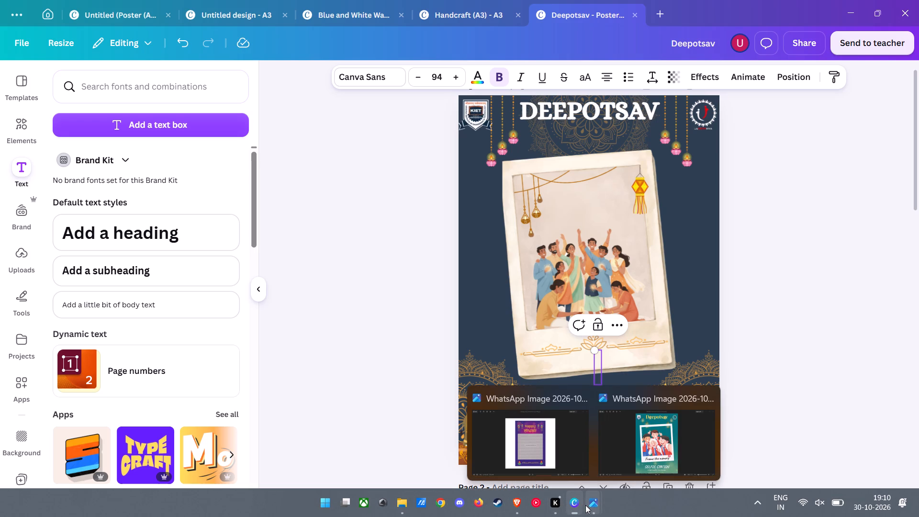
Check the caption wording on the reference Deepotsav poster in Photos, and enter SELFIE STATION in the emptied Canva heading.
click(636, 460)
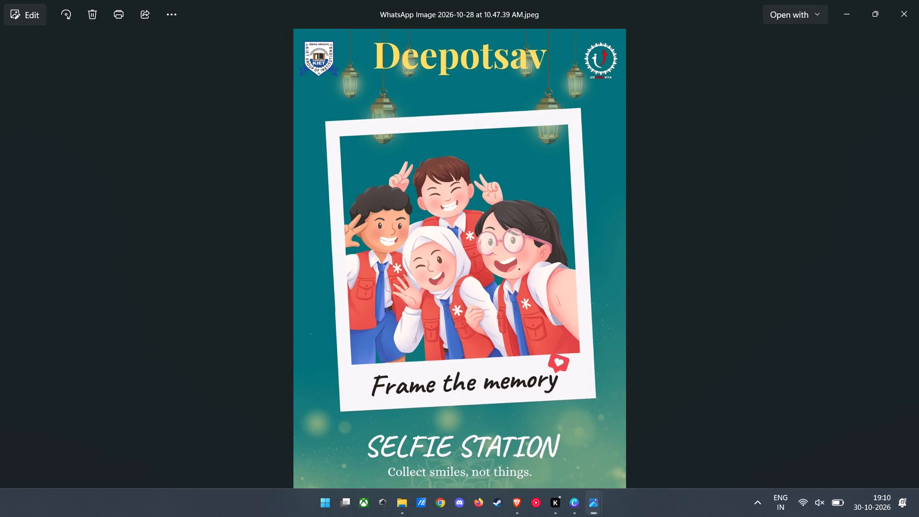
click(601, 443)
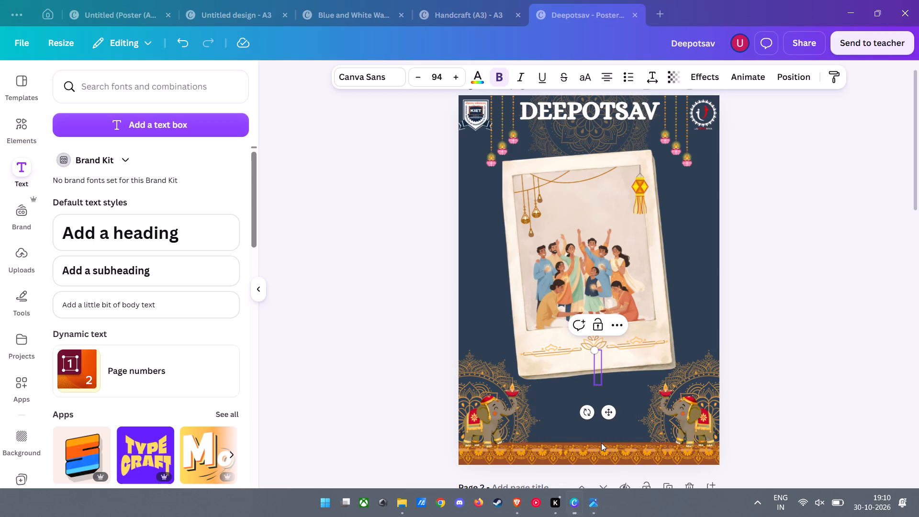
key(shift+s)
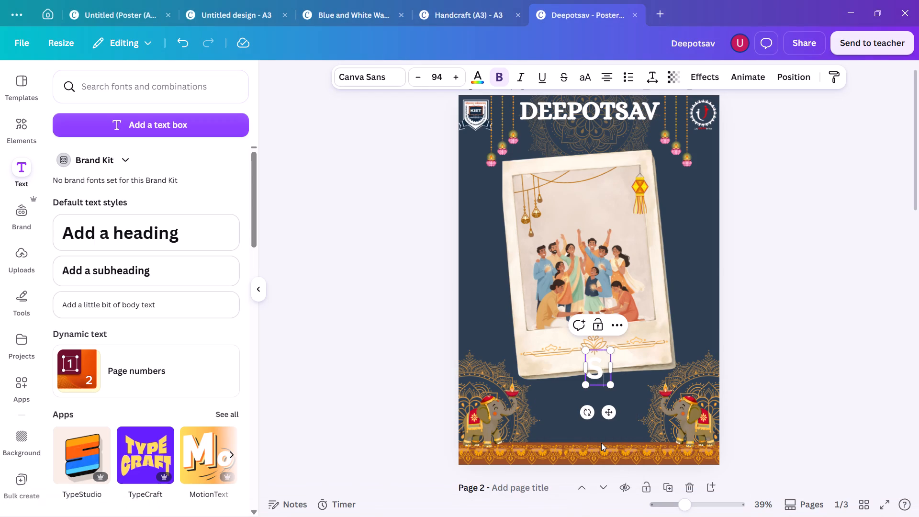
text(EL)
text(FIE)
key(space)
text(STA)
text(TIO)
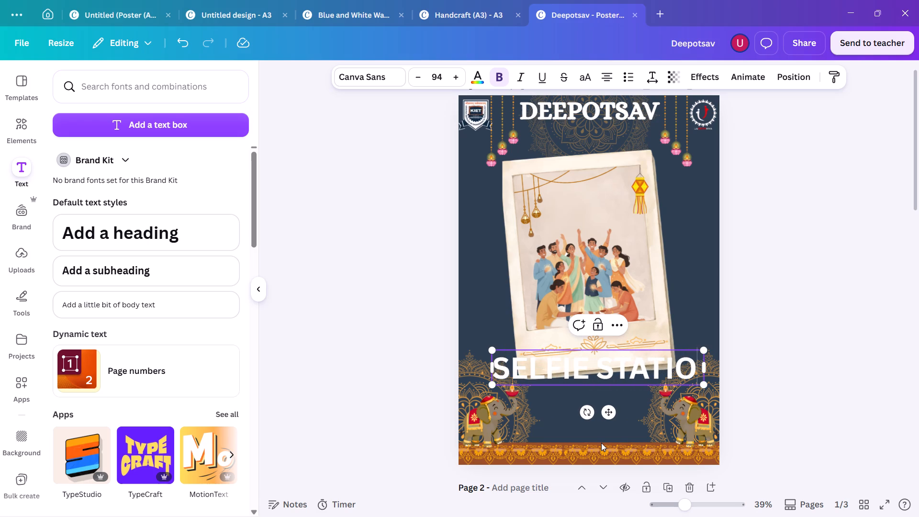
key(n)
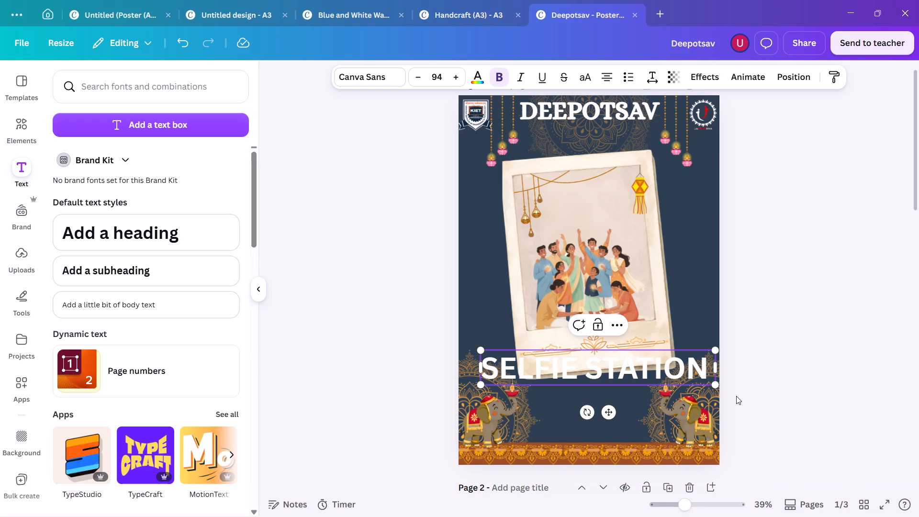
Capture a screenshot of the entire first poster page.
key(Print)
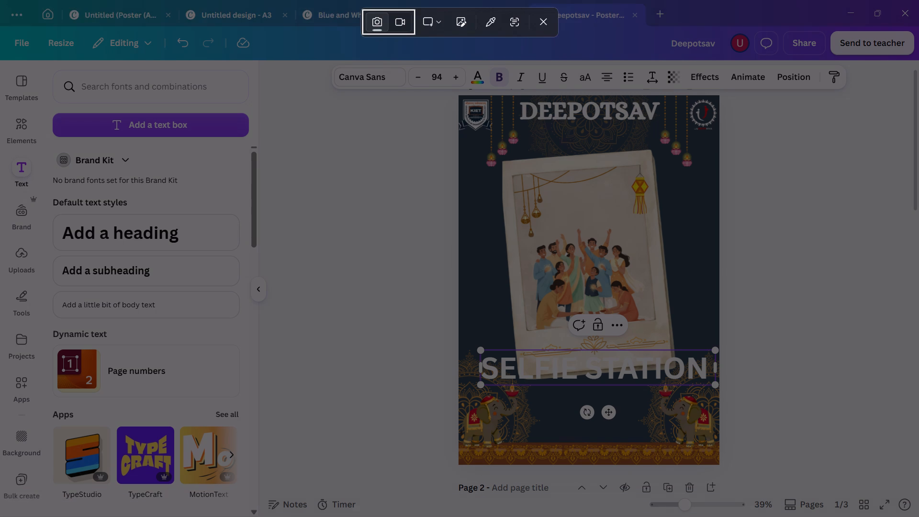
drag(458, 94, 719, 465)
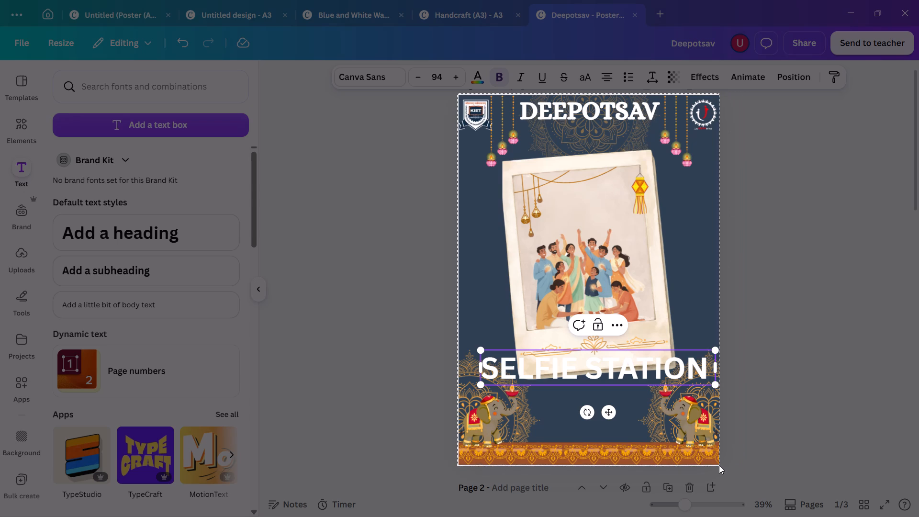
drag(719, 465, 718, 465)
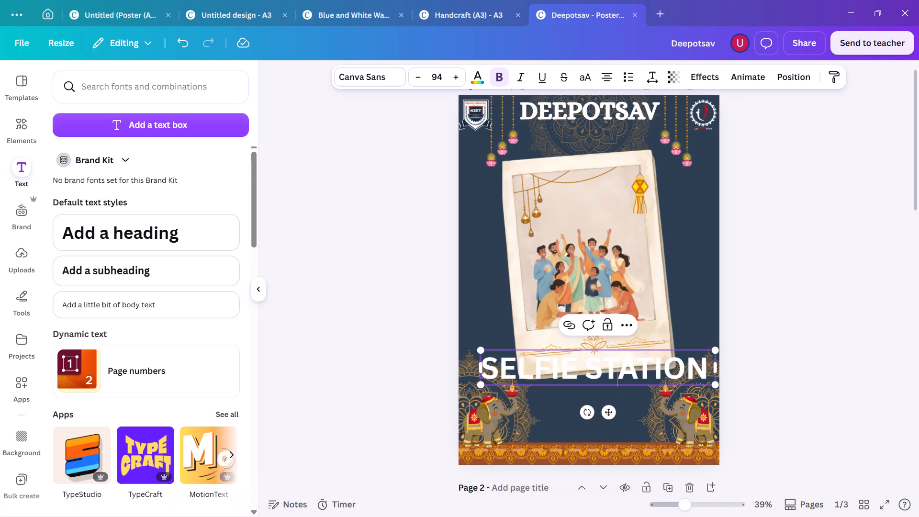
double_click(616, 369)
click(616, 369)
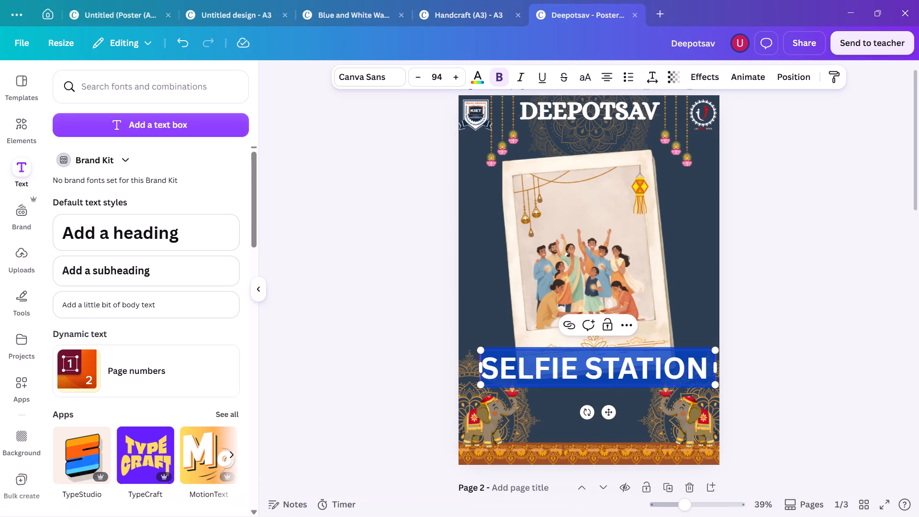
triple_click(421, 78)
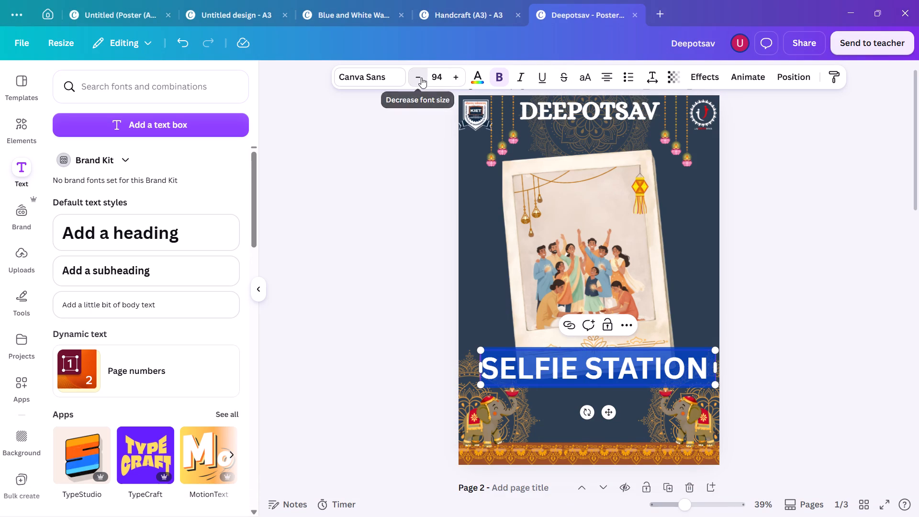
double_click(433, 77)
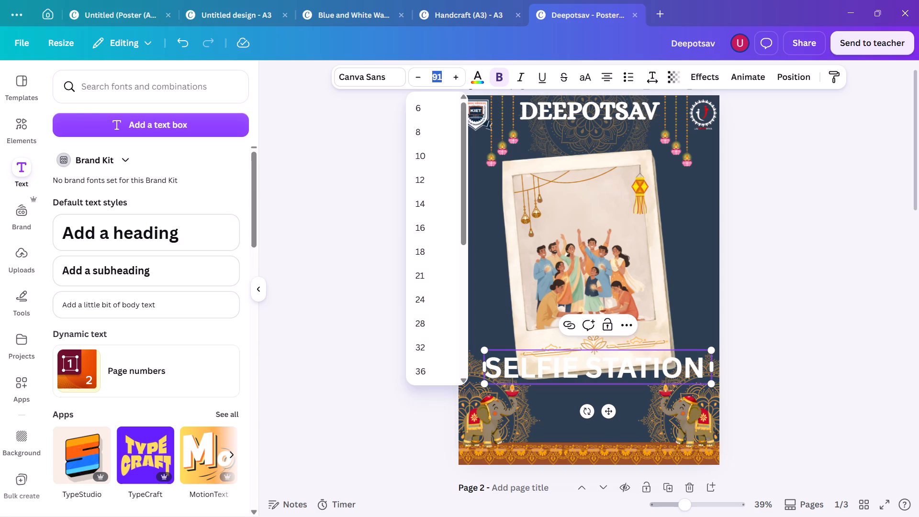
text(50)
scroll(424, 343, down, 2)
click(424, 342)
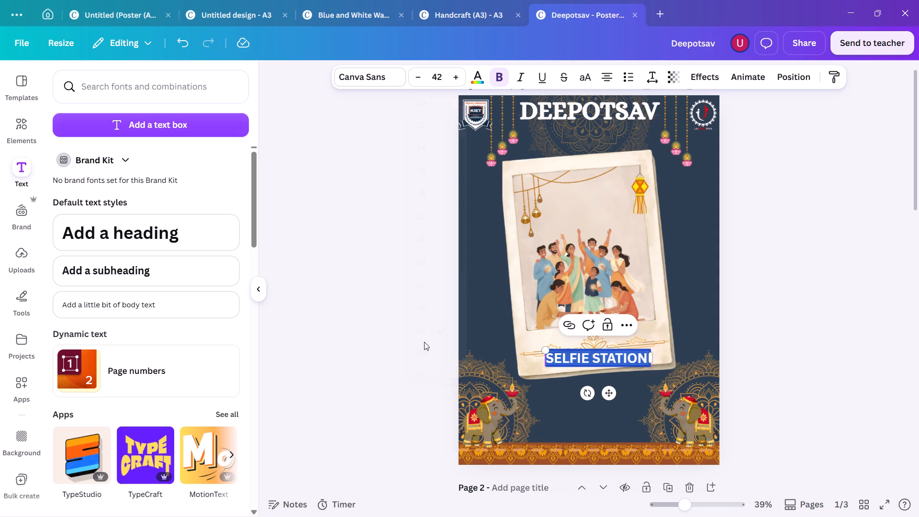
click(451, 75)
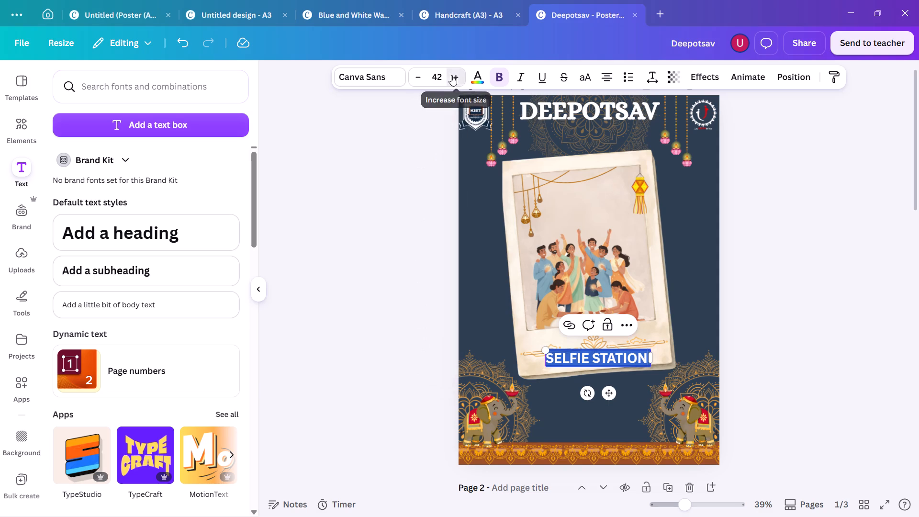
triple_click(451, 75)
click(451, 75)
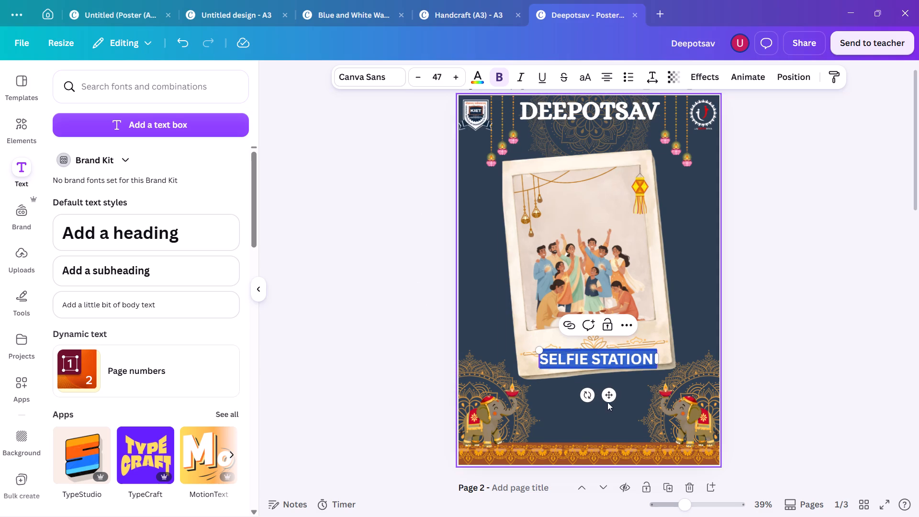
Move the SELFIE STATION heading below the polaroid, between the two elephants.
drag(606, 399, 601, 431)
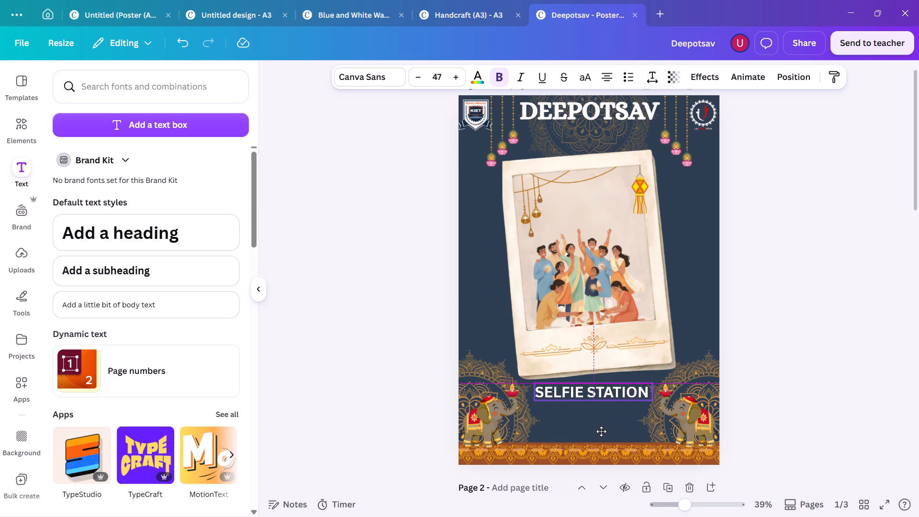
drag(601, 431, 599, 438)
Change the SELFIE STATION heading's font to Anton.
triple_click(610, 397)
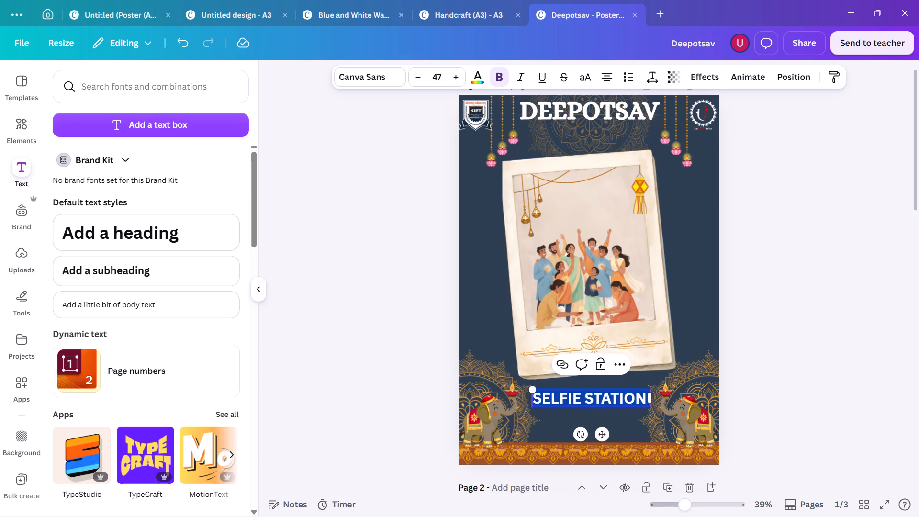
click(383, 78)
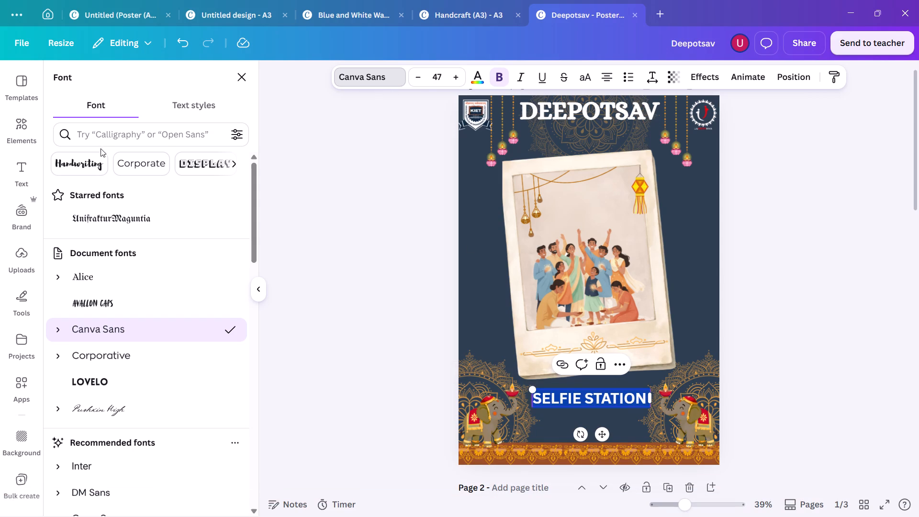
click(106, 142)
text(An)
text(ton)
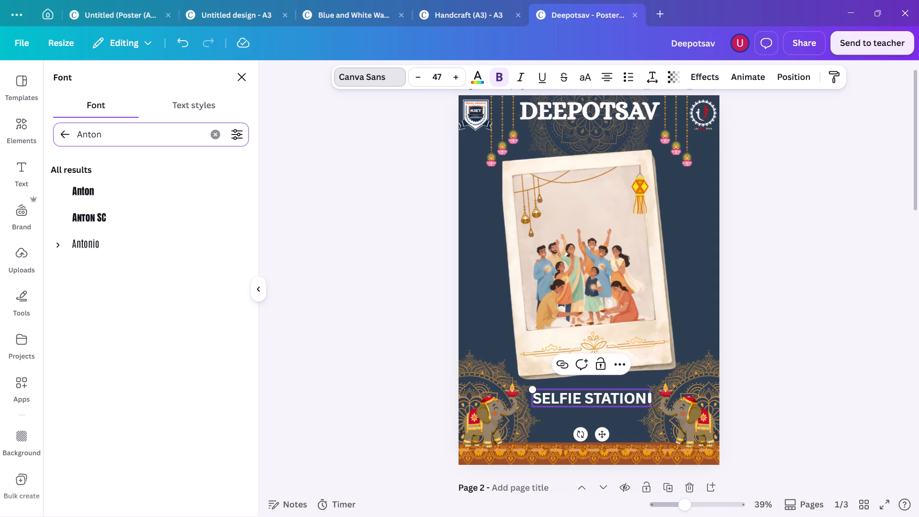
click(95, 195)
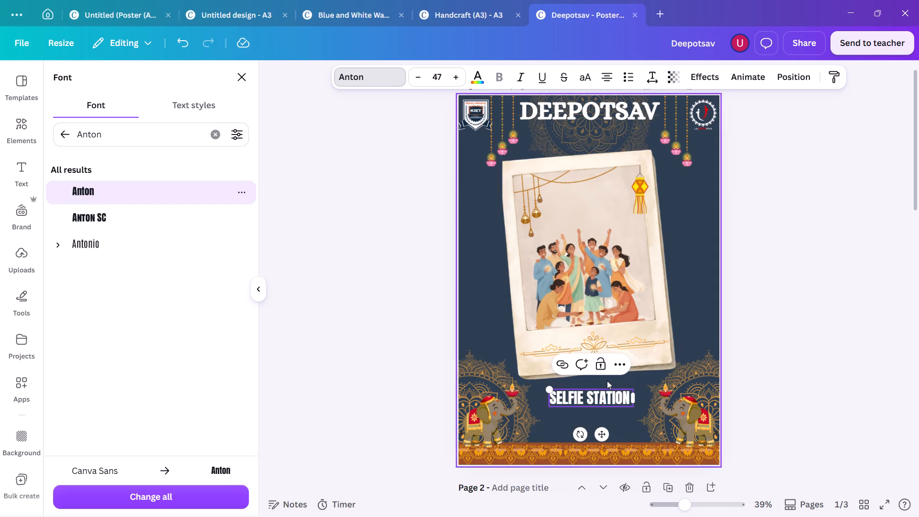
Increase the SELFIE STATION heading's font size to 50.
click(456, 70)
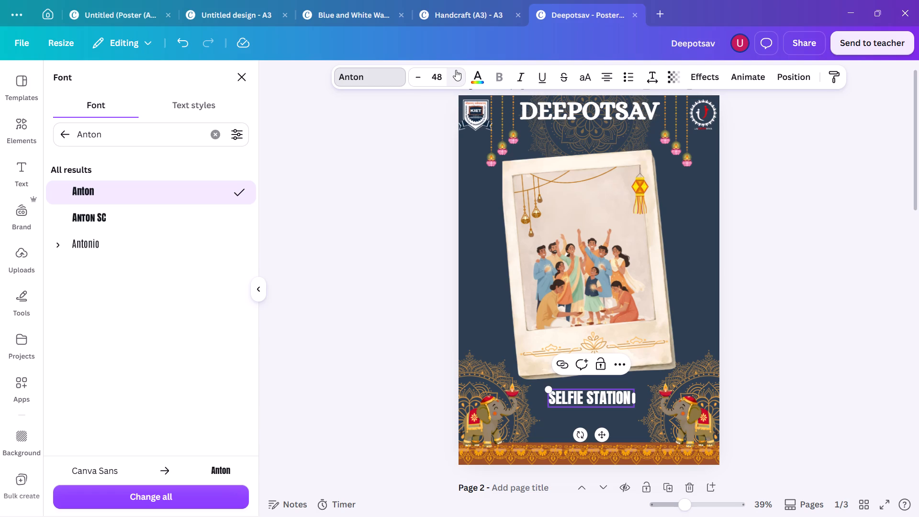
click(456, 70)
click(456, 70)
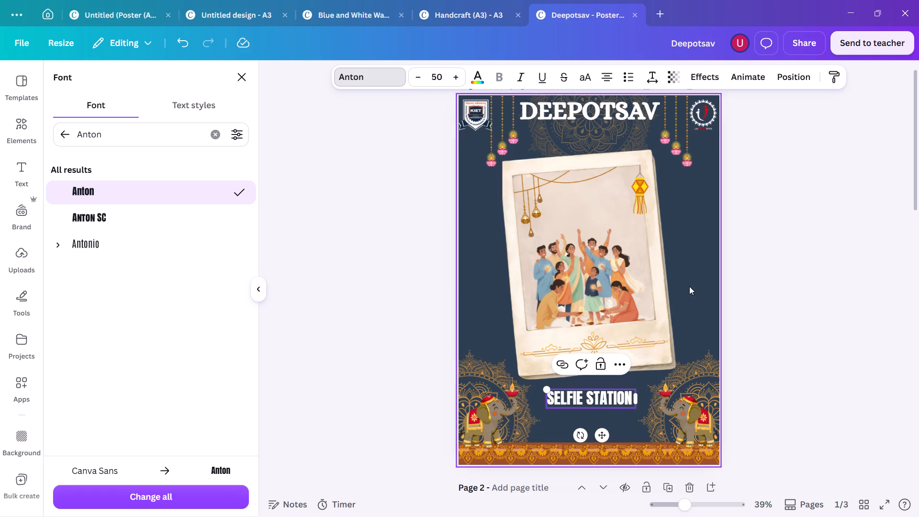
click(771, 292)
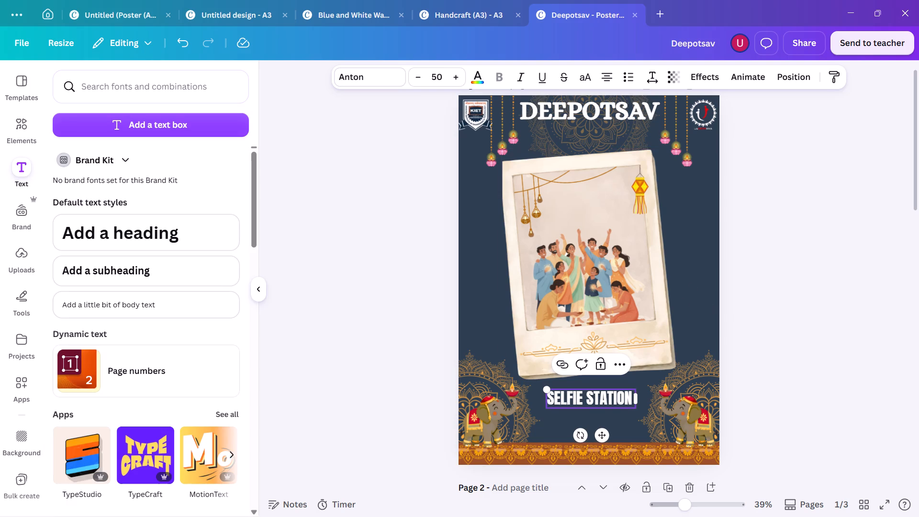
Tilt the SELFIE STATION heading slightly counterclockwise to follow the polaroid's angle and nudge it up closer to the polaroid.
click(580, 434)
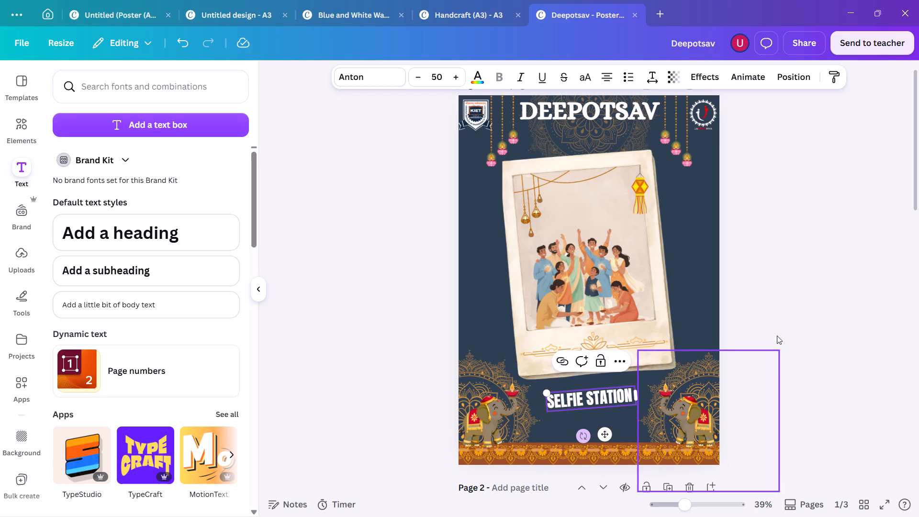
click(807, 324)
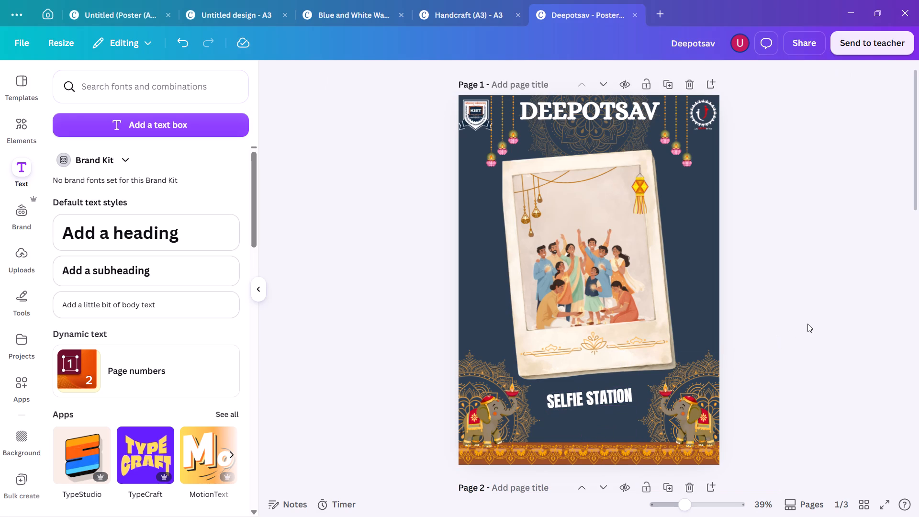
drag(575, 397, 576, 391)
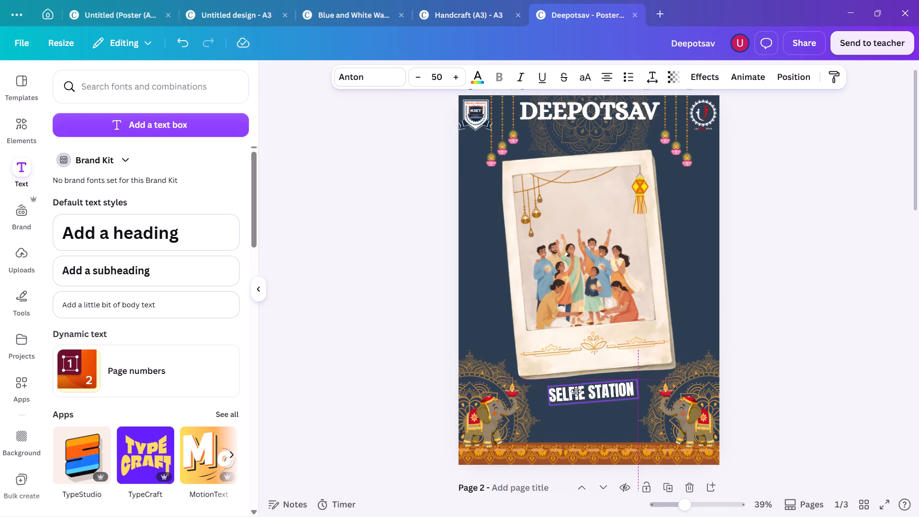
drag(576, 391, 576, 392)
click(762, 392)
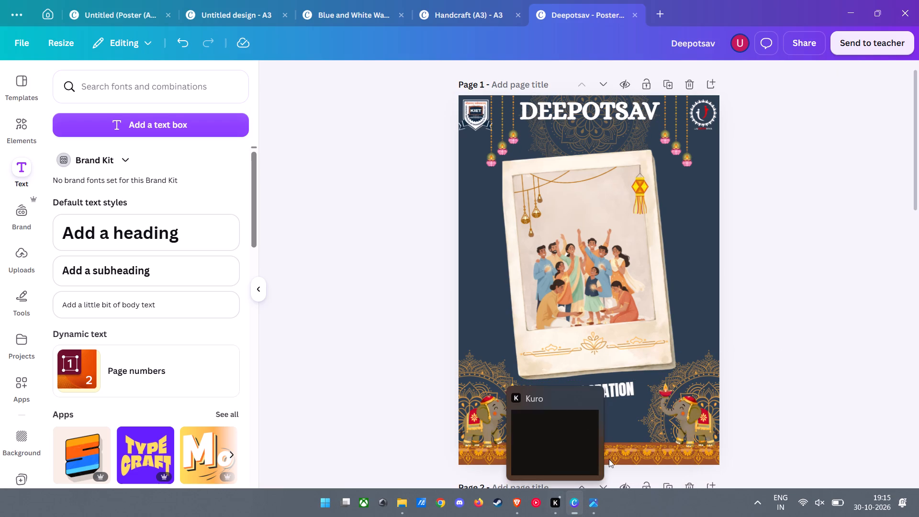
Close the open WhatsApp image window showing the reference Deepotsav poster.
click(580, 396)
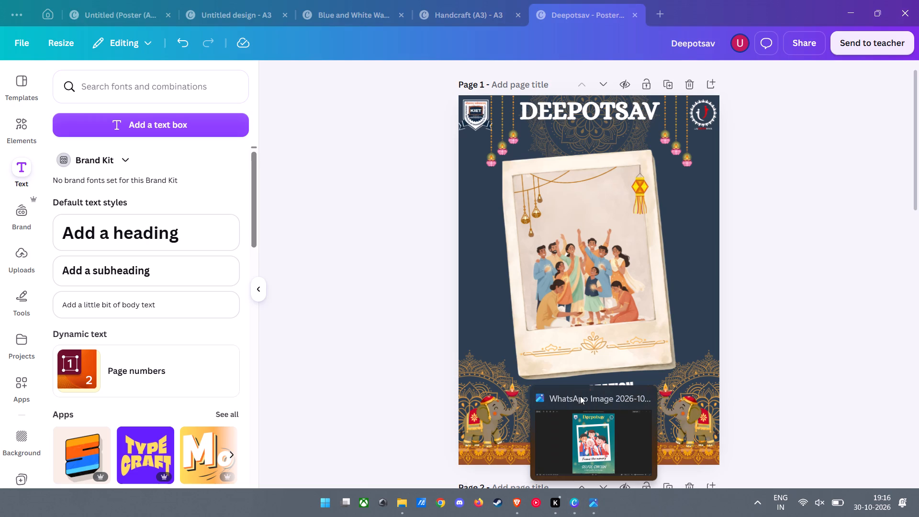
click(640, 393)
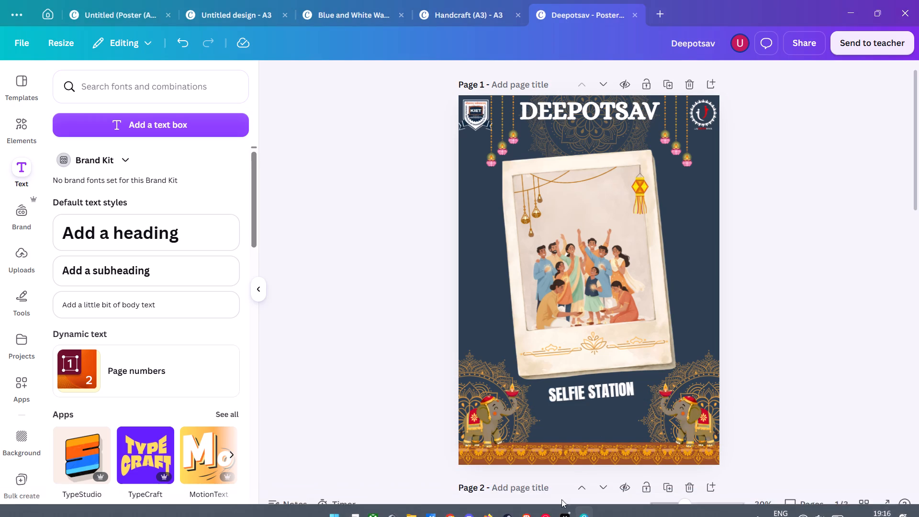
Switch to ChatGPT in Brave and read further through the SELFIE STATION typography advice and the recommendations below it.
click(526, 506)
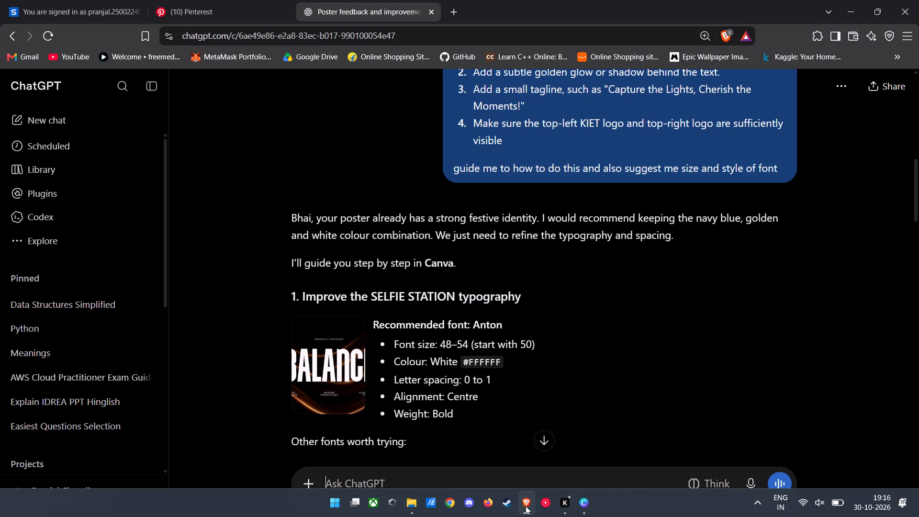
scroll(553, 424, down, 3)
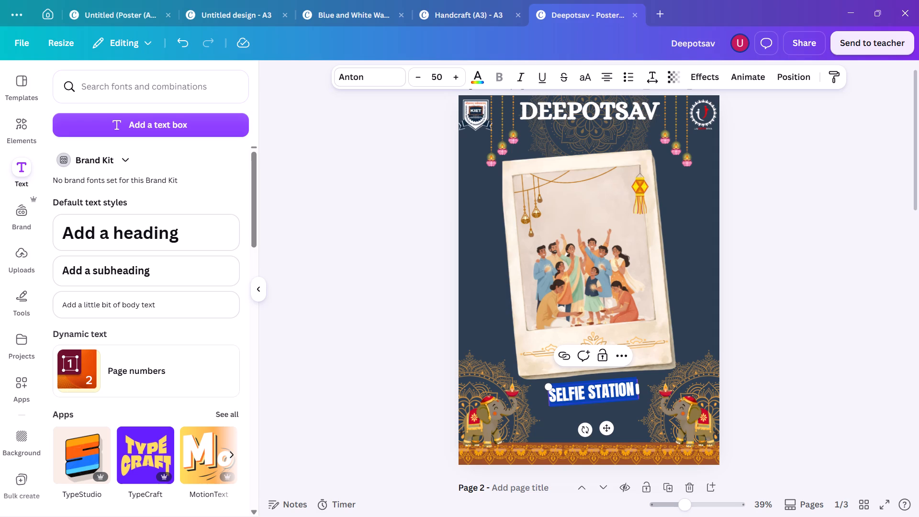
click(706, 72)
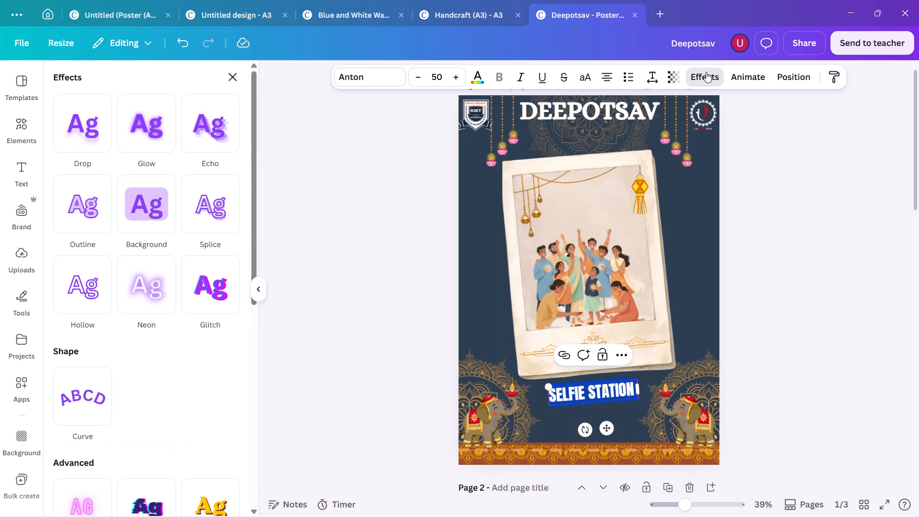
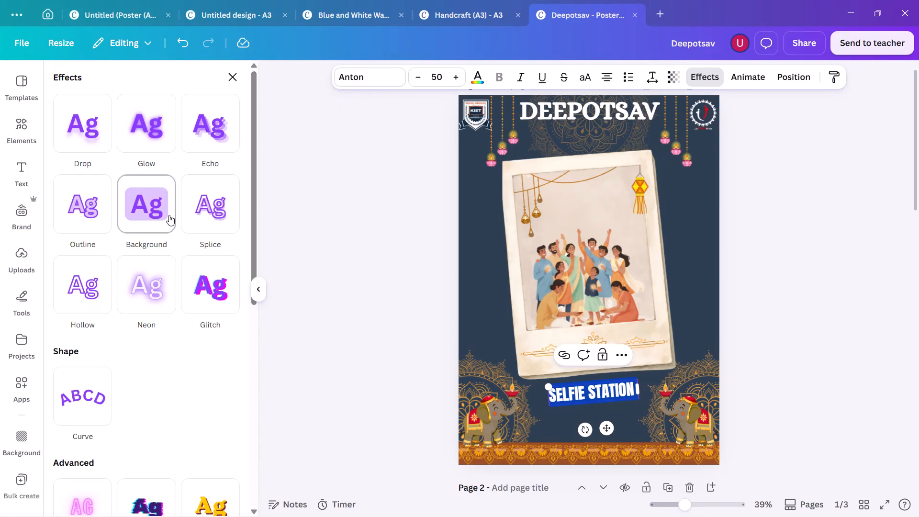
Apply the Glow effect to the SELFIE STATION heading with an intensity of 51.
click(146, 129)
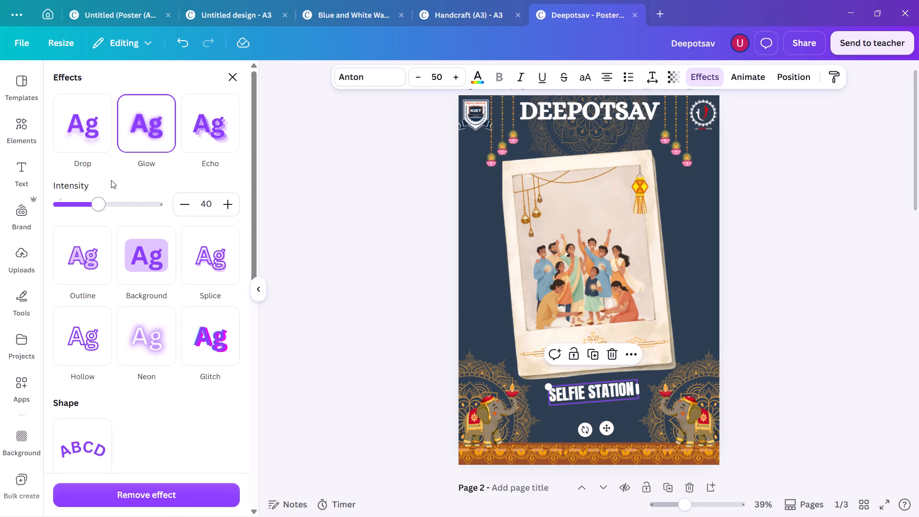
click(149, 132)
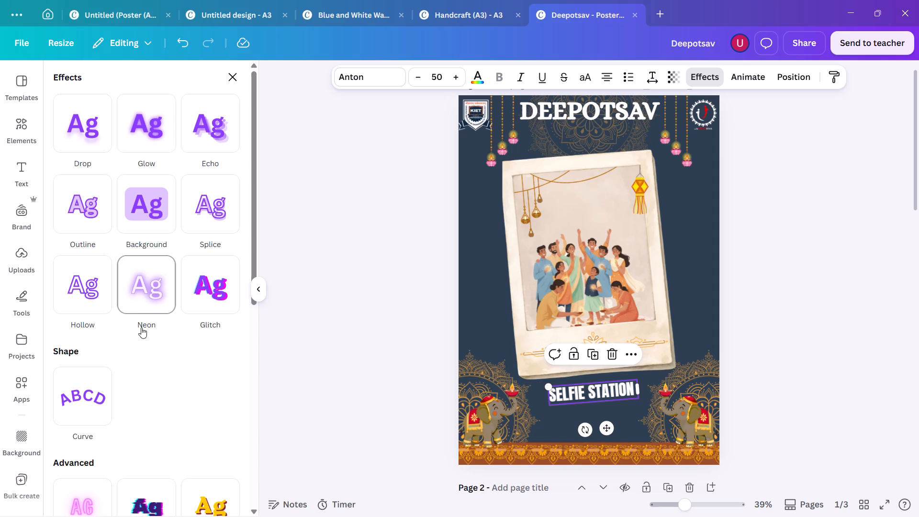
click(146, 144)
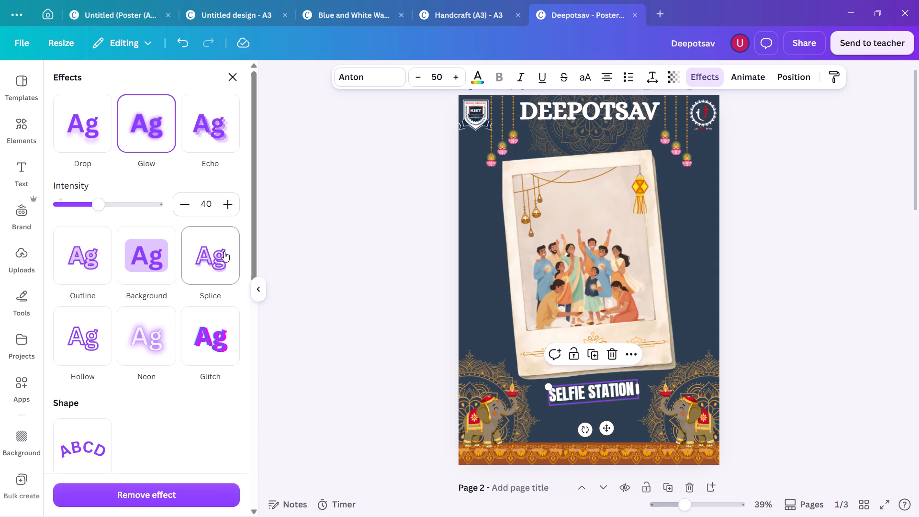
triple_click(229, 211)
triple_click(229, 211)
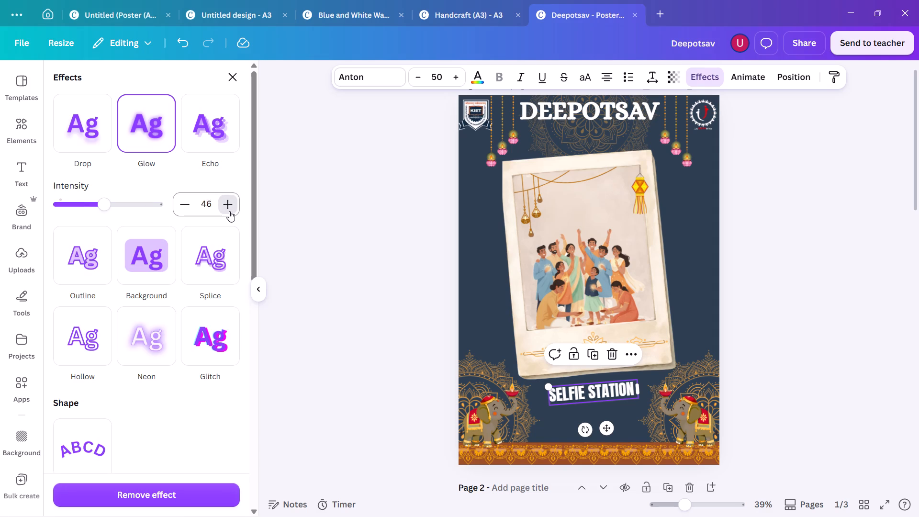
triple_click(229, 211)
triple_click(229, 211)
double_click(229, 211)
double_click(229, 211)
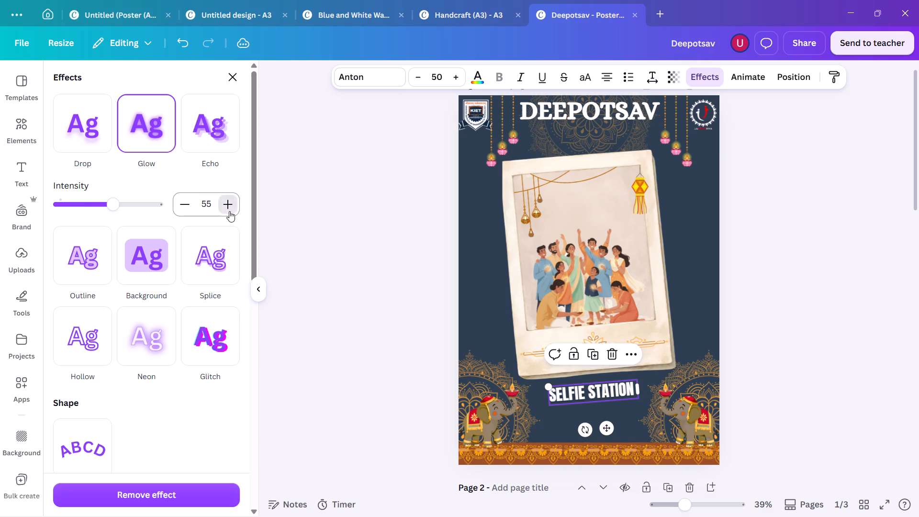
drag(229, 211, 139, 202)
click(139, 202)
drag(139, 202, 135, 203)
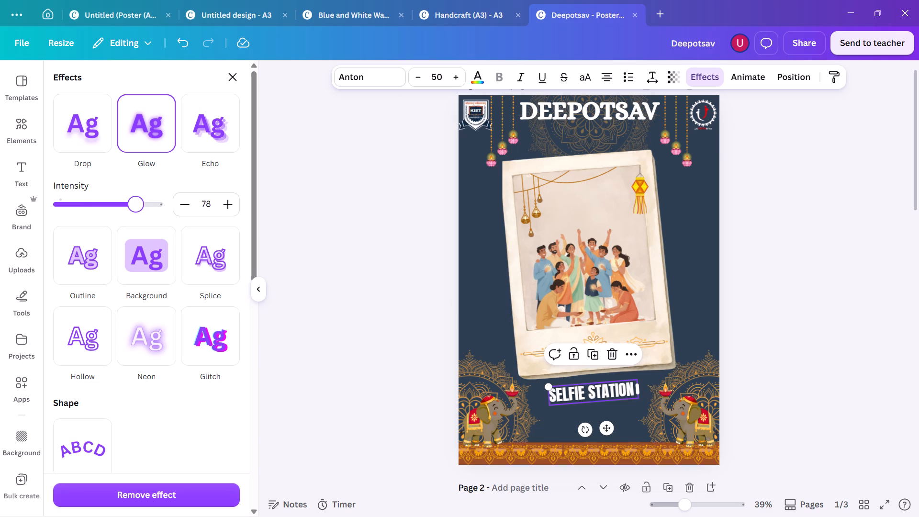
drag(135, 203, 63, 201)
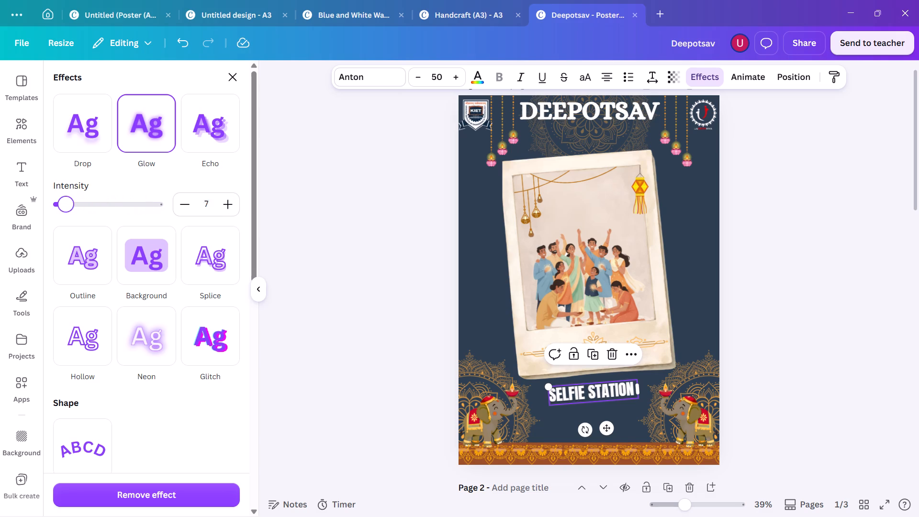
drag(63, 201, 106, 200)
drag(106, 200, 109, 199)
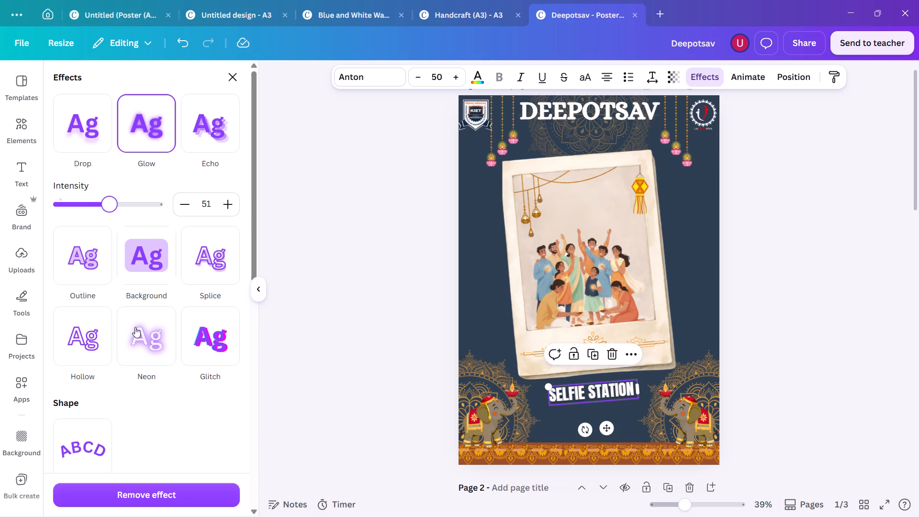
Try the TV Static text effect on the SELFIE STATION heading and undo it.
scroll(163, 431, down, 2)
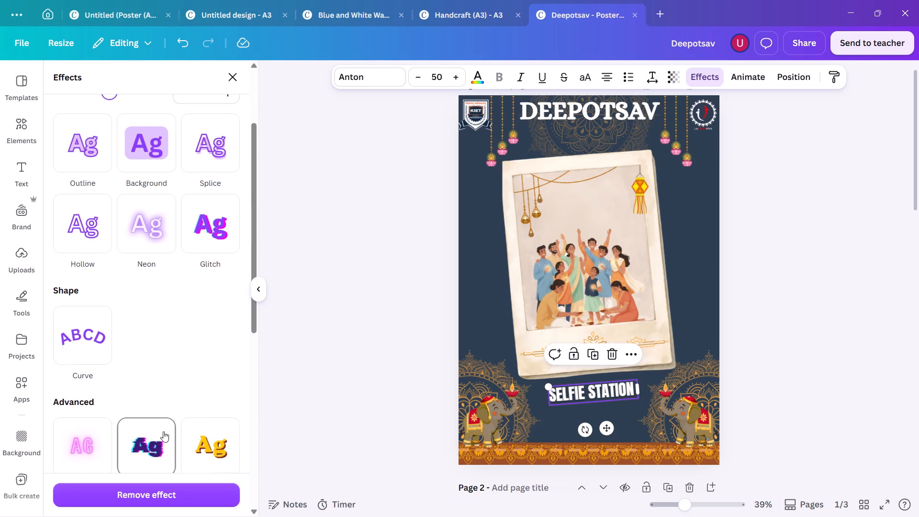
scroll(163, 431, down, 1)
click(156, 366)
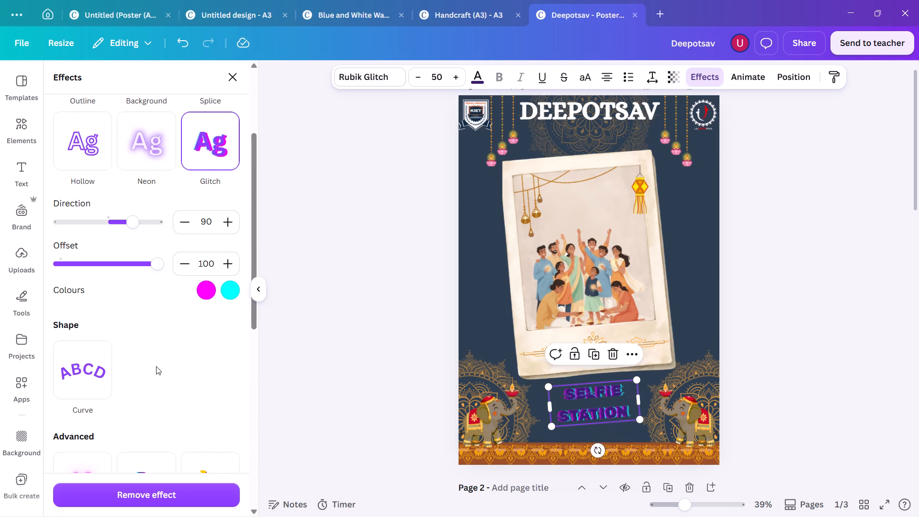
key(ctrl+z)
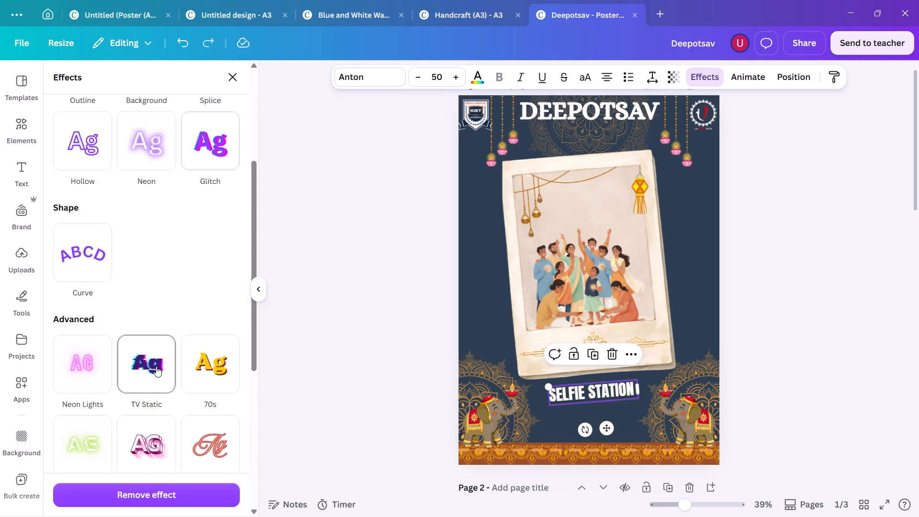
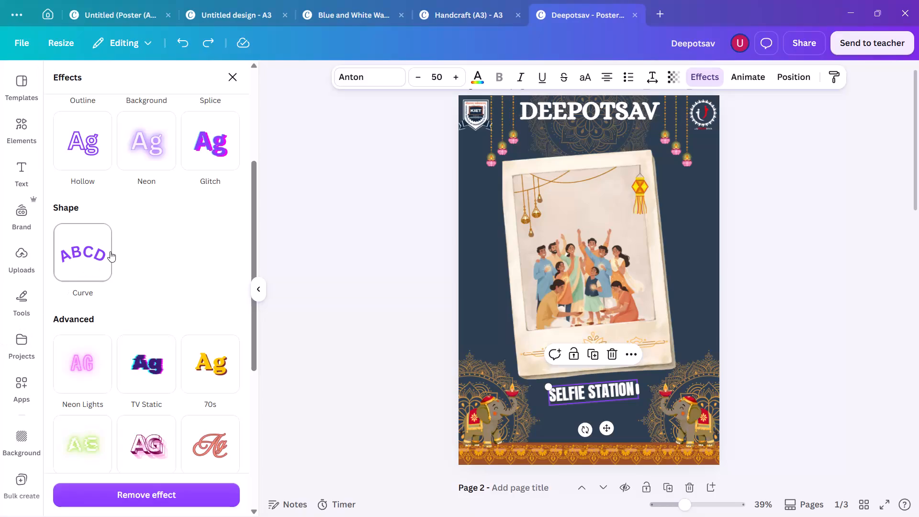
scroll(110, 251, up, 4)
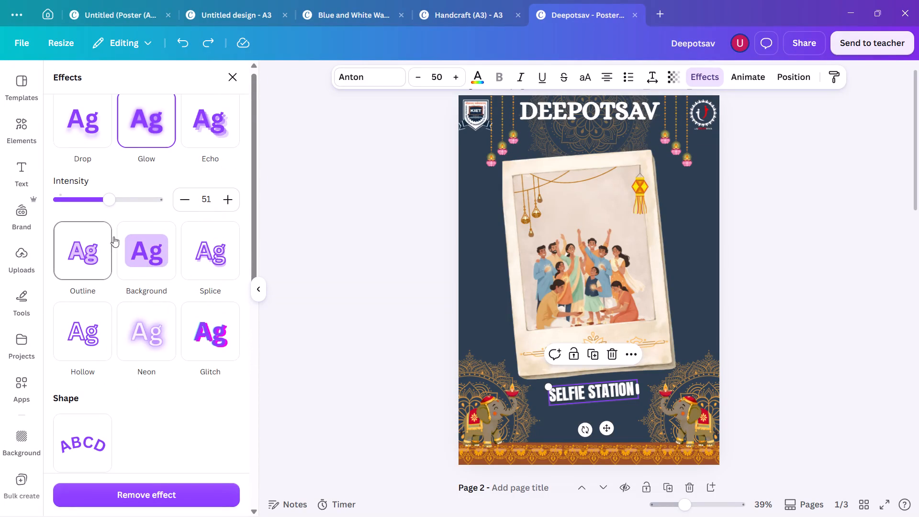
scroll(132, 163, up, 6)
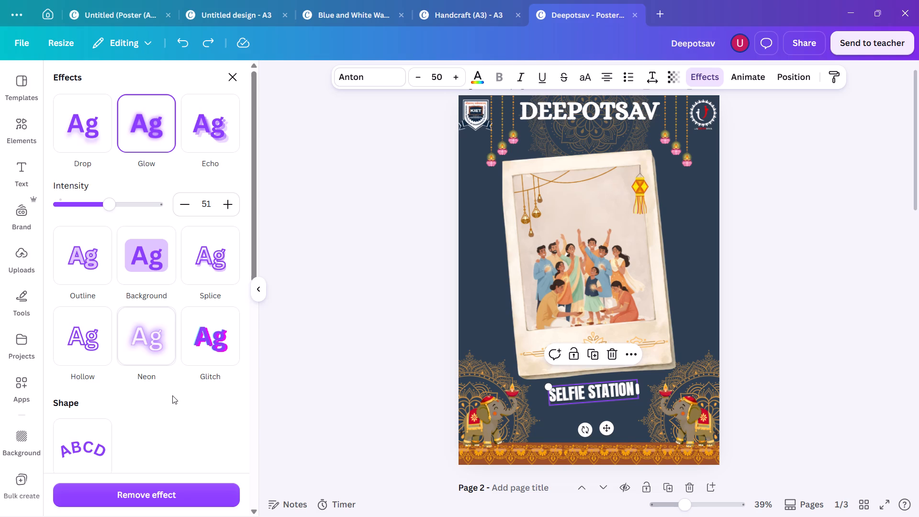
click(475, 74)
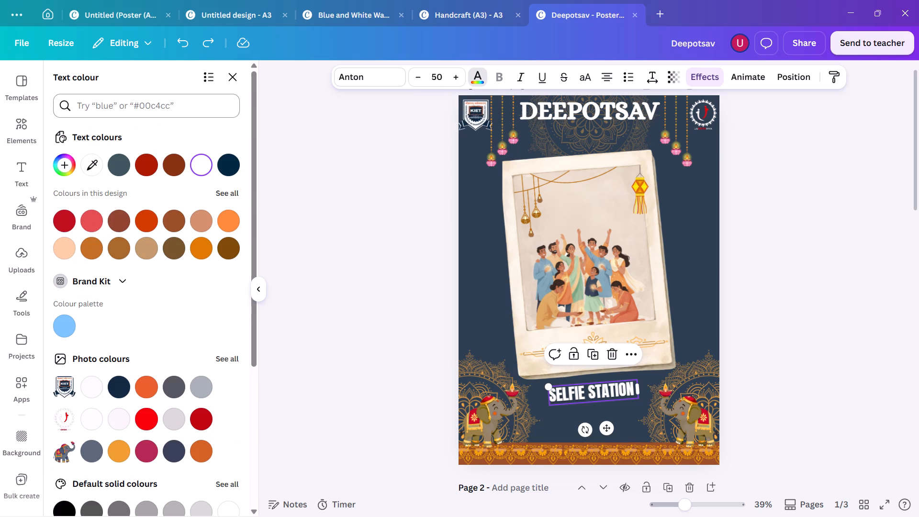
click(124, 103)
click(531, 499)
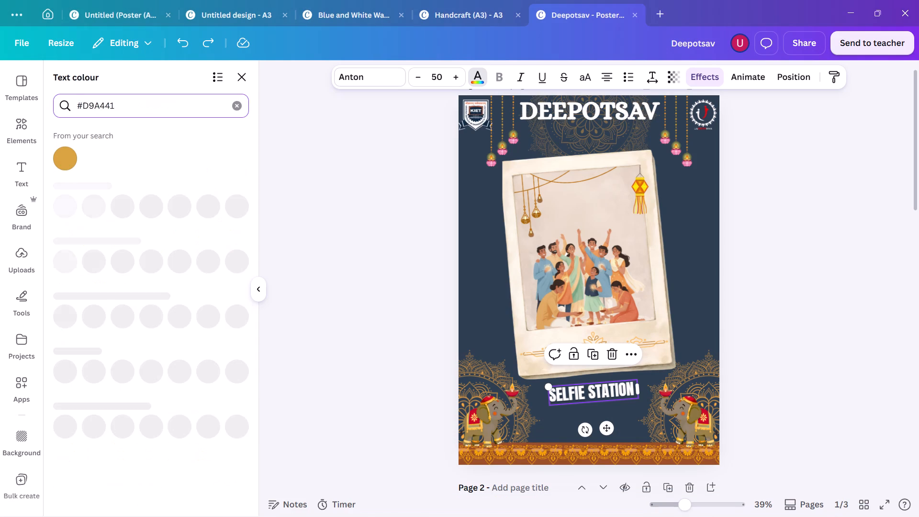
click(61, 159)
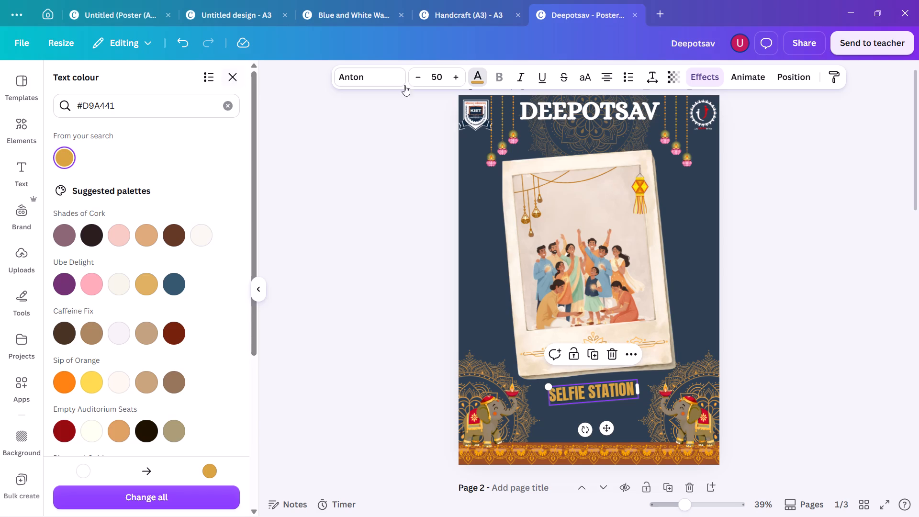
Review the effects available for the SELFIE STATION text and check its transparency setting.
click(712, 74)
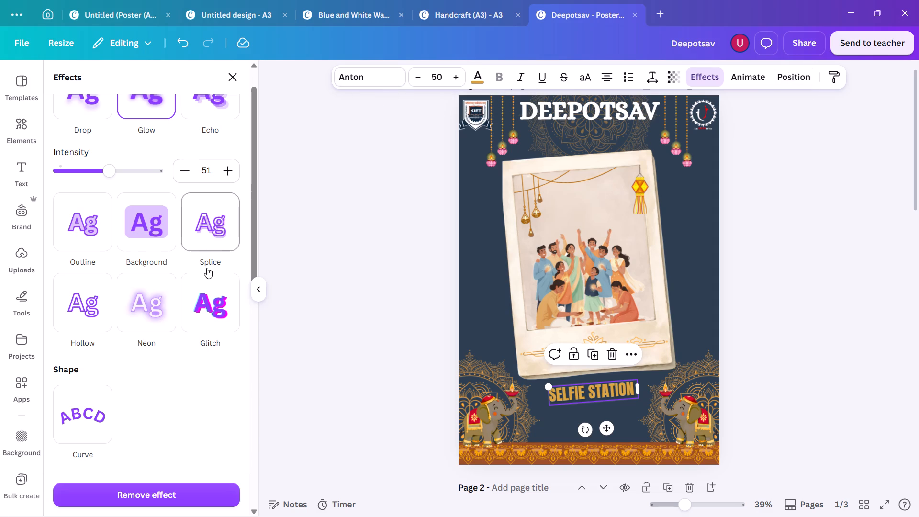
scroll(153, 393, down, 6)
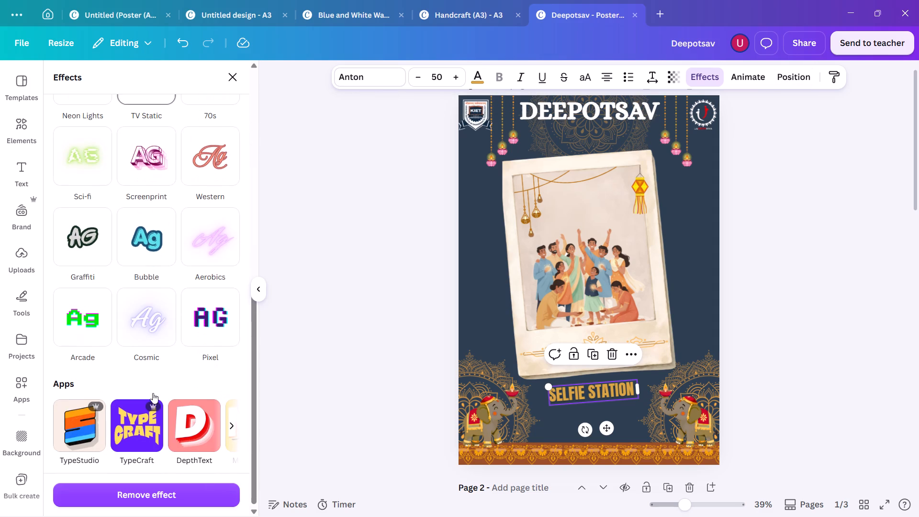
scroll(153, 393, down, 3)
scroll(153, 393, up, 5)
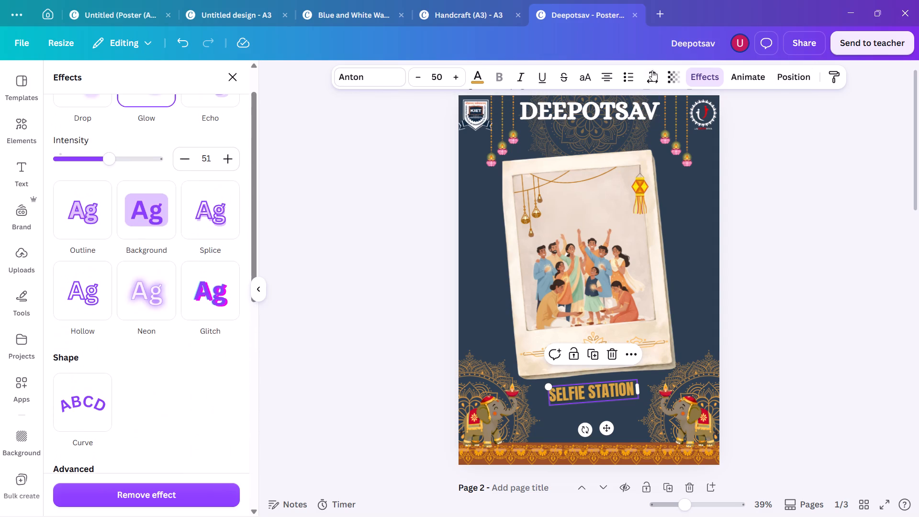
click(669, 75)
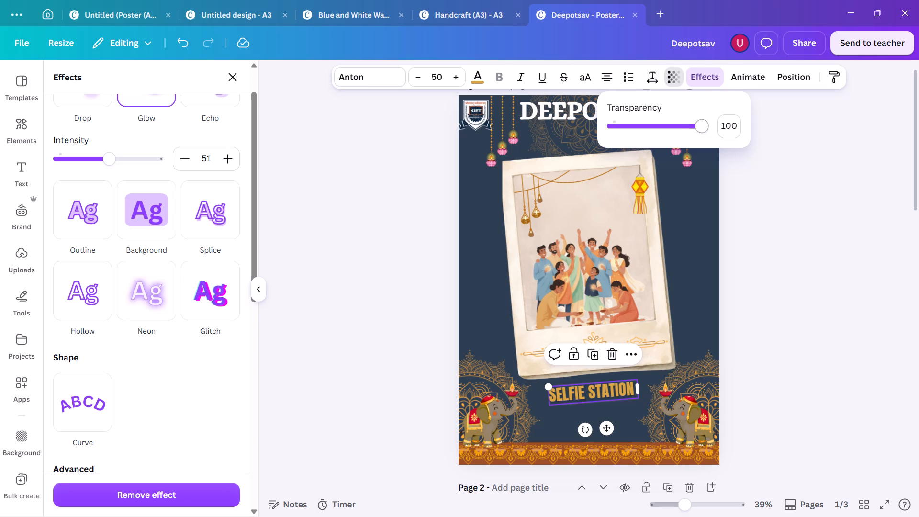
drag(704, 131, 783, 114)
Copy the style of the SELFIE STATION text.
click(829, 79)
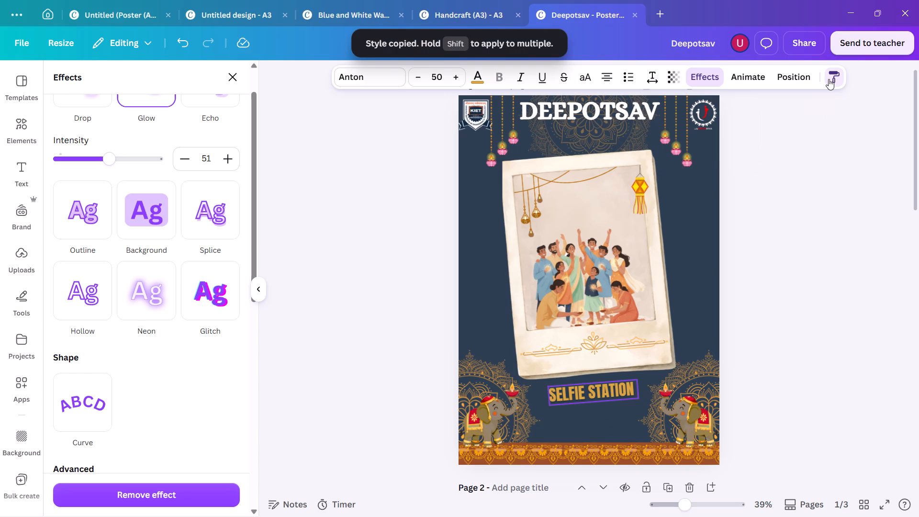
Look through the text effects, from the basic styles to the advanced ones, for glow or shadow options.
scroll(179, 262, up, 4)
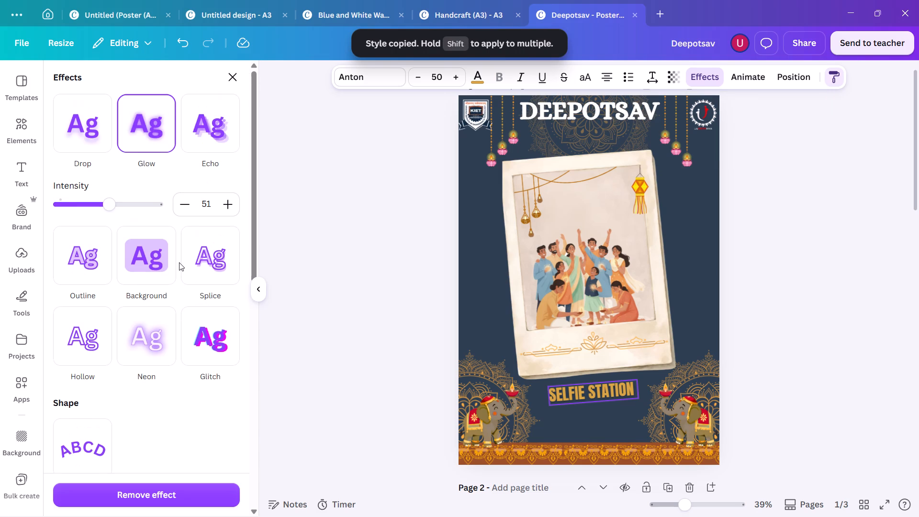
scroll(179, 262, down, 7)
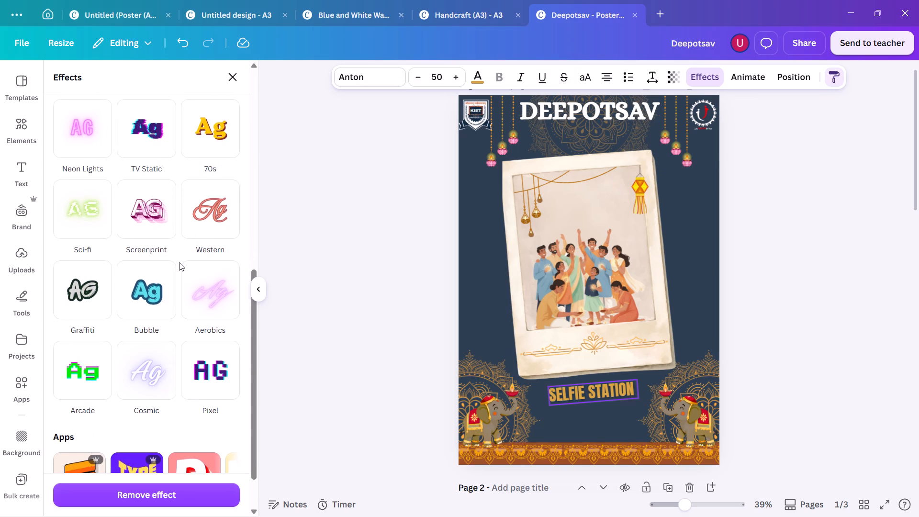
scroll(179, 262, down, 5)
scroll(179, 262, up, 5)
scroll(179, 262, down, 1)
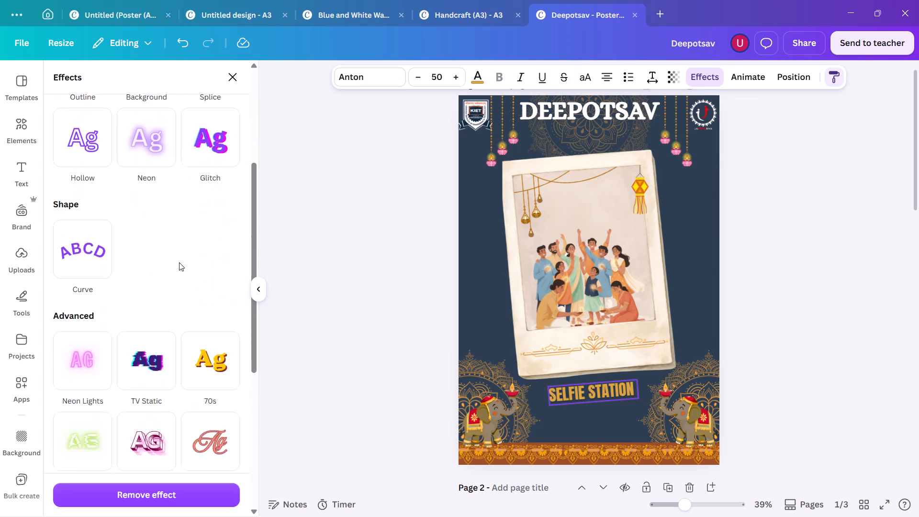
scroll(179, 262, down, 1)
scroll(179, 262, up, 5)
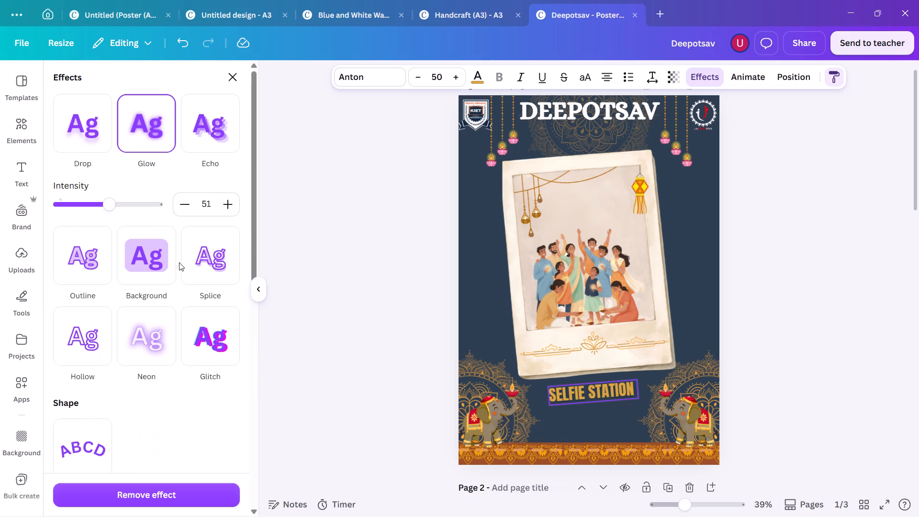
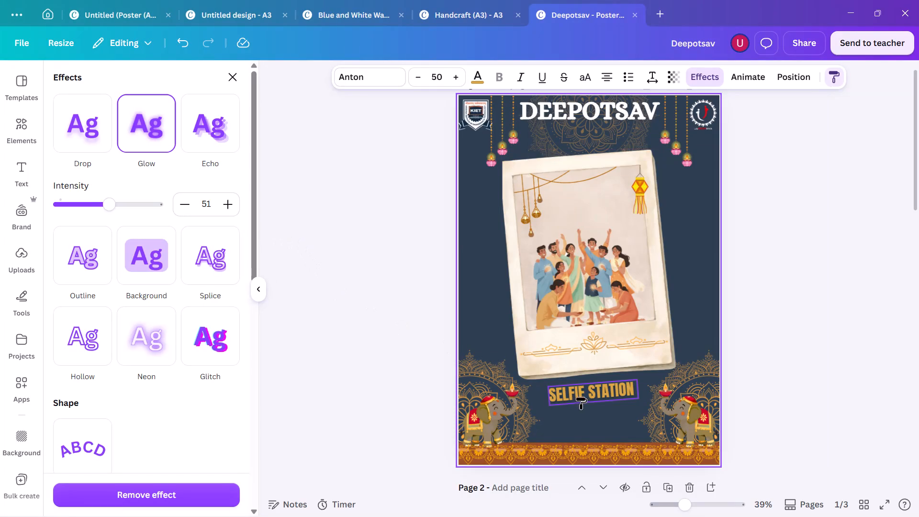
Change the SELFIE STATION text colour to white using the hex code #FFFFFF.
click(835, 81)
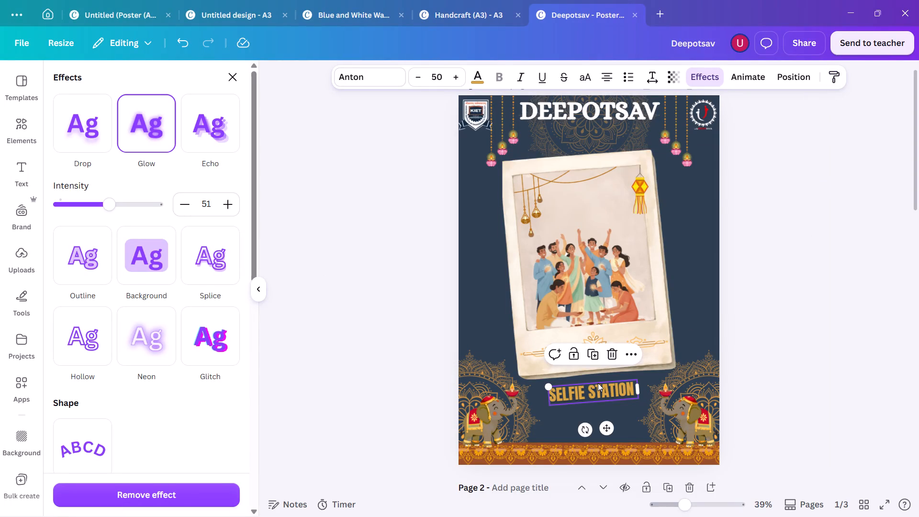
double_click(598, 383)
triple_click(587, 388)
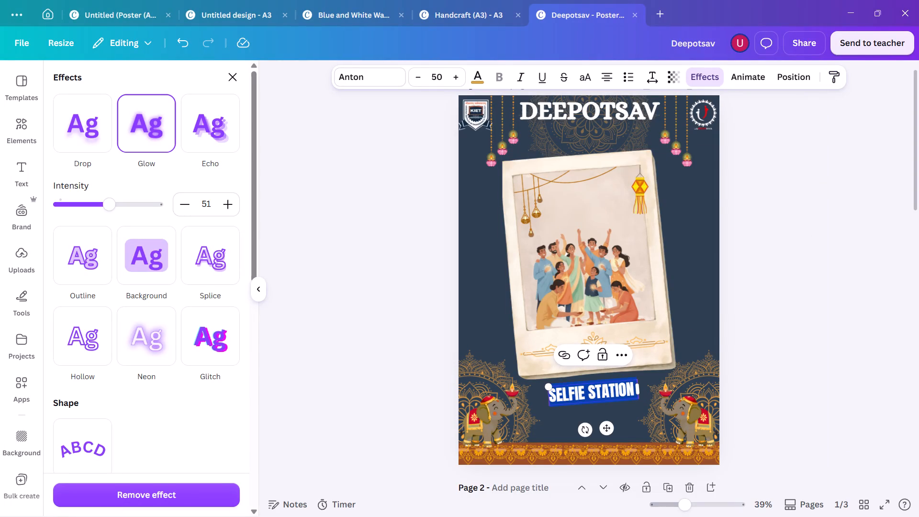
click(482, 76)
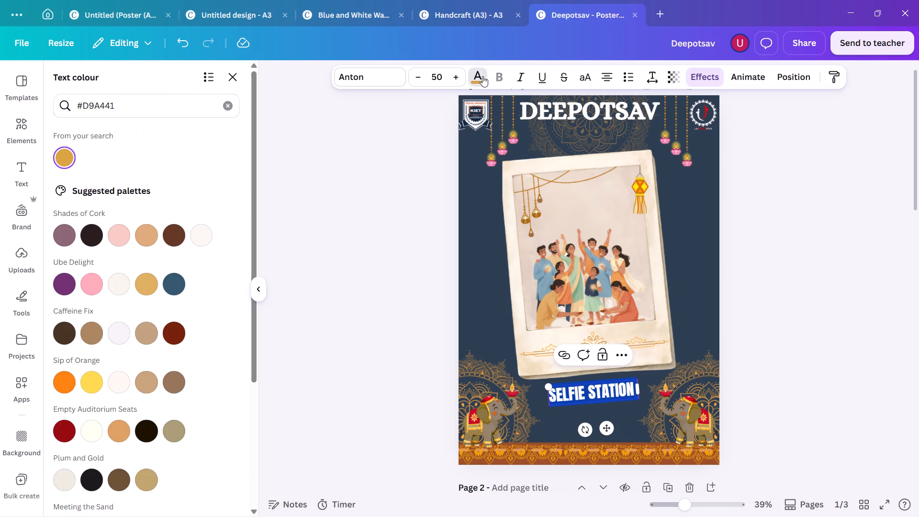
click(224, 107)
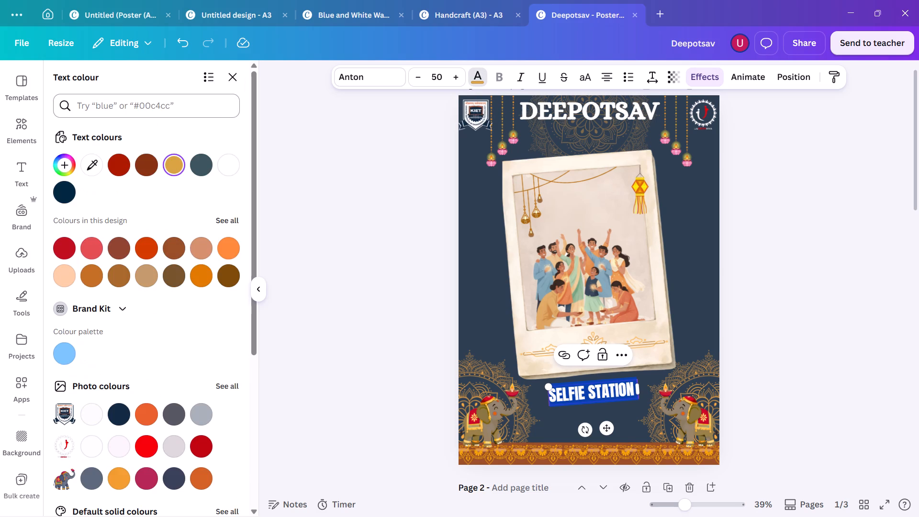
key(shift+numbersign)
click(160, 101)
key(shift+numbersign)
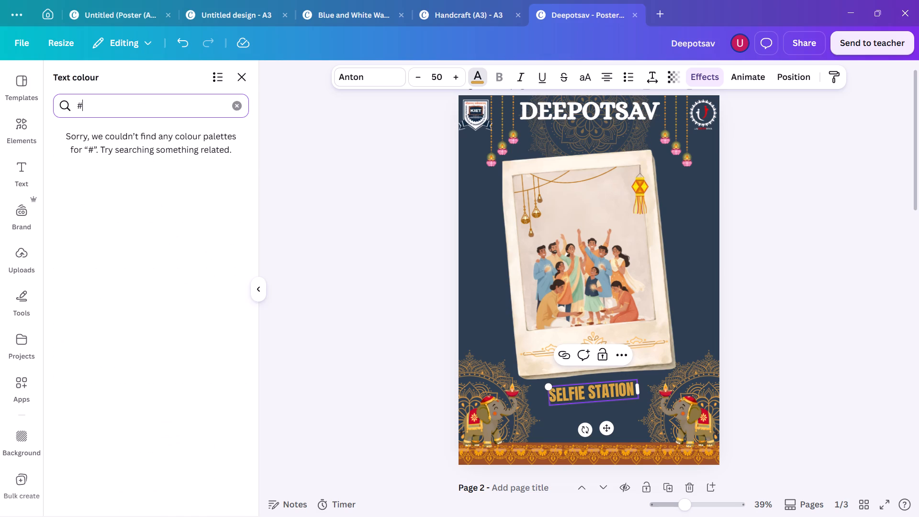
text(FFFF)
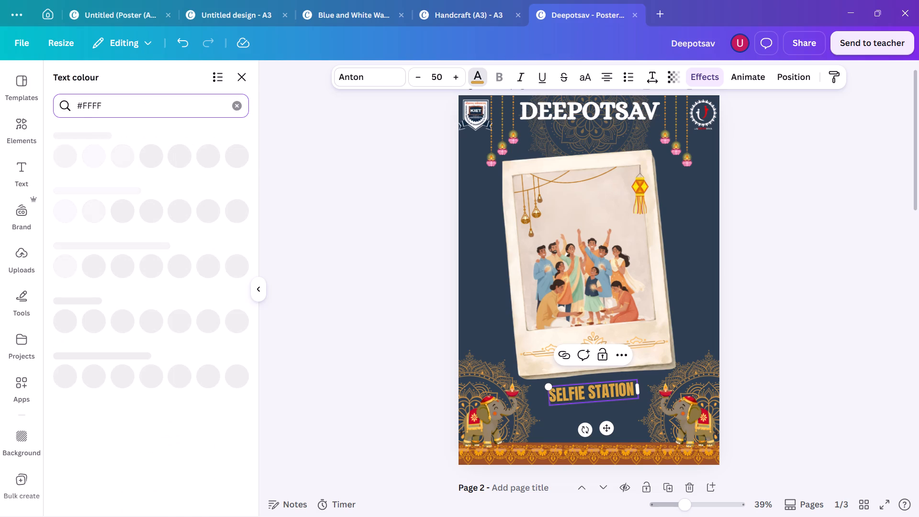
key(shift+f)
key(shift+f)
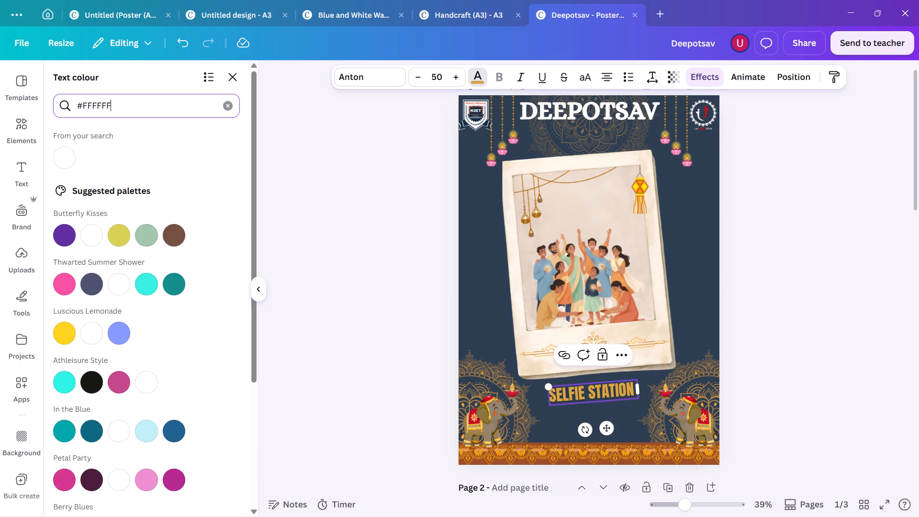
click(59, 151)
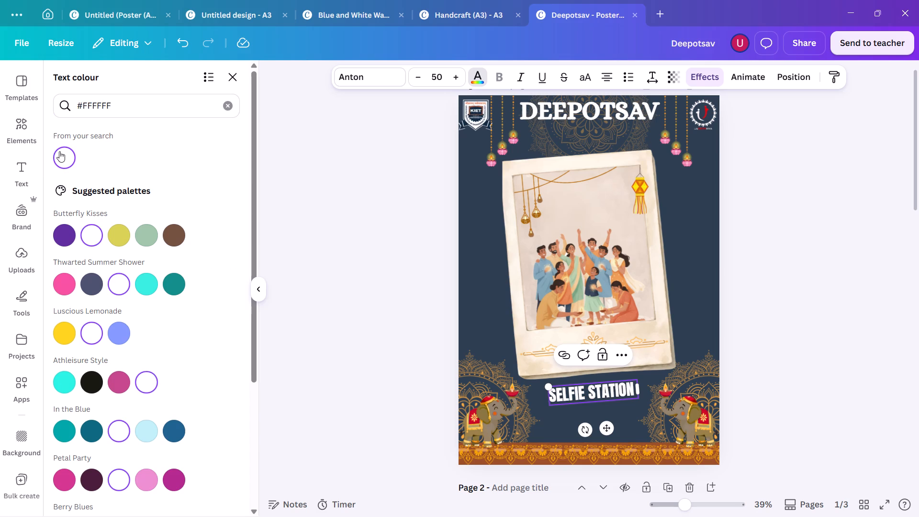
click(335, 237)
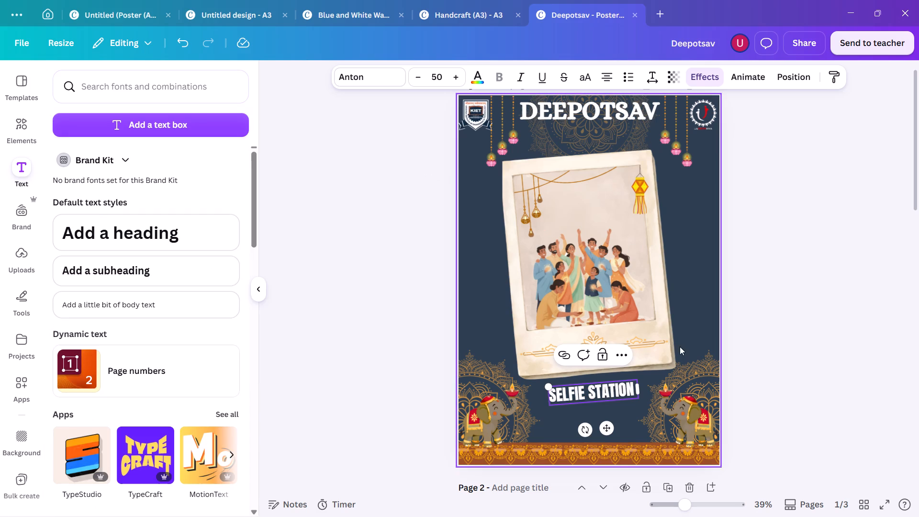
Rotate the SELFIE STATION text out of its upward slant to an almost level angle.
drag(586, 431, 584, 431)
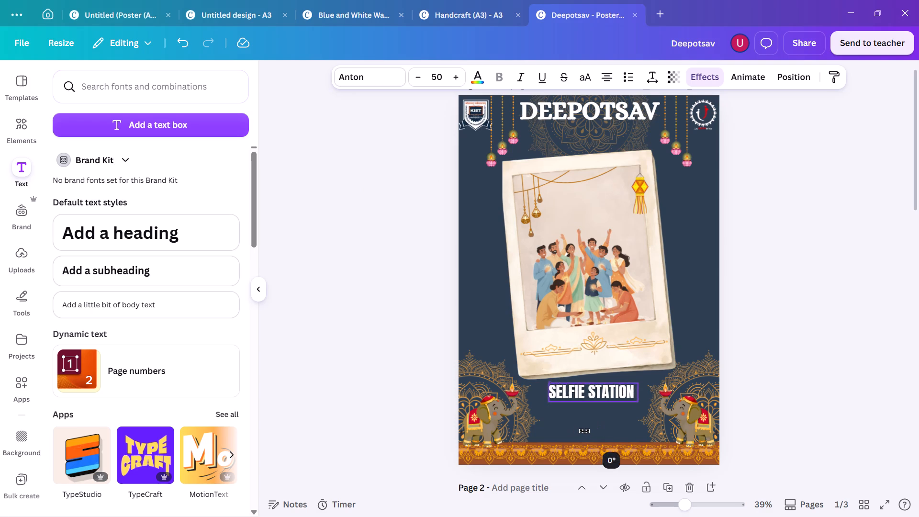
drag(584, 431, 584, 427)
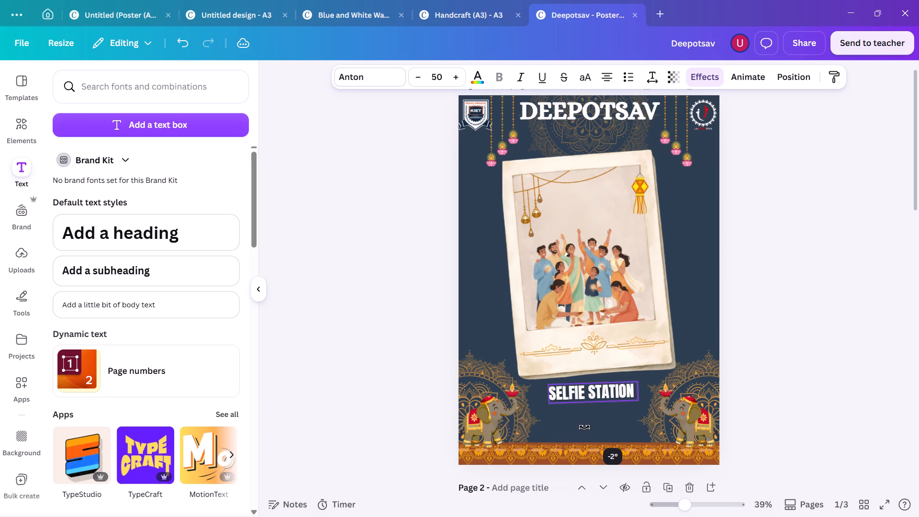
drag(584, 427, 585, 427)
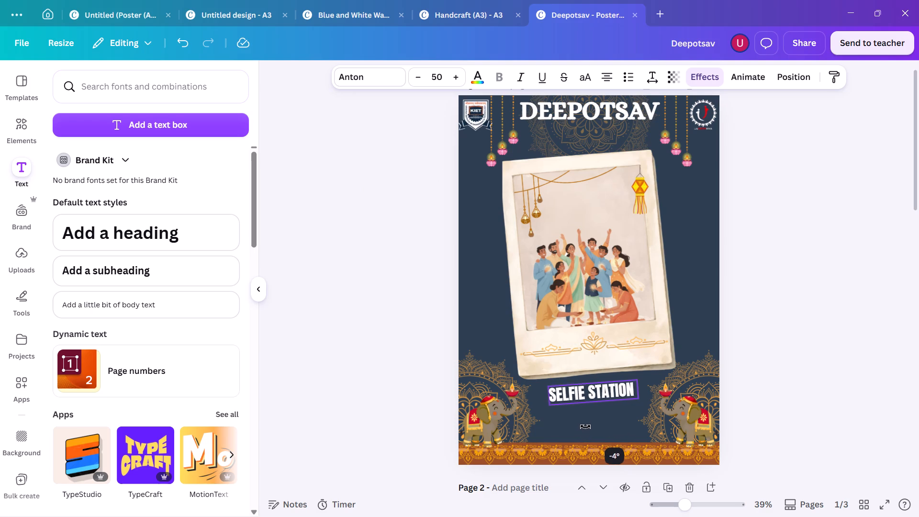
drag(585, 427, 584, 425)
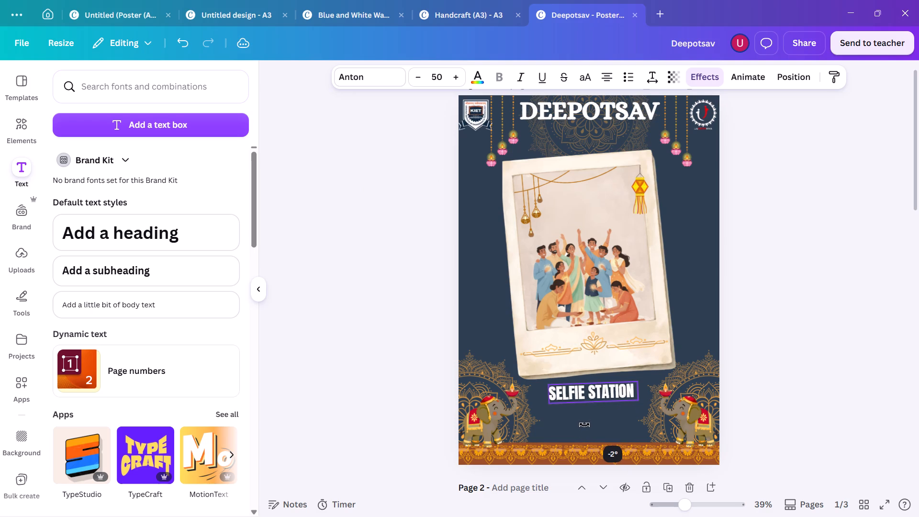
drag(584, 425, 583, 423)
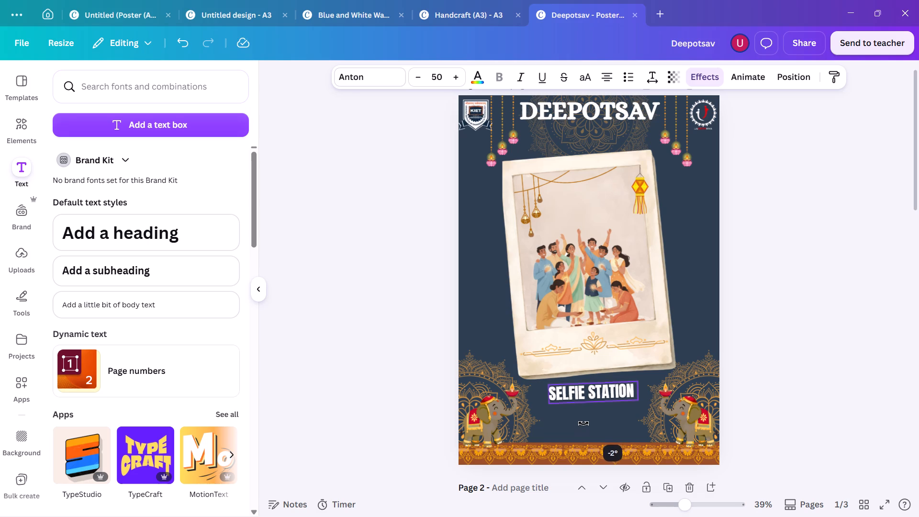
drag(583, 423, 583, 425)
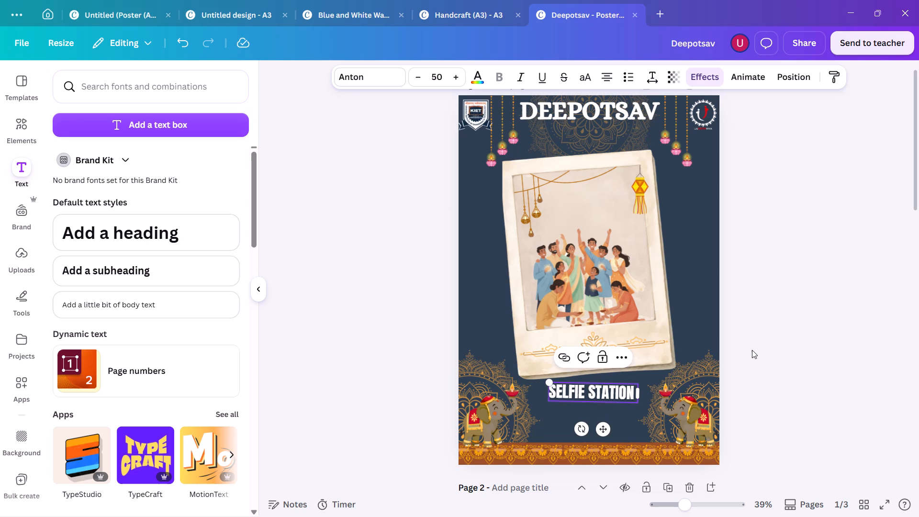
click(752, 350)
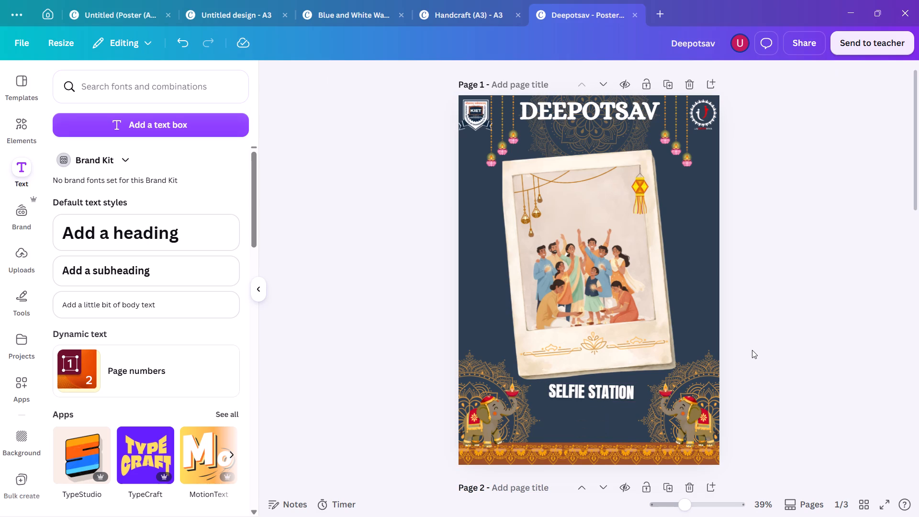
Set the SELFIE STATION text alignment to justified.
click(590, 391)
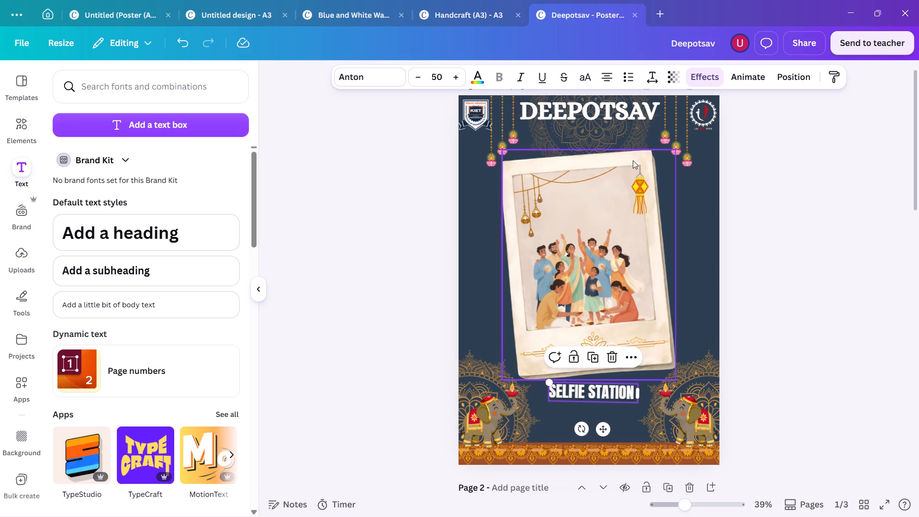
click(609, 77)
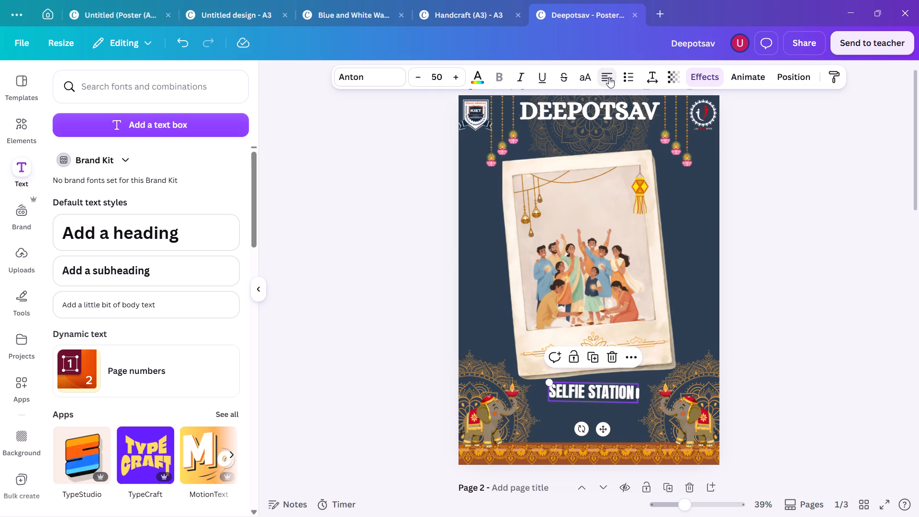
click(609, 77)
Set the line spacing of the SELFIE STATION text to 1.
click(649, 72)
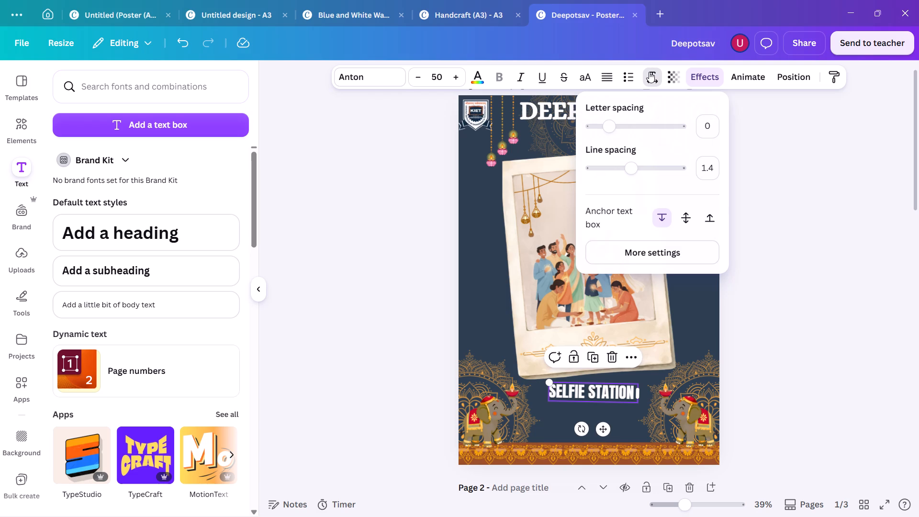
click(635, 168)
double_click(706, 170)
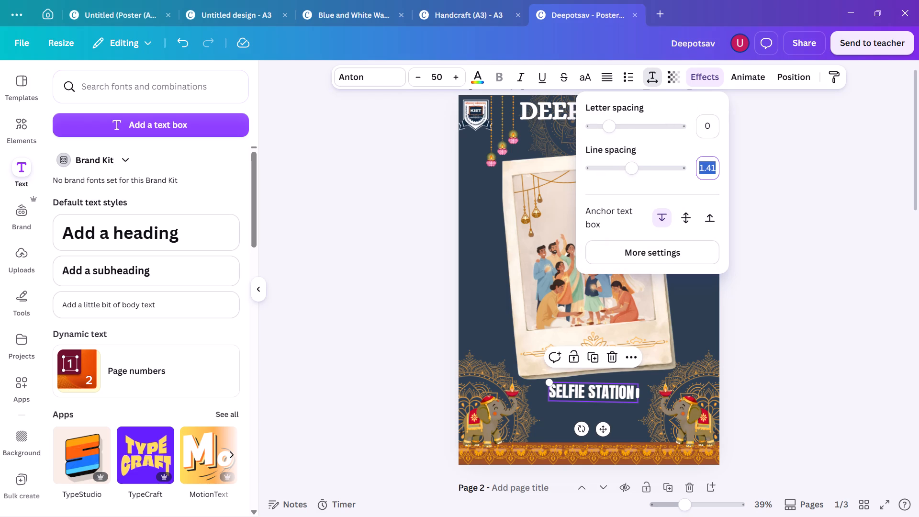
key(1)
key(Return)
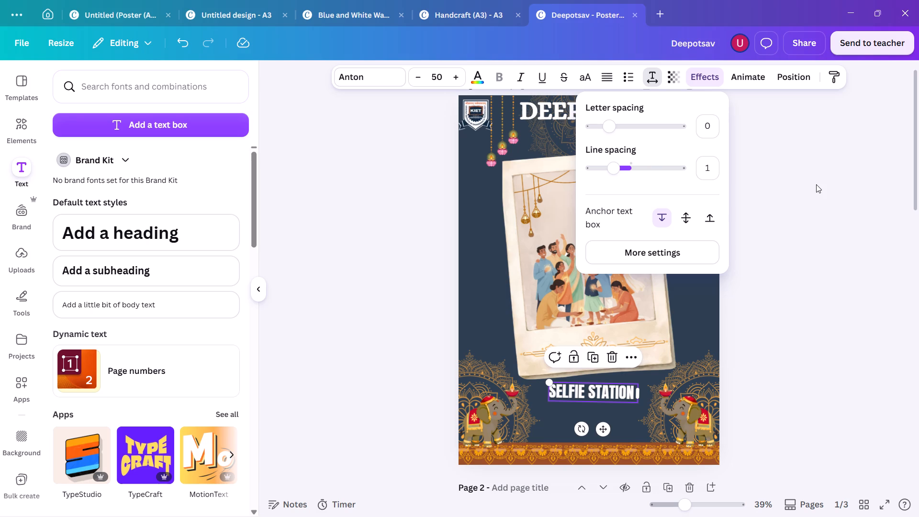
click(816, 184)
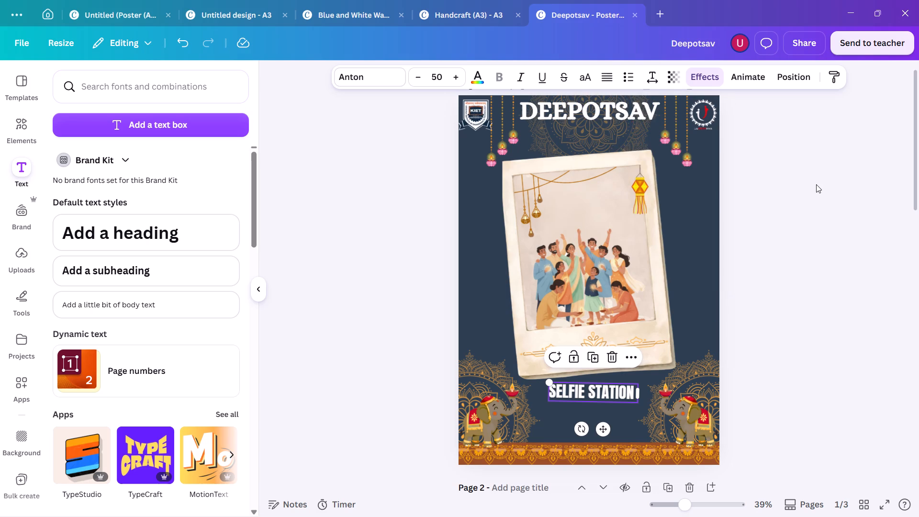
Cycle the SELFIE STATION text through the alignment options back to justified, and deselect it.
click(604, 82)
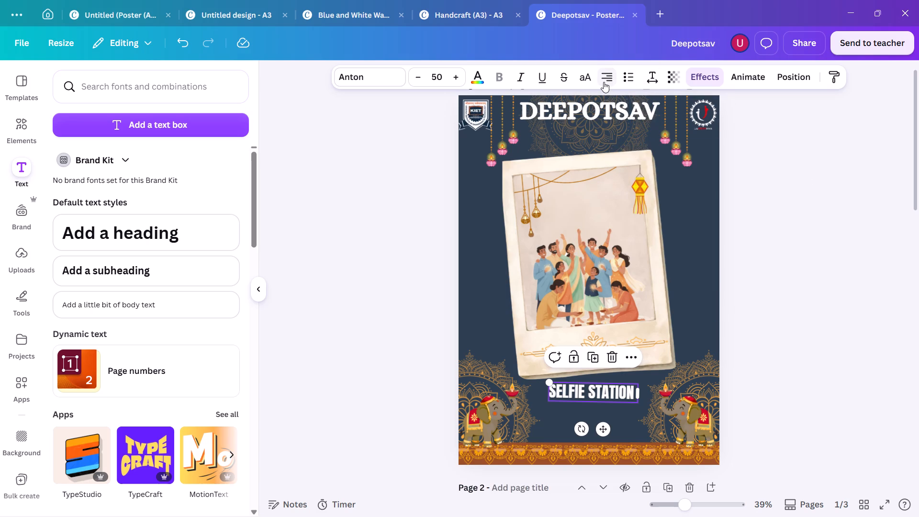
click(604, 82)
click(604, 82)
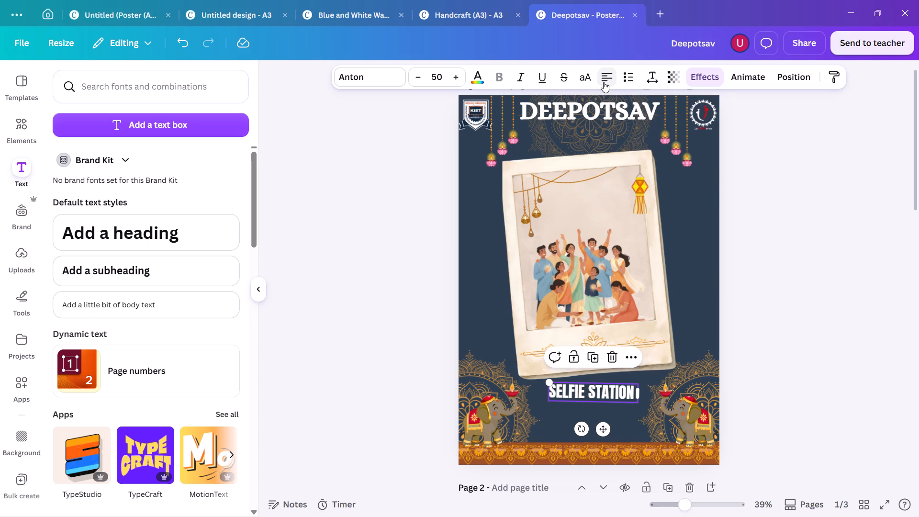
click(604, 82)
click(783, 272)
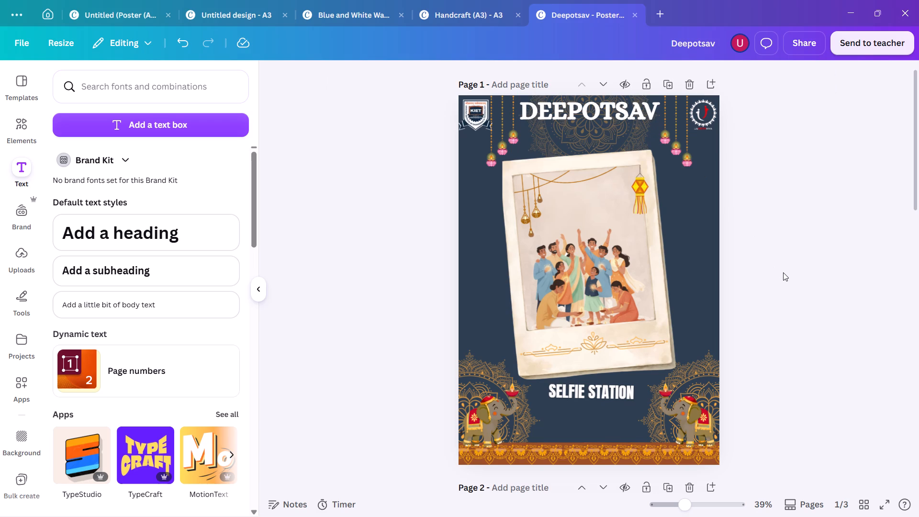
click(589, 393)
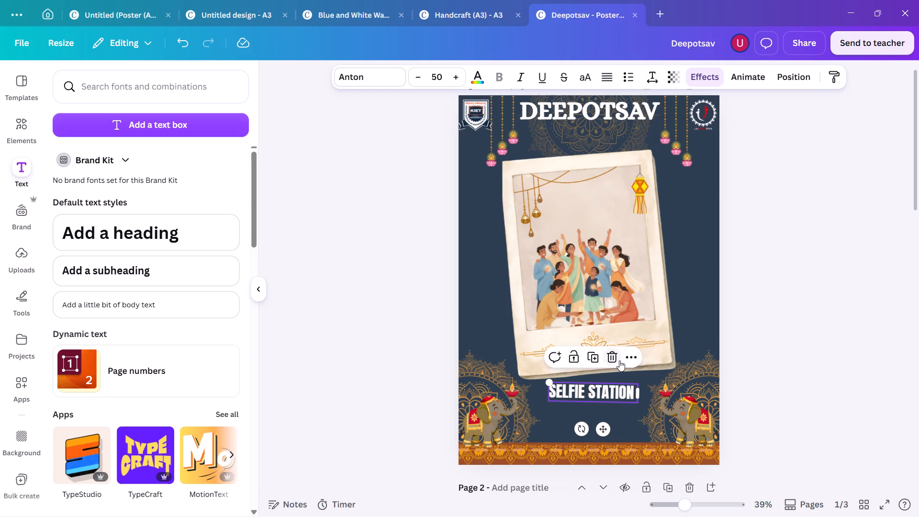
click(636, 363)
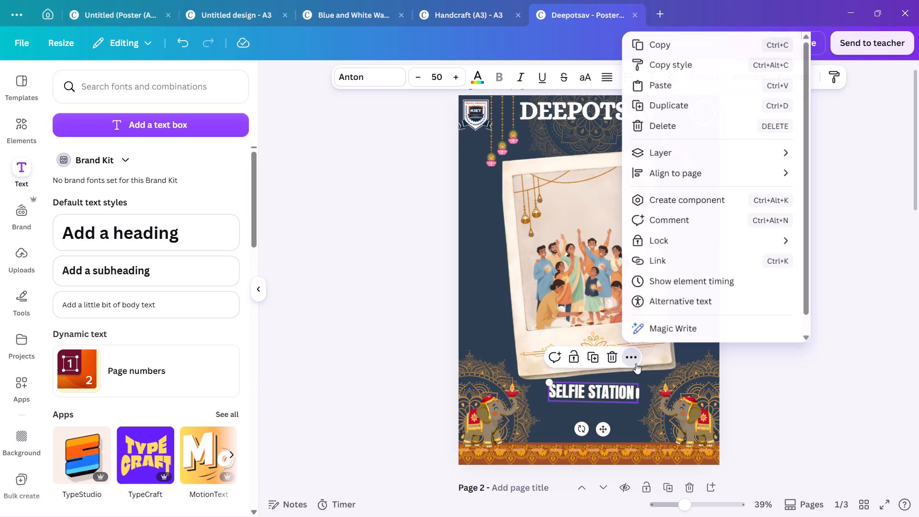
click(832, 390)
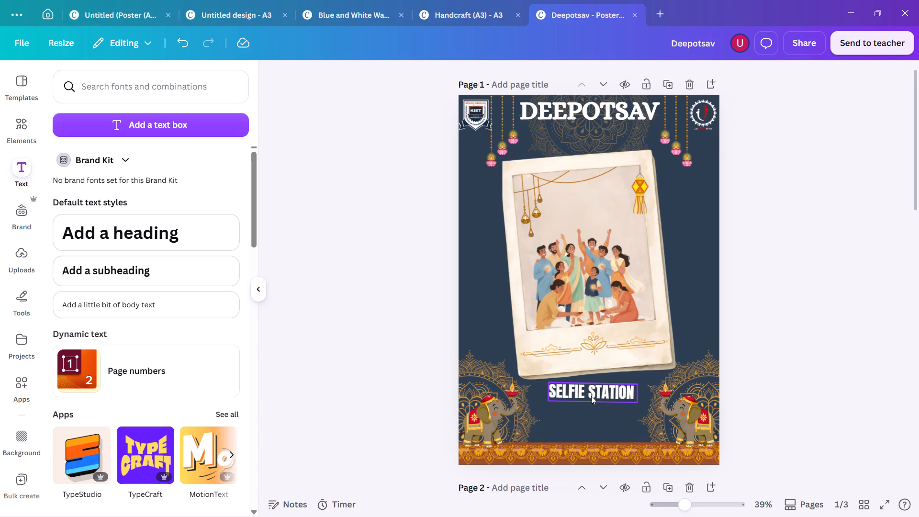
Nudge the SELFIE STATION text slightly to the left so it sits centred horizontally on the poster.
click(591, 396)
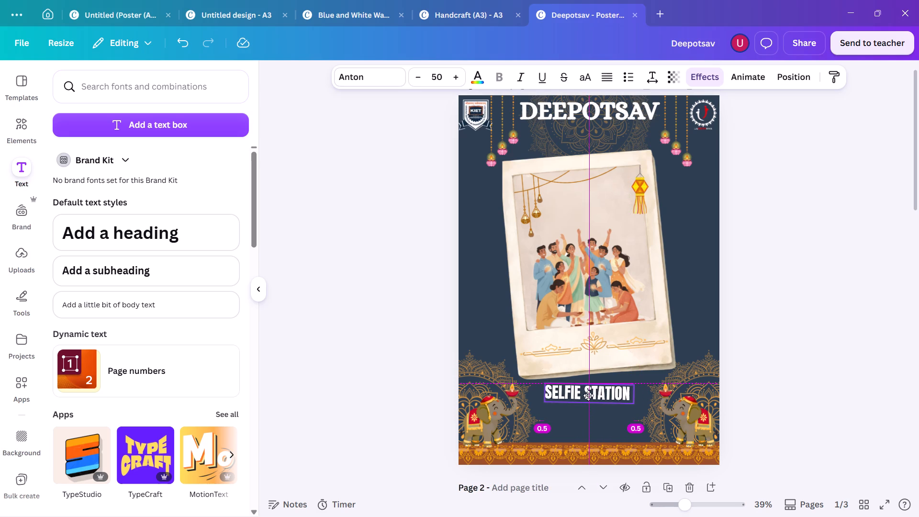
click(798, 326)
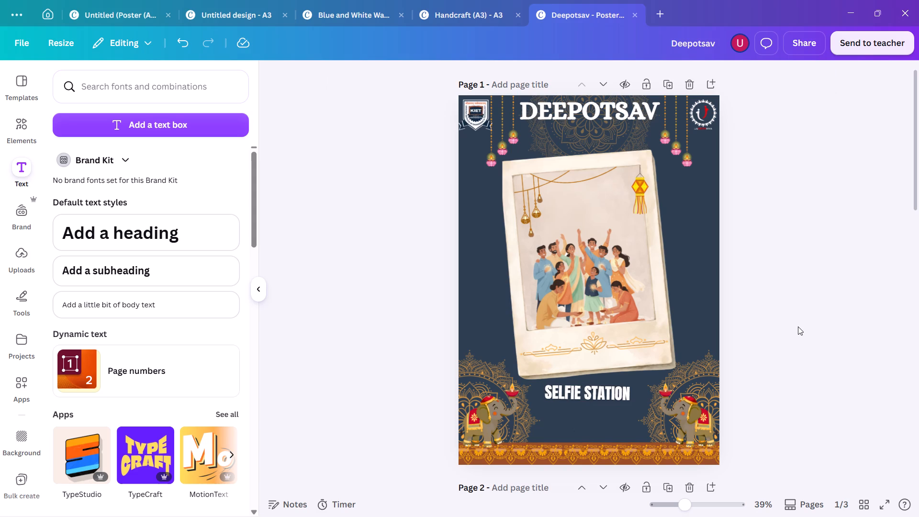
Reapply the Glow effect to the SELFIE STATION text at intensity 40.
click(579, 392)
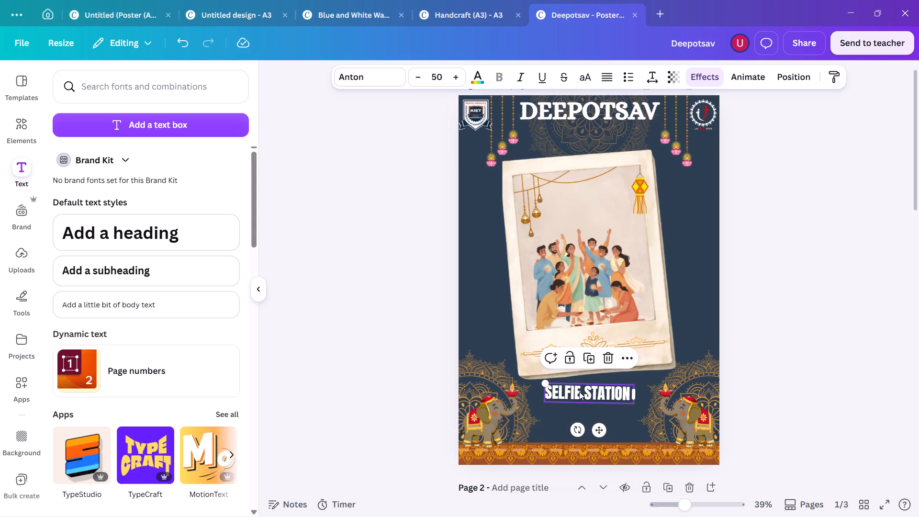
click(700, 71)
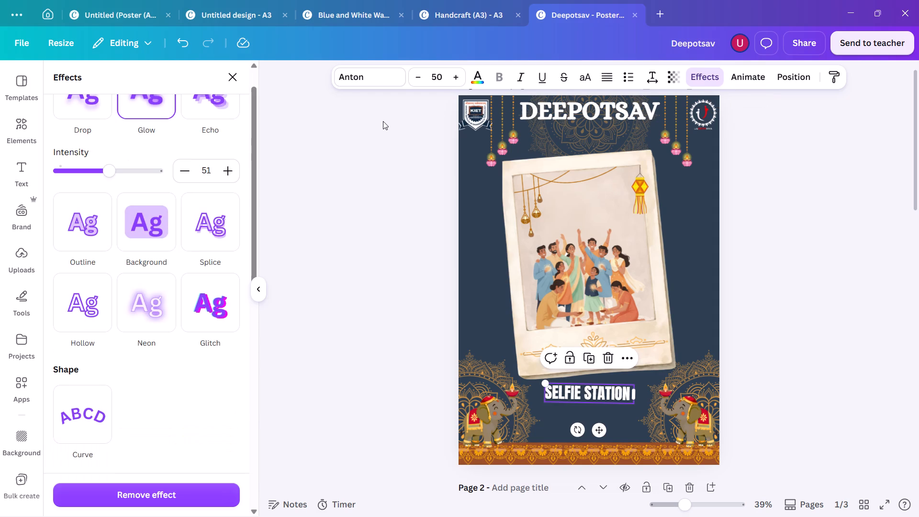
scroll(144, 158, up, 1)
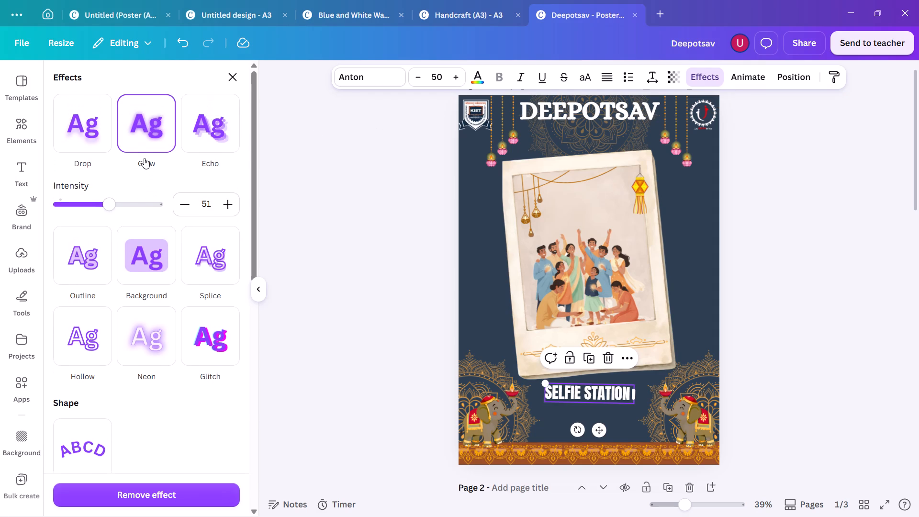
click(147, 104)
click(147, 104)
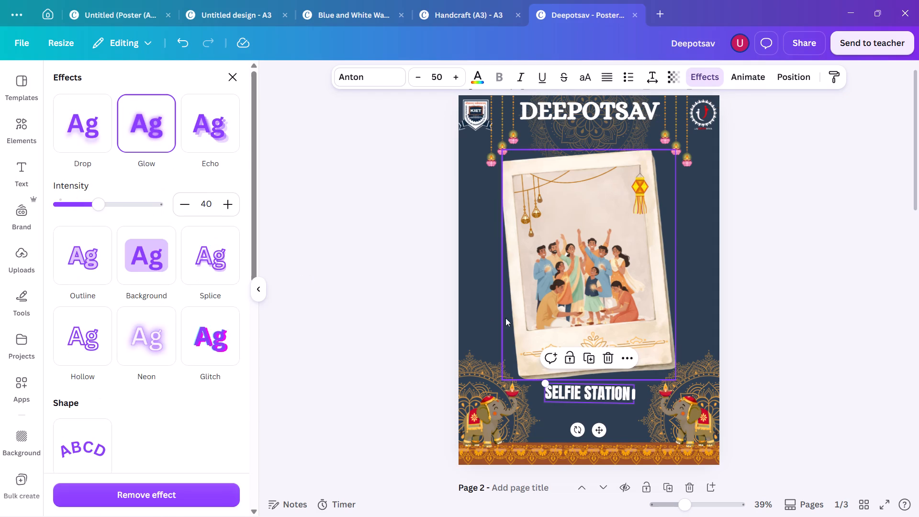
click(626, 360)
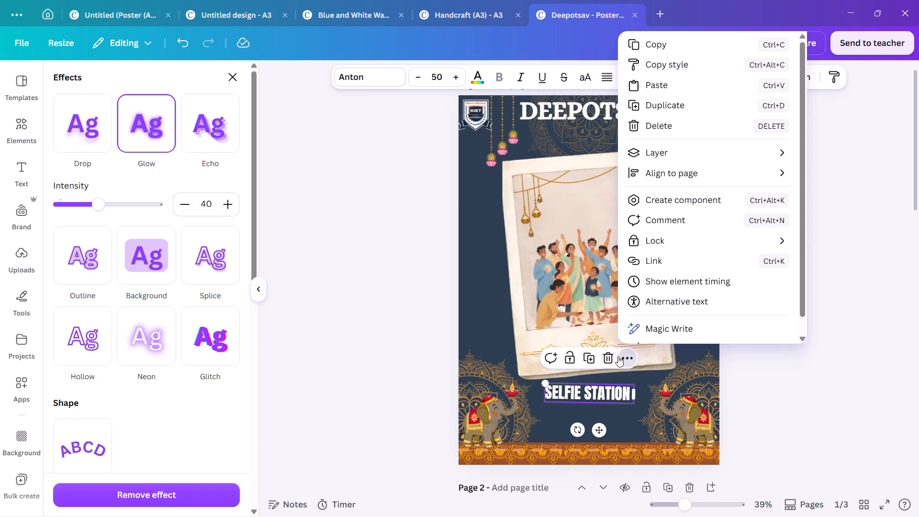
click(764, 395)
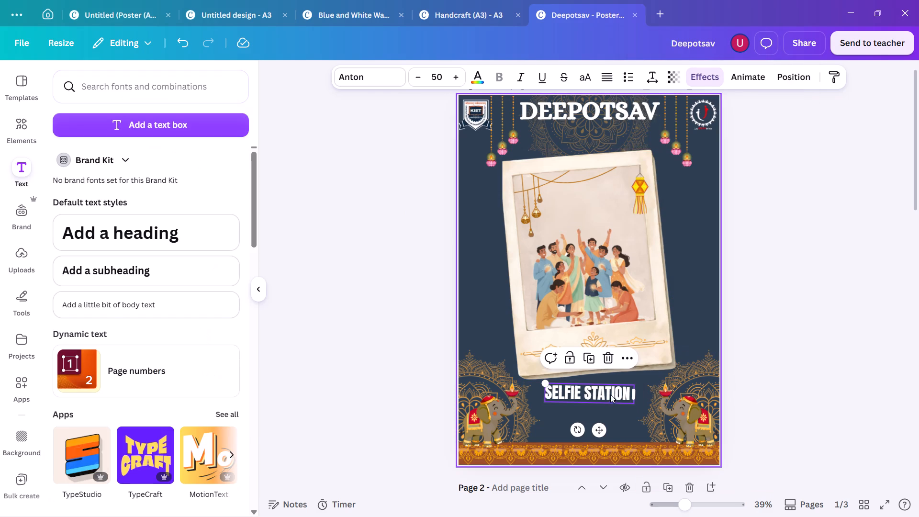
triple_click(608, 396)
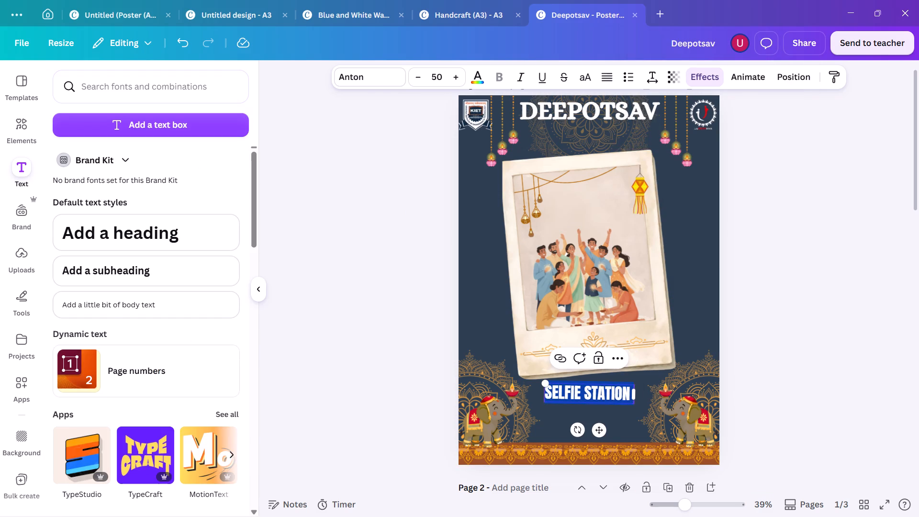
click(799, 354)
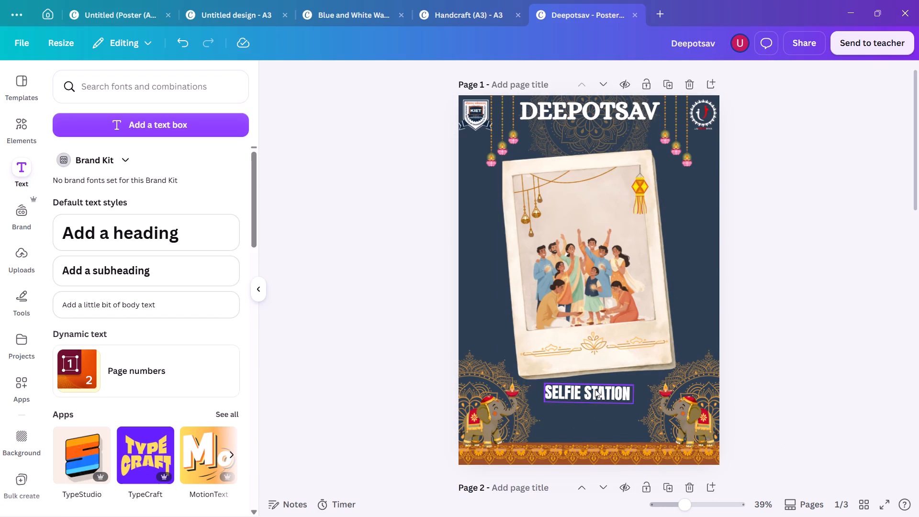
Apply the advanced 70s text effect to the SELFIE STATION text.
click(588, 394)
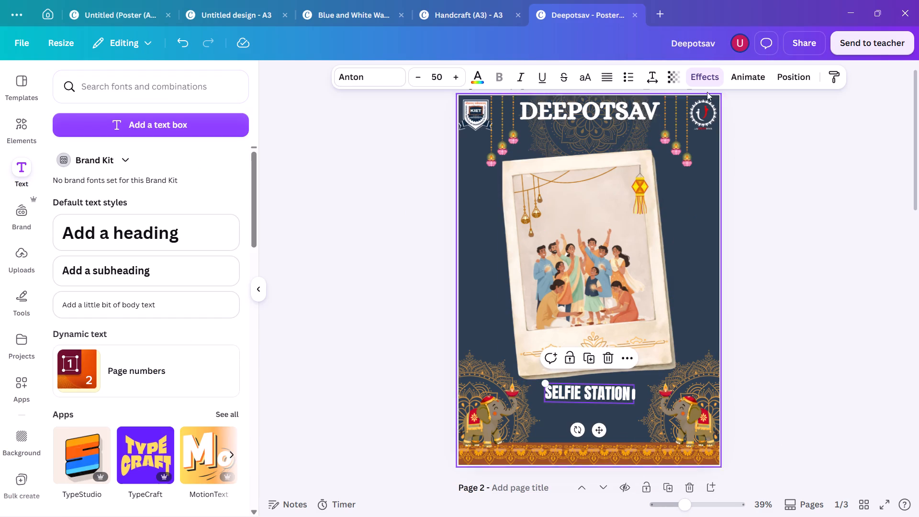
click(700, 79)
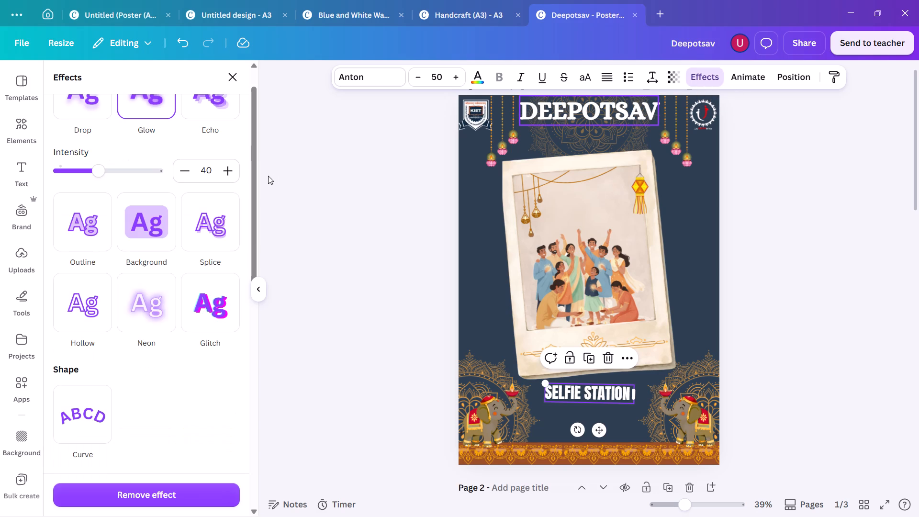
scroll(84, 235, up, 3)
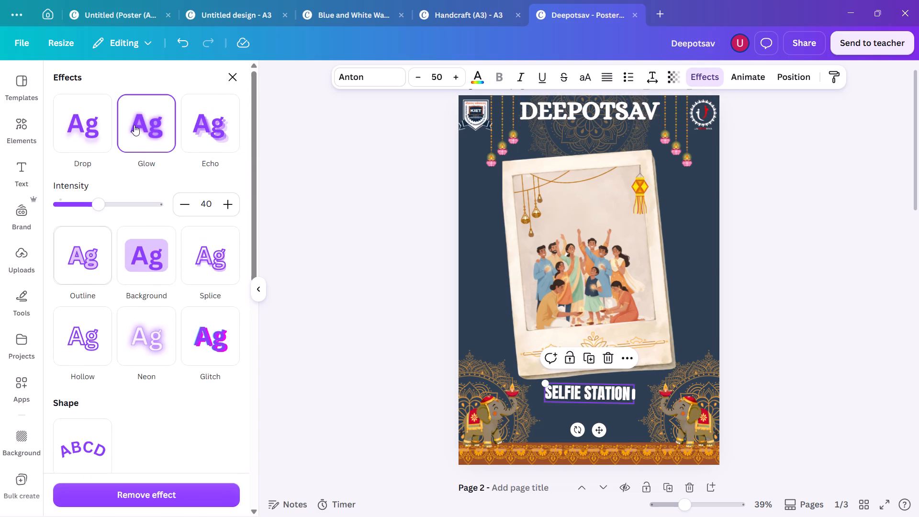
click(134, 125)
click(134, 125)
scroll(118, 440, down, 3)
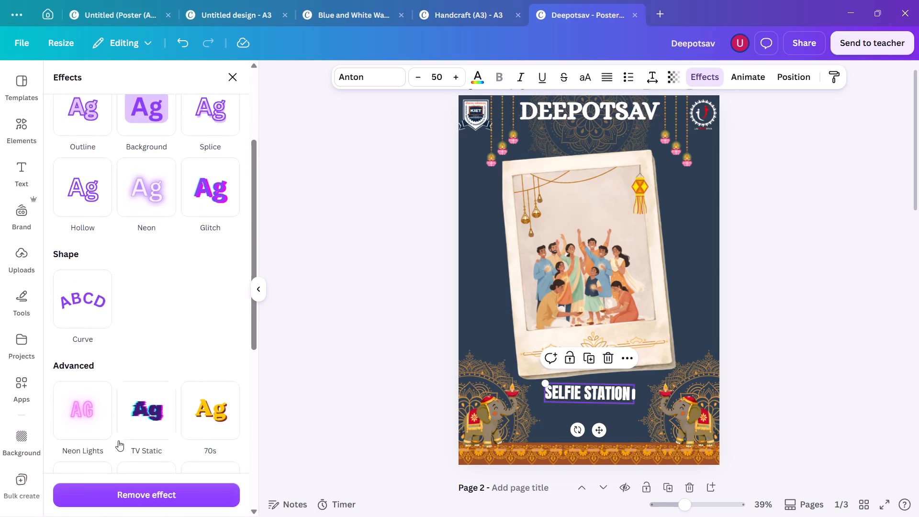
scroll(118, 440, down, 4)
scroll(118, 440, up, 2)
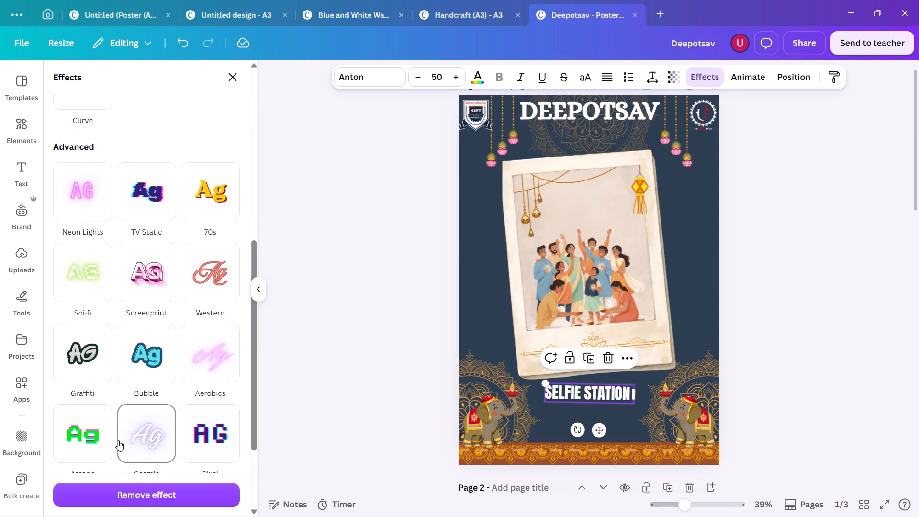
click(219, 198)
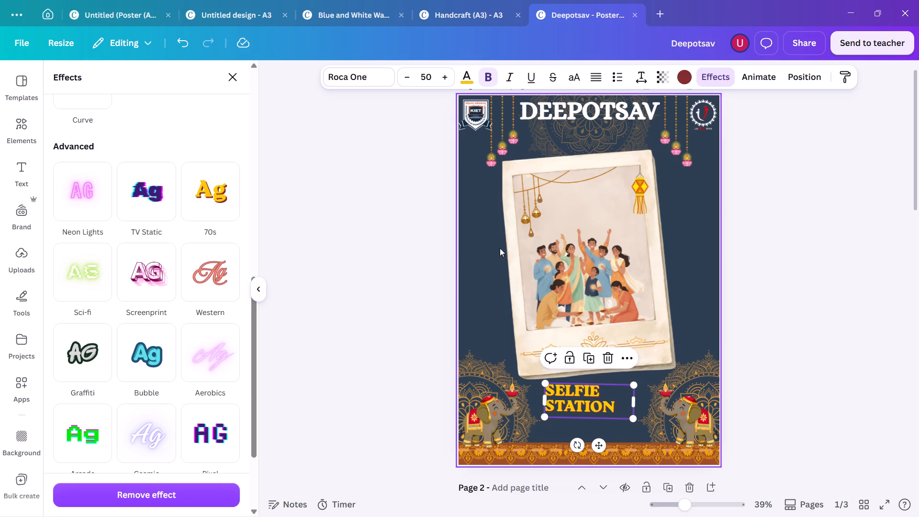
Reduce the SELFIE STATION text's font size to 44.
click(410, 73)
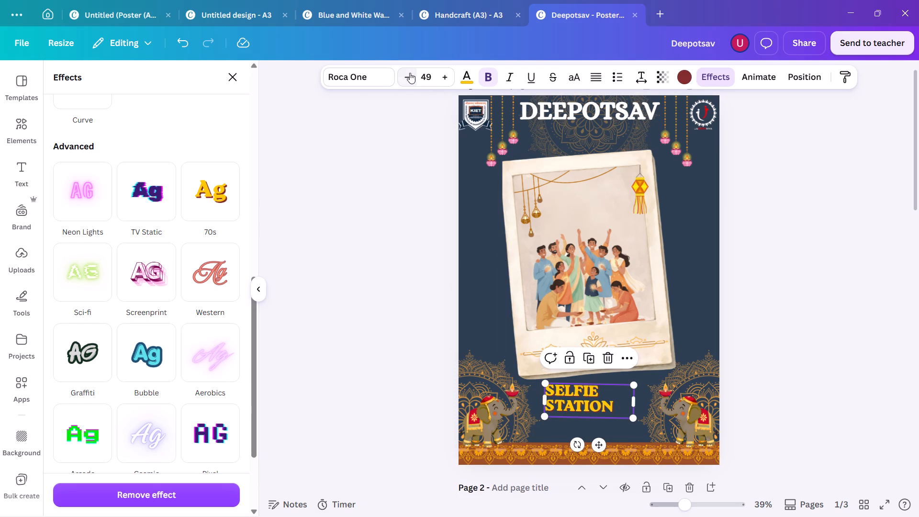
triple_click(410, 73)
double_click(410, 73)
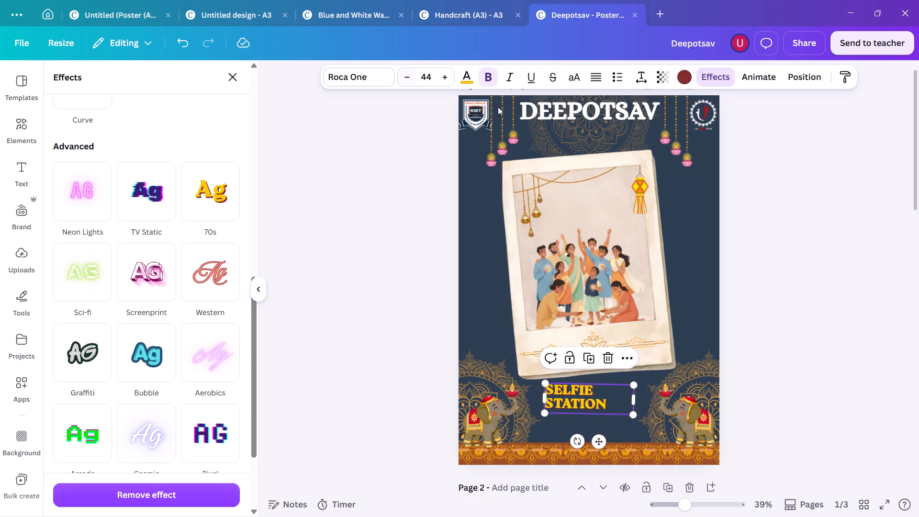
Widen the SELFIE STATION text box on both sides to about 12.8 so the words fit on one line.
click(561, 392)
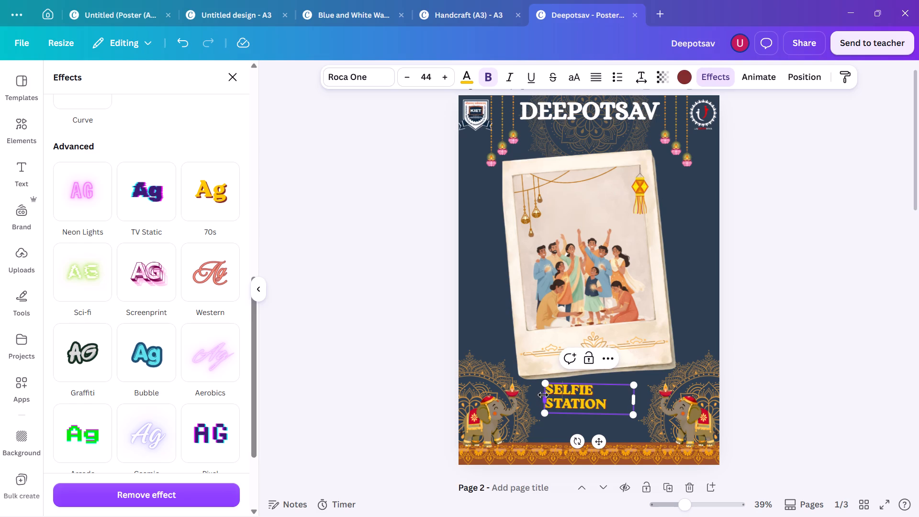
click(547, 398)
drag(544, 400, 543, 400)
drag(543, 400, 536, 398)
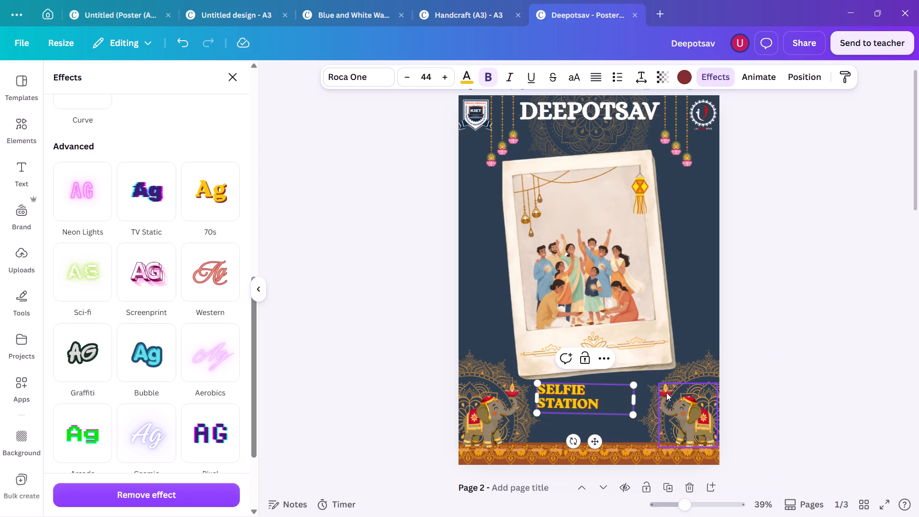
drag(636, 398, 654, 398)
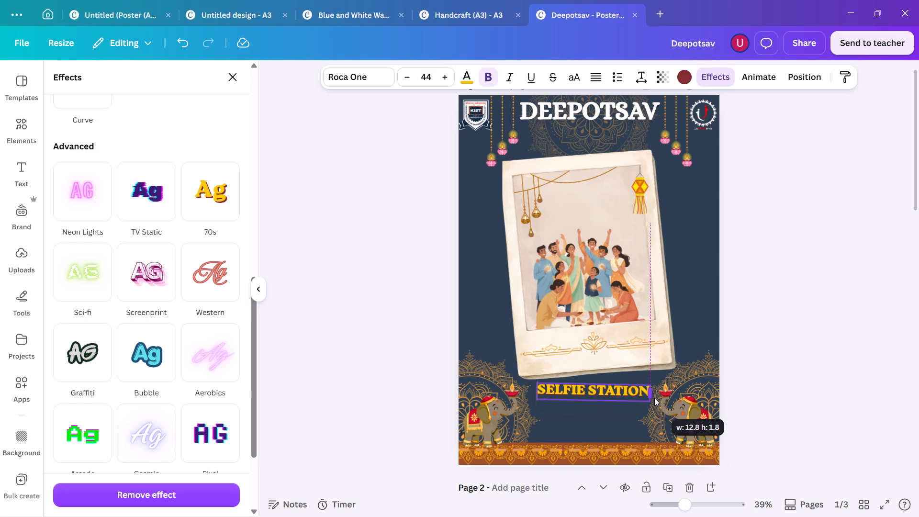
drag(654, 398, 654, 396)
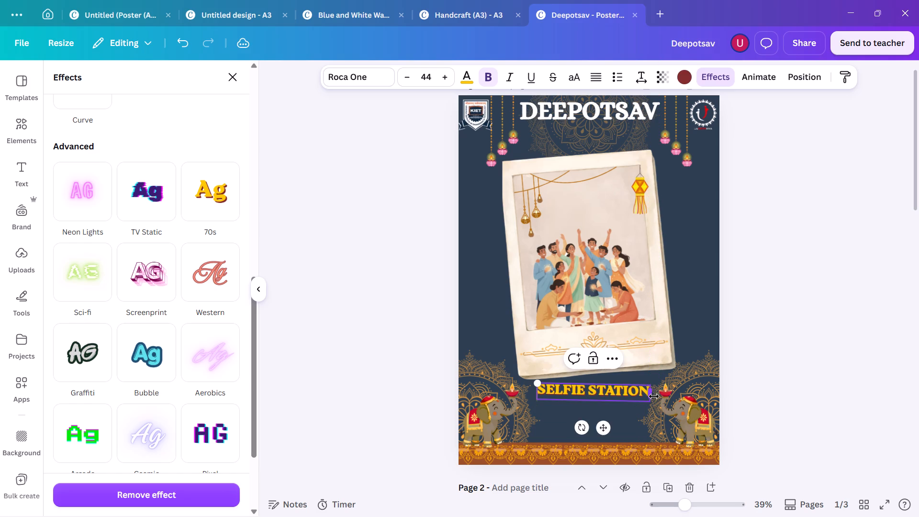
Move the SELFIE STATION text slightly down and to the left, centring it horizontally between the two elephants.
click(602, 432)
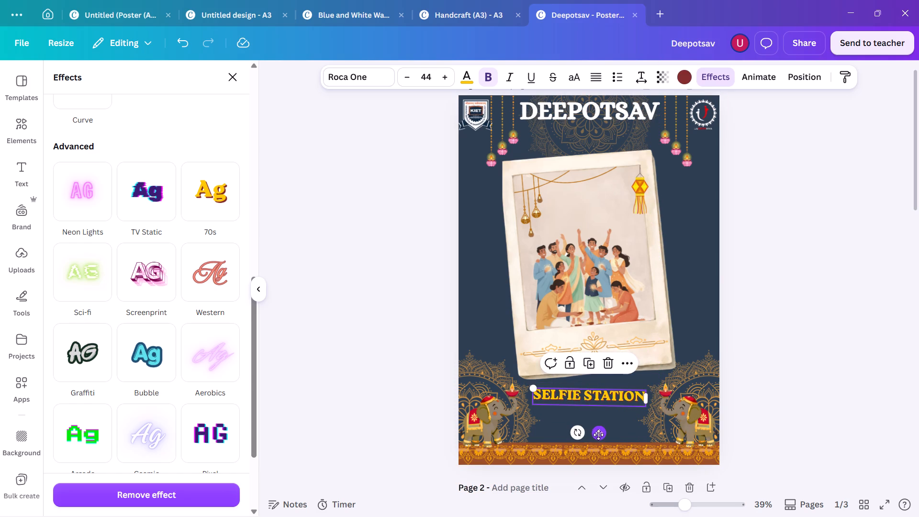
click(740, 334)
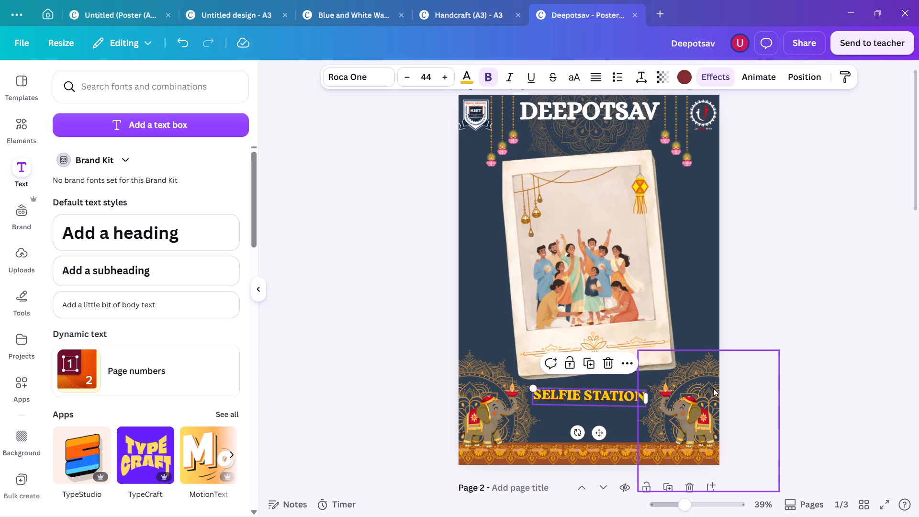
Rotate the SELFIE STATION text to about -3° so that it slopes upward to the right.
click(576, 434)
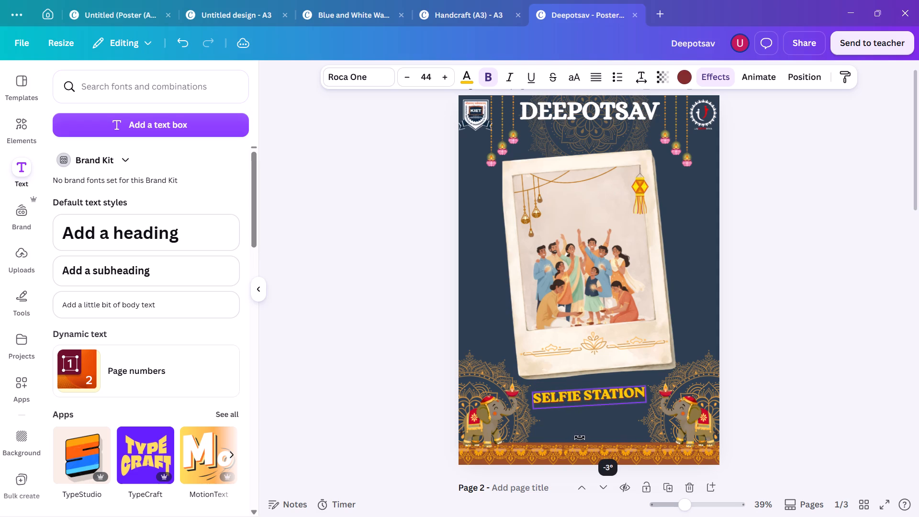
click(786, 290)
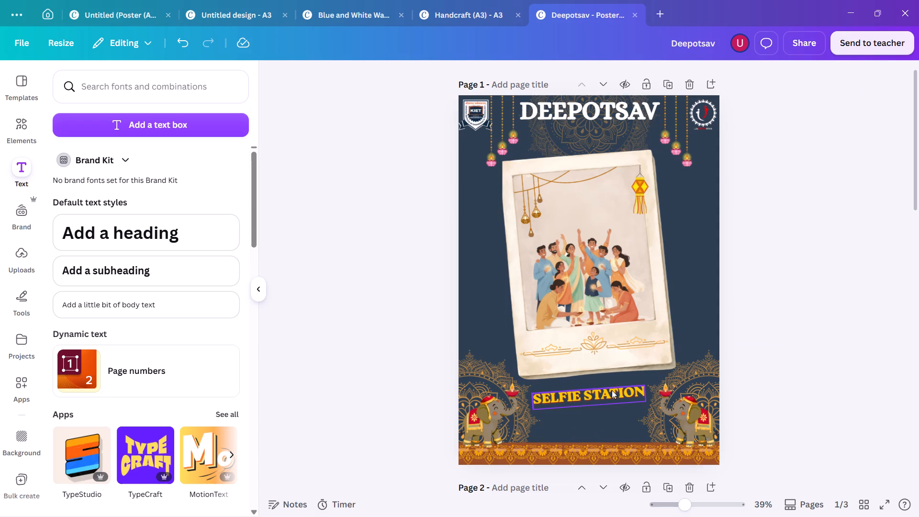
Move the SELFIE STATION text up close beneath the photo frame, slightly right of the poster's centre.
click(599, 398)
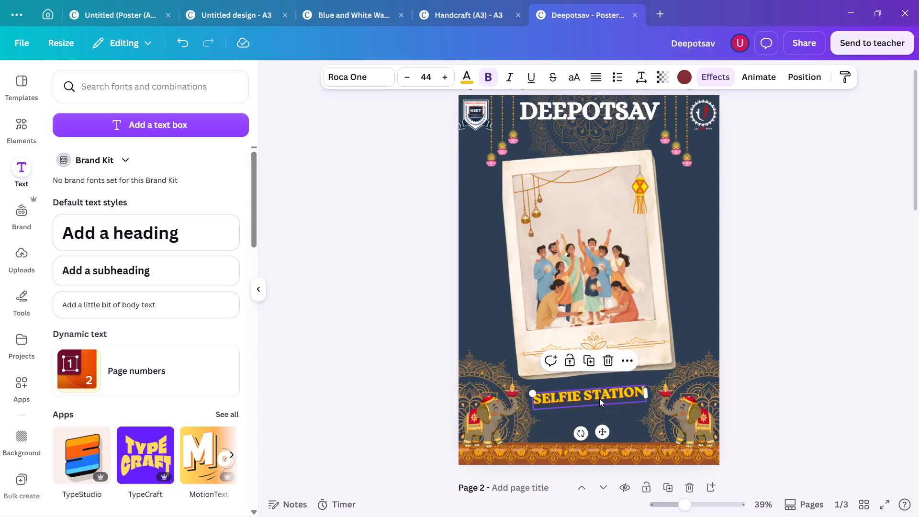
click(604, 434)
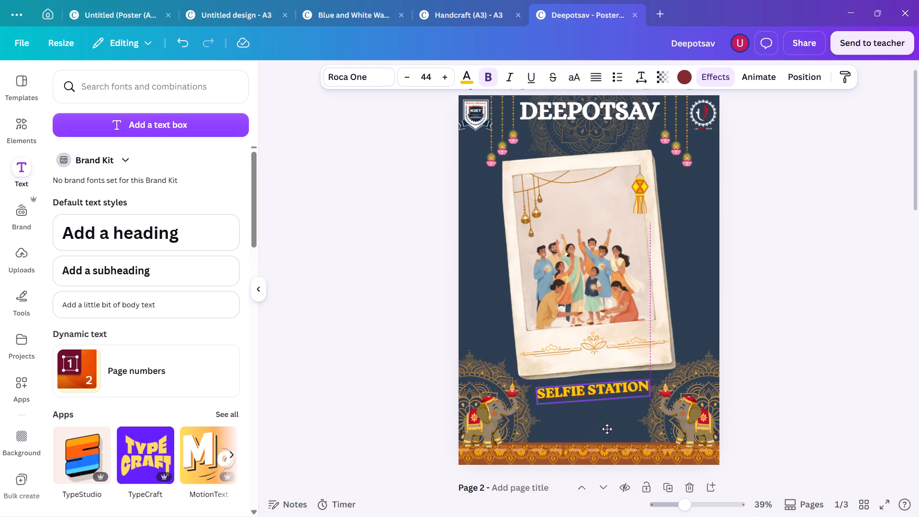
drag(605, 430, 609, 423)
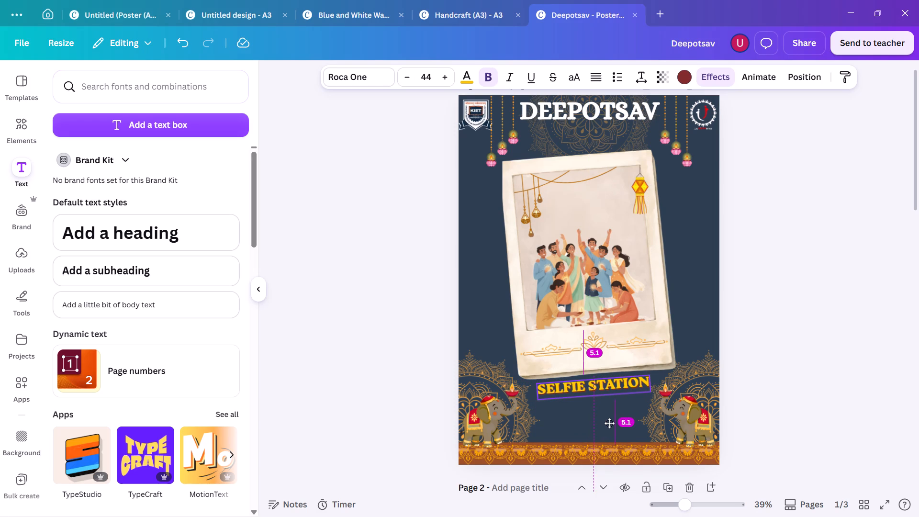
drag(609, 423, 611, 425)
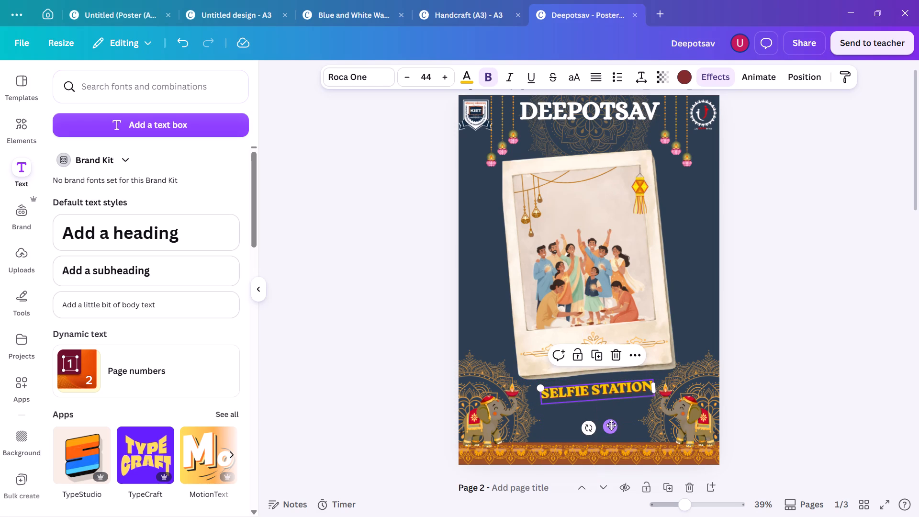
click(734, 335)
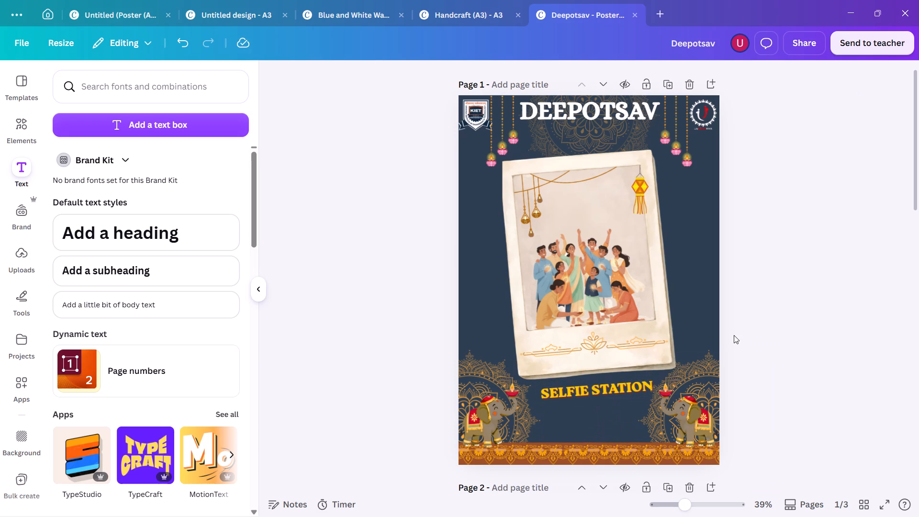
click(591, 393)
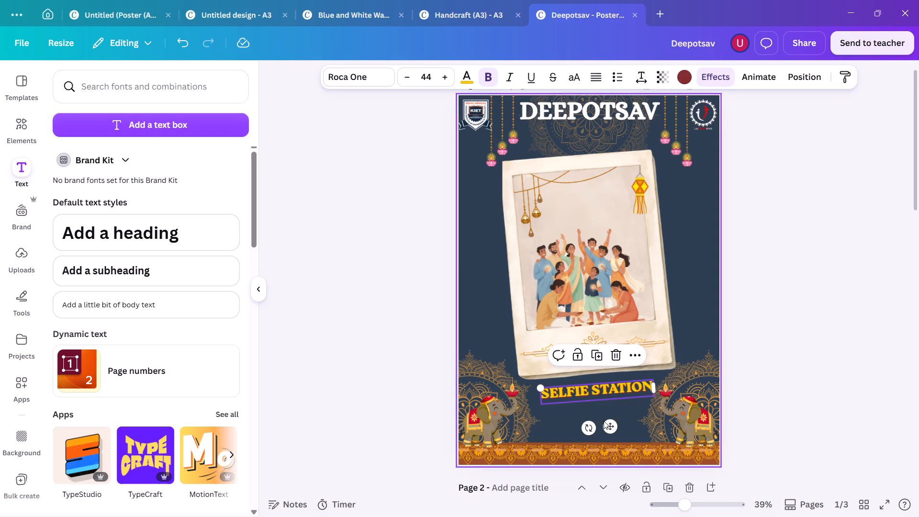
click(611, 425)
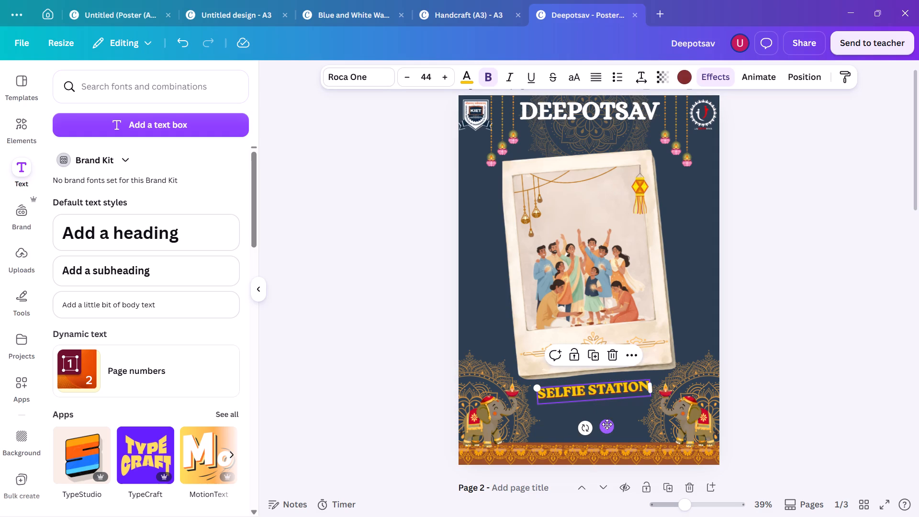
click(778, 298)
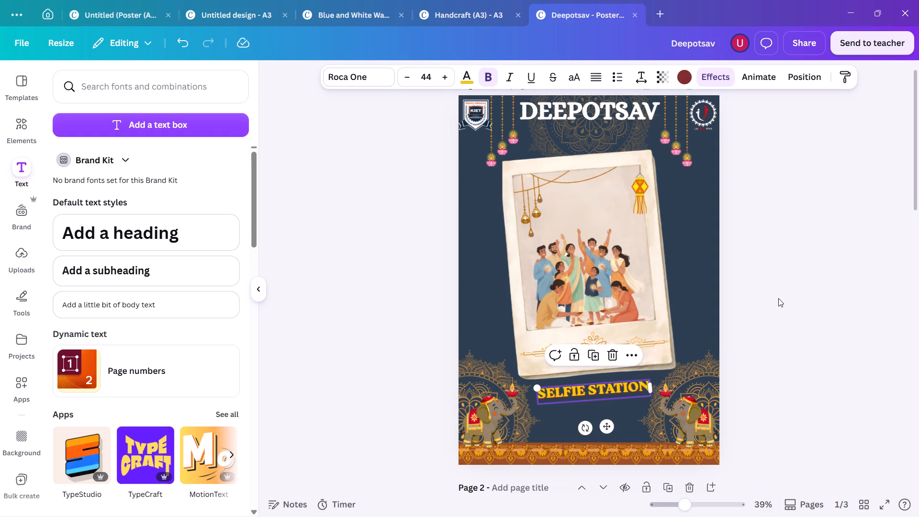
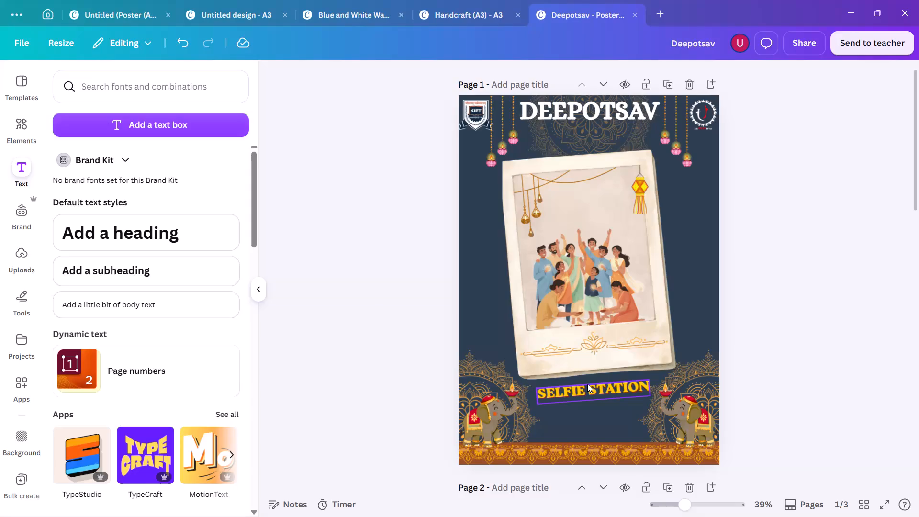
Add a subheading text box directly beneath the SELFIE STATION text.
click(587, 384)
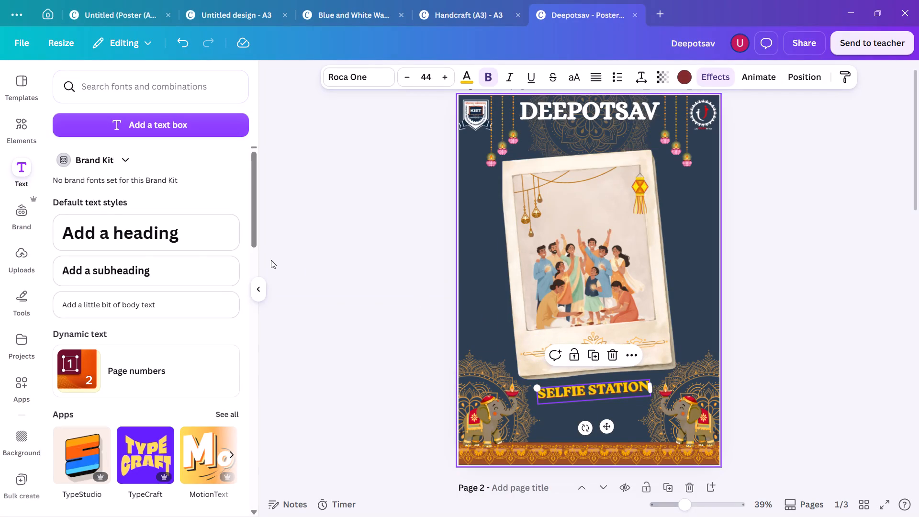
click(134, 268)
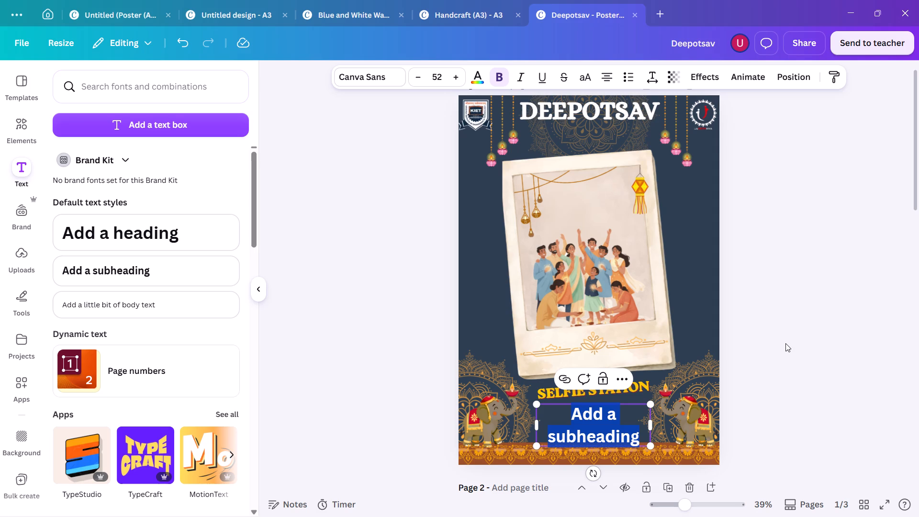
Nudge the orange mandala behind the DEEPOTSAV heading upward so that less of it extends below the heading.
click(593, 140)
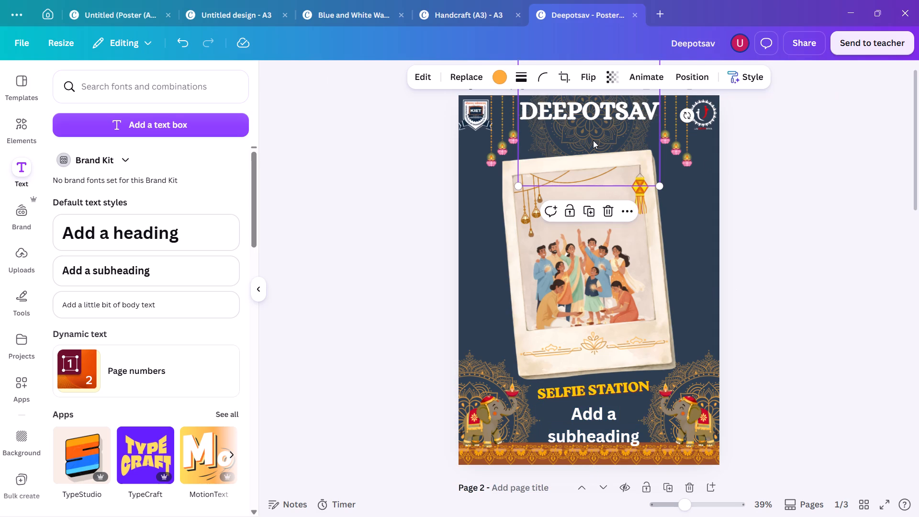
key(Up)
key(Up)
key(Up)
key(Up)
key(Up)
key(Up)
key(Up)
key(Up)
key(Up)
key(Up)
key(Up)
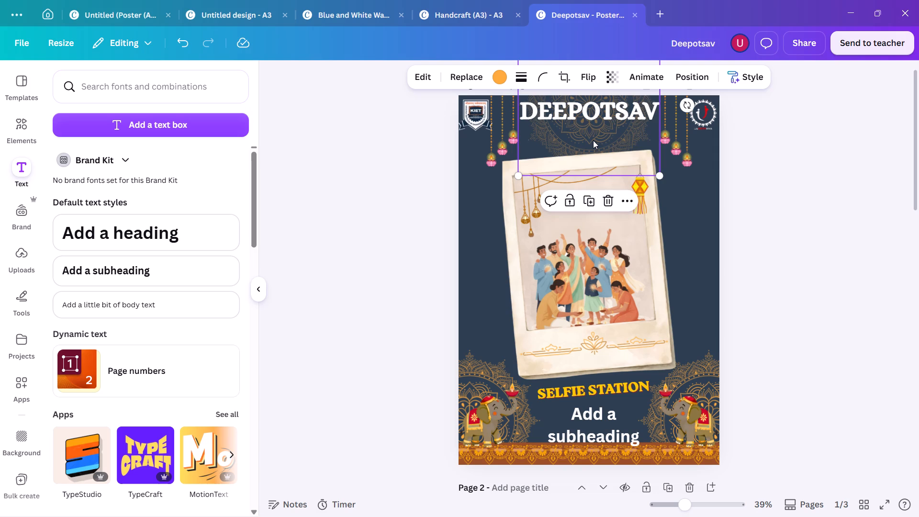
key(Up)
key(Up)
key(Up)
key(Up)
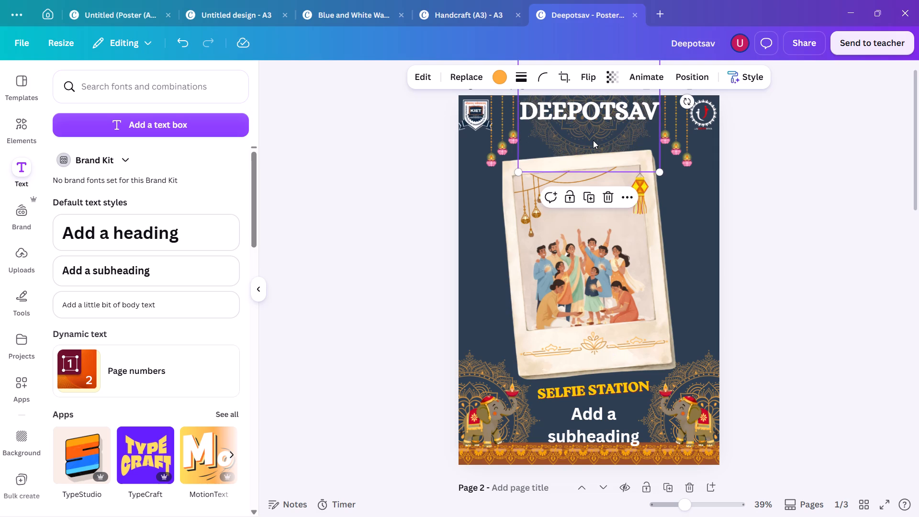
key(Up)
key(Up)
key(Up)
key(Up)
key(Up)
key(Up)
key(Up)
key(Up)
key(Up)
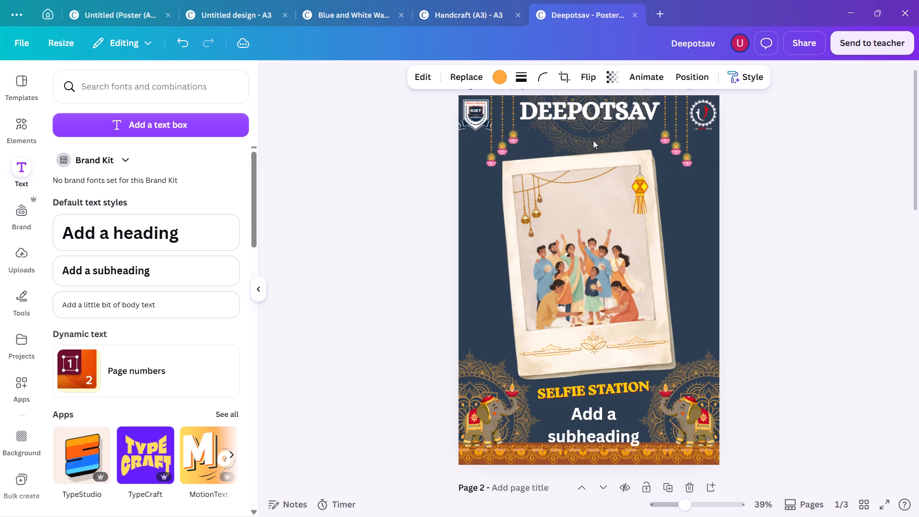
key(Up)
key(Up)
key(Up)
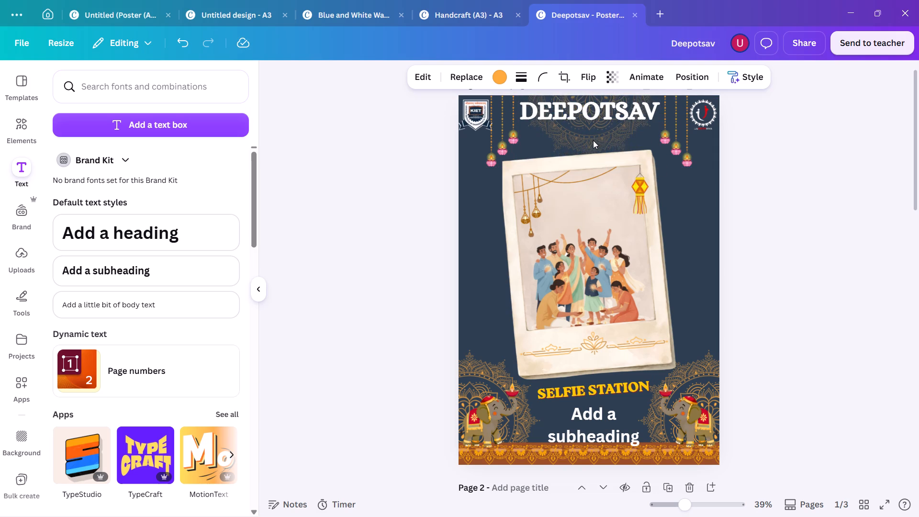
key(Up)
key(Up)
key(Up)
key(Up)
key(Up)
key(Up)
key(Up)
key(Up)
key(Up)
key(Down)
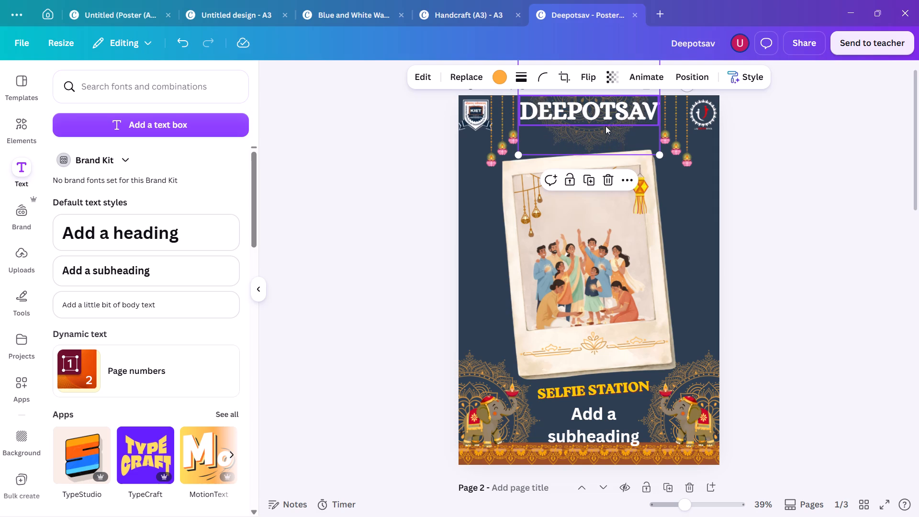
click(607, 112)
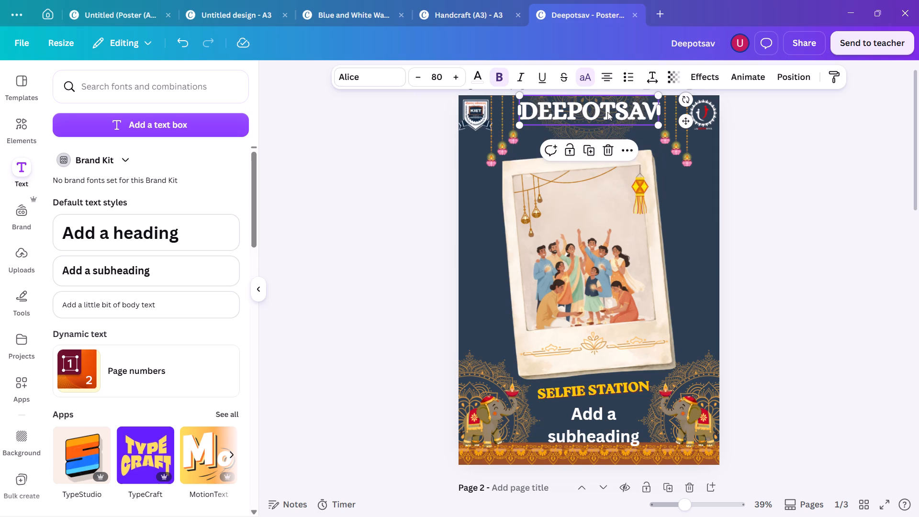
click(773, 218)
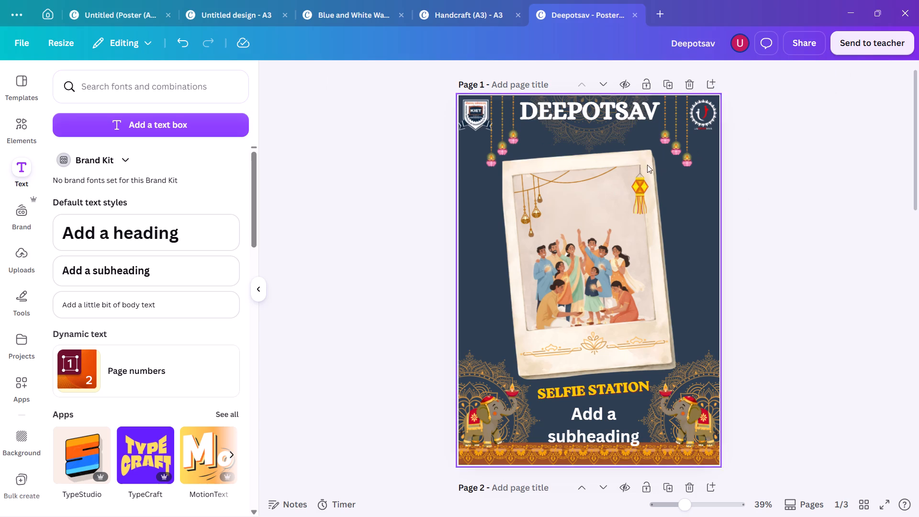
click(587, 132)
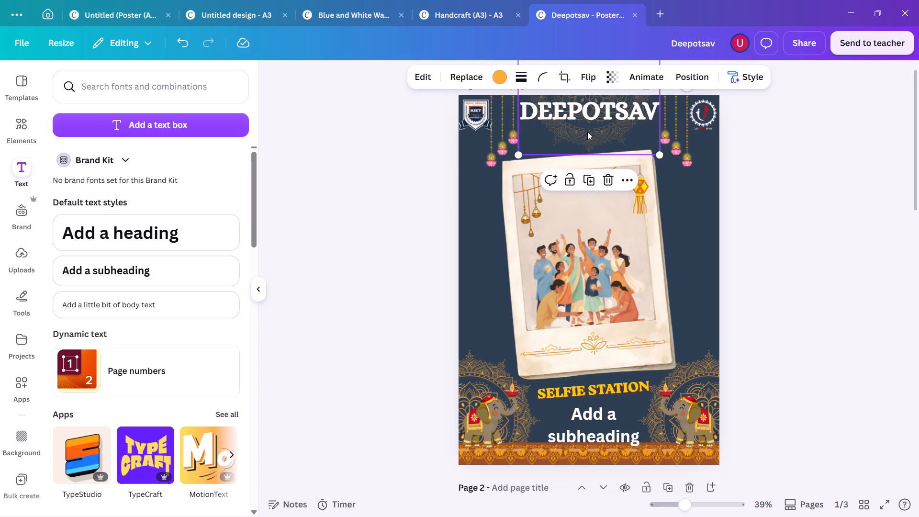
key(Down)
key(Down)
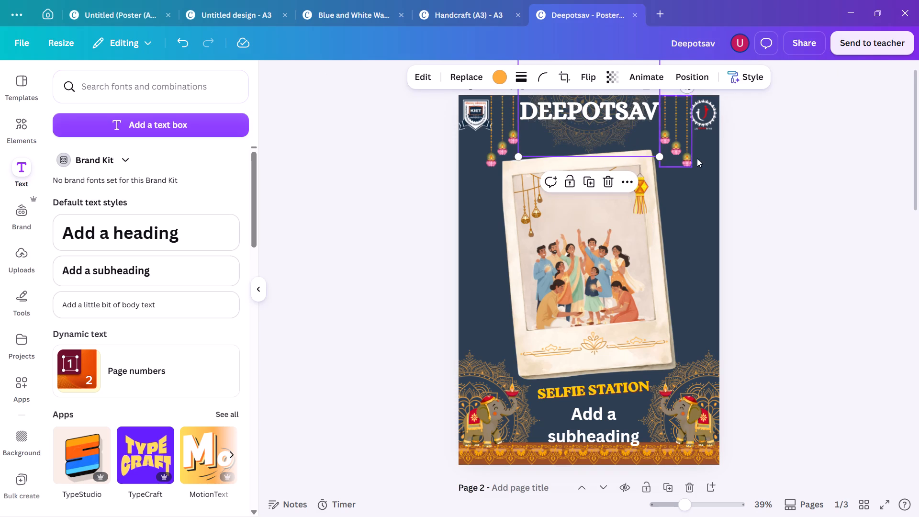
Reduce the DEEPOTSAV heading's font size to 68.
click(597, 105)
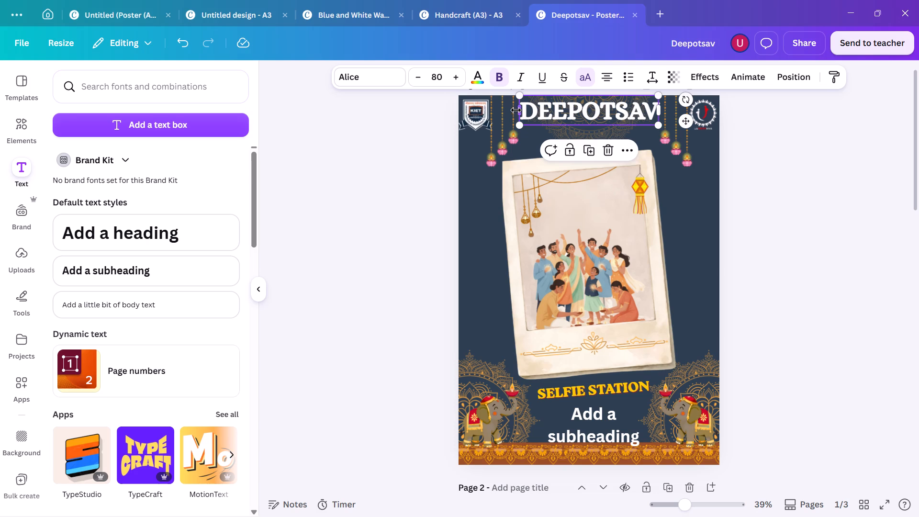
click(420, 78)
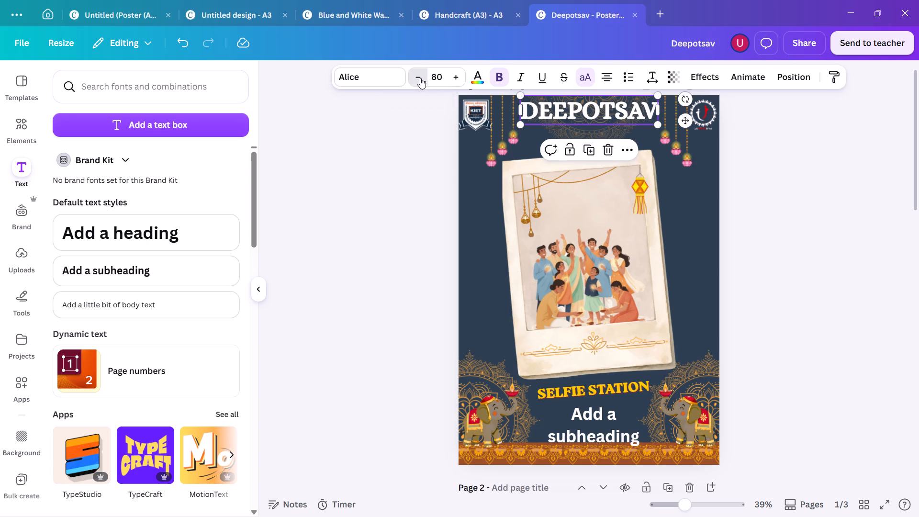
triple_click(420, 78)
triple_click(420, 78)
triple_click(420, 78)
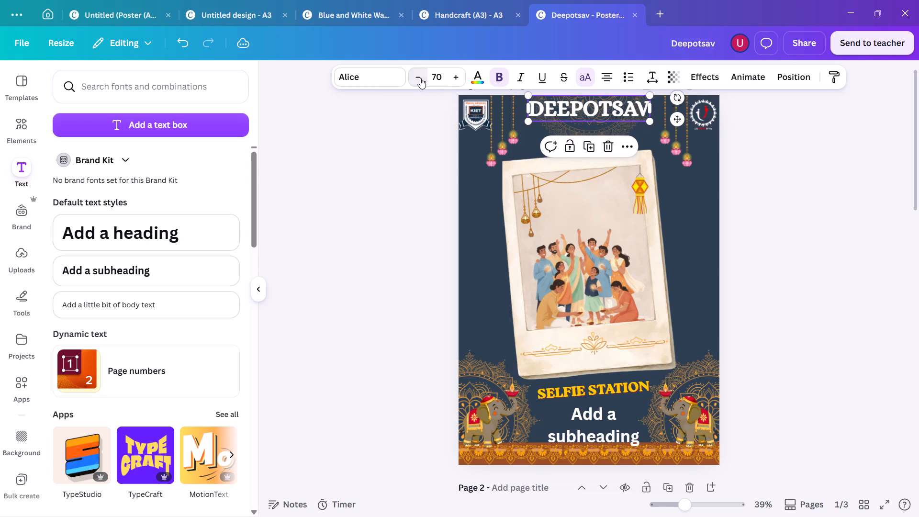
double_click(420, 78)
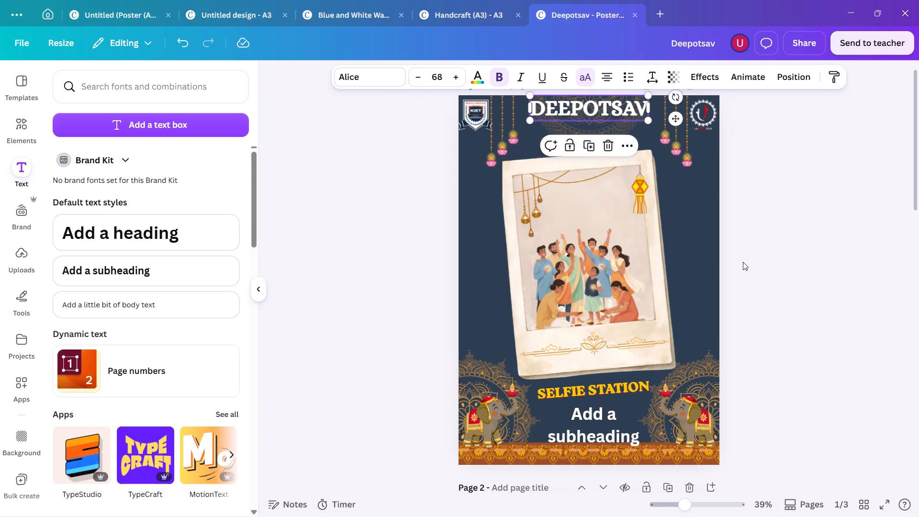
click(788, 233)
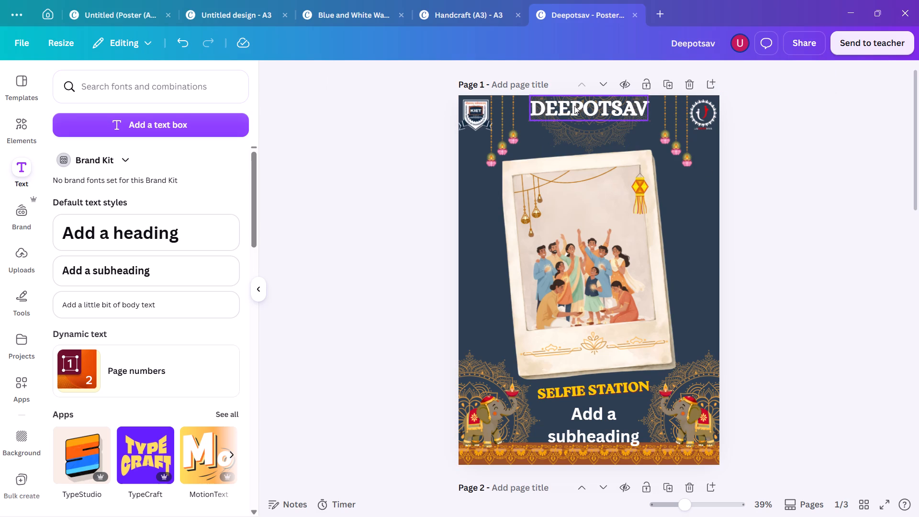
Add 2026 on a second line under DEEPOTSAV within the same heading text box.
double_click(574, 106)
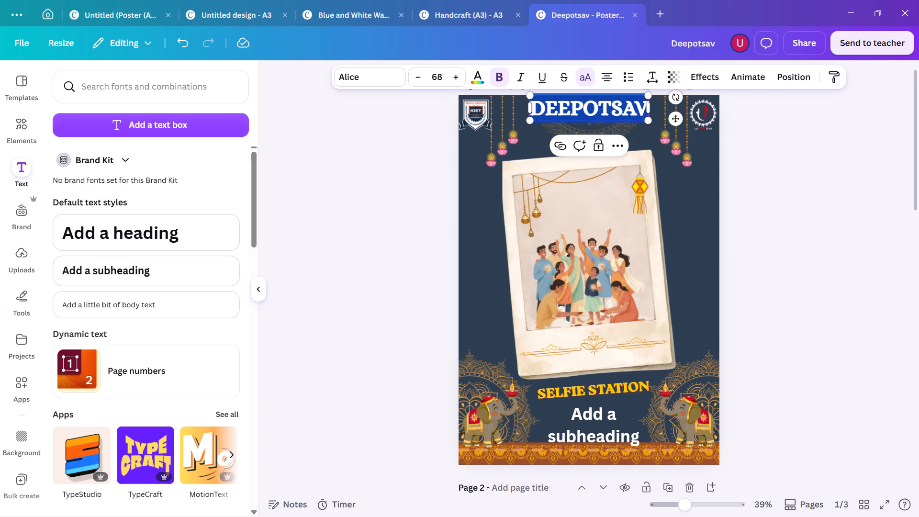
click(574, 106)
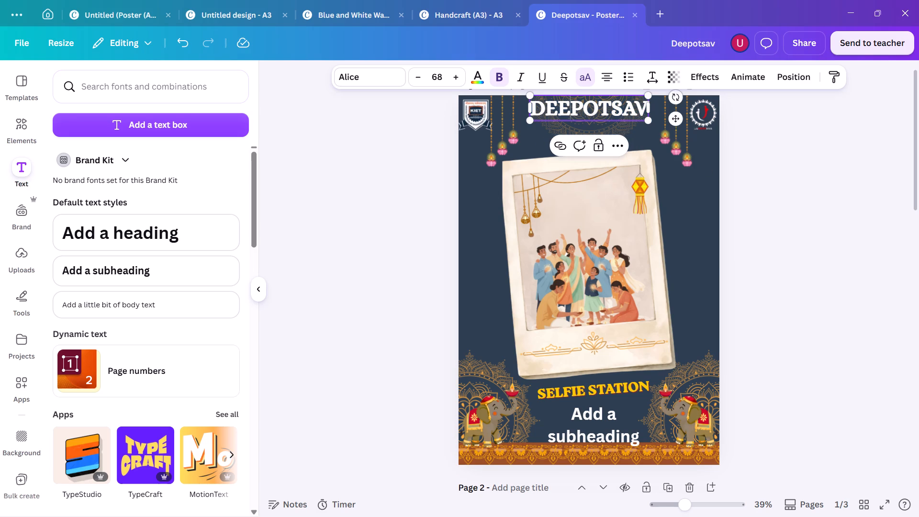
click(635, 109)
key(Right)
key(Right)
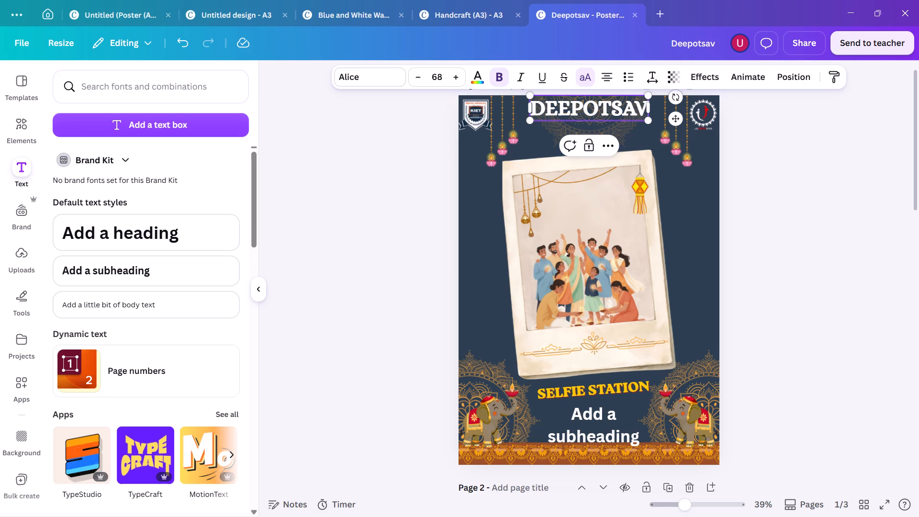
key(space)
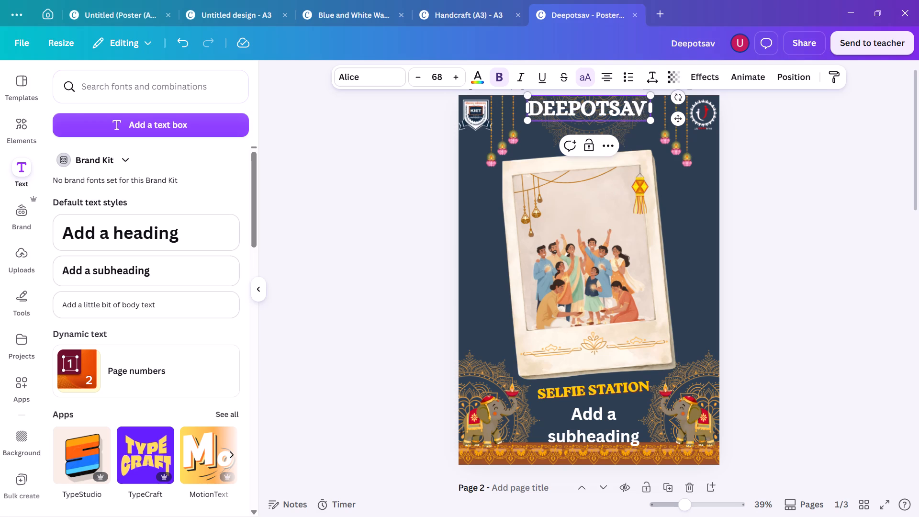
key(Return)
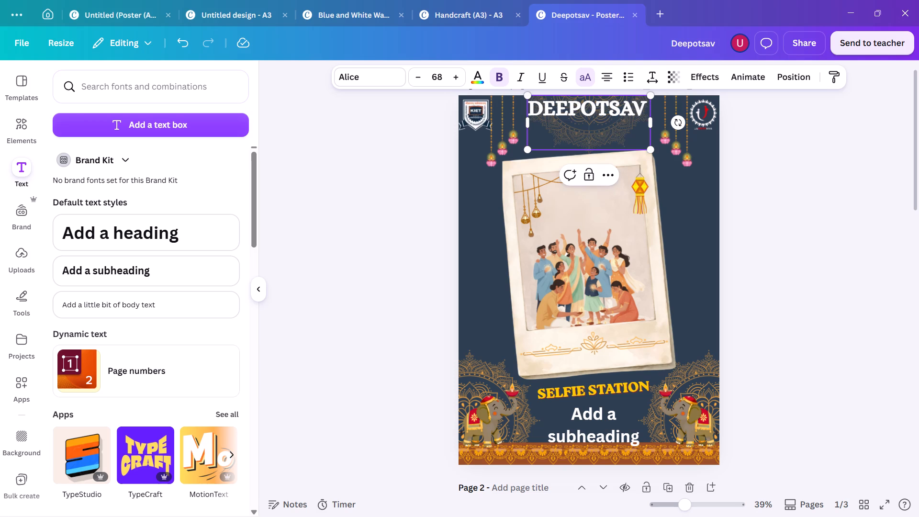
text(20)
text(26)
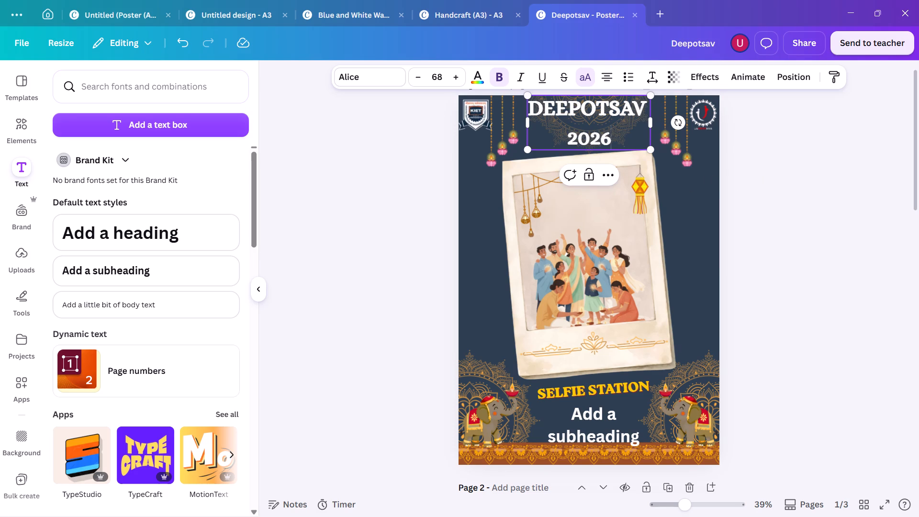
Set the line spacing of the two-line DEEPOTSAV 2026 heading to 1.
drag(616, 132, 580, 117)
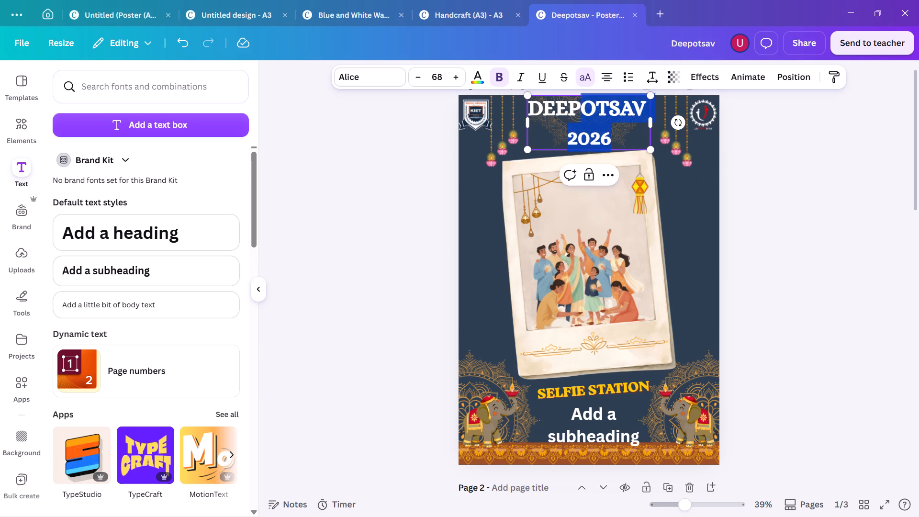
drag(580, 117, 534, 110)
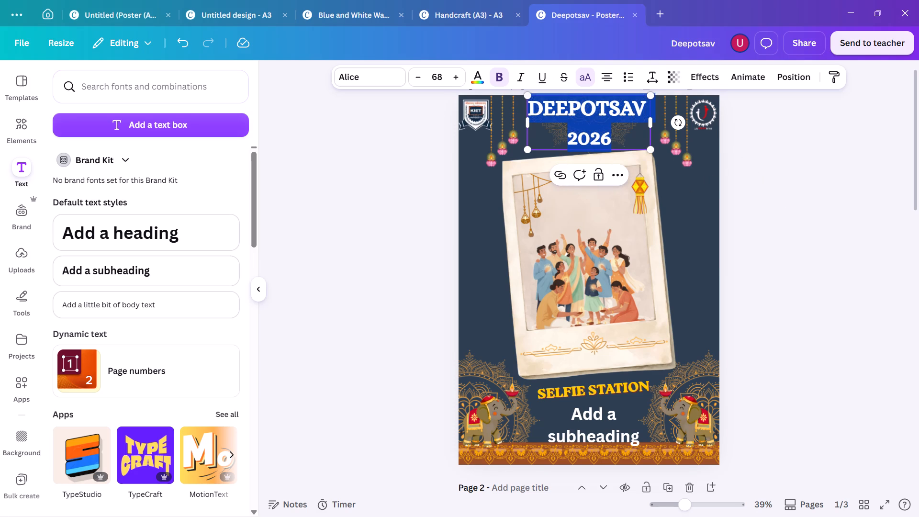
click(655, 75)
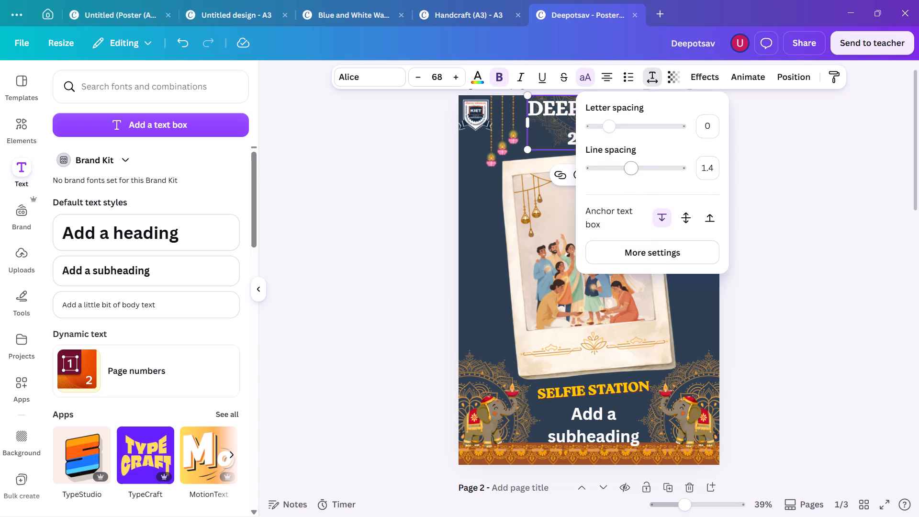
click(712, 174)
key(1)
key(Return)
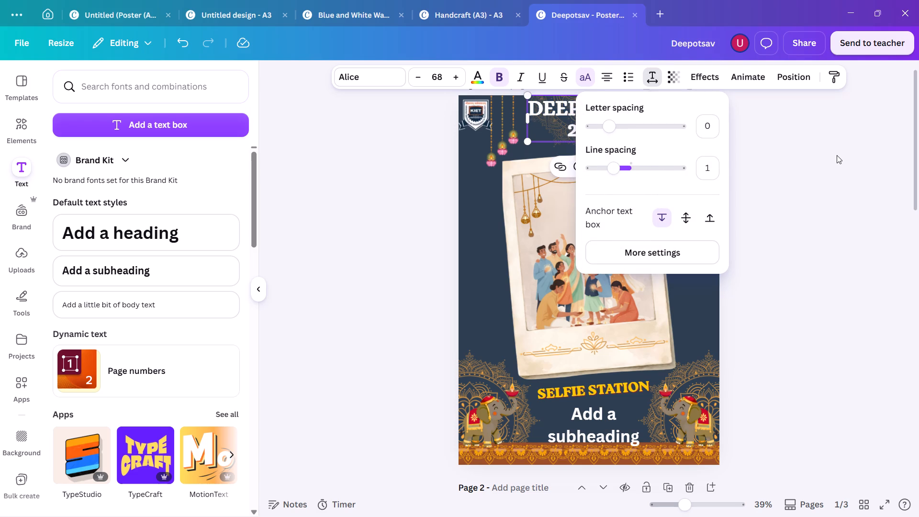
click(837, 155)
click(837, 155)
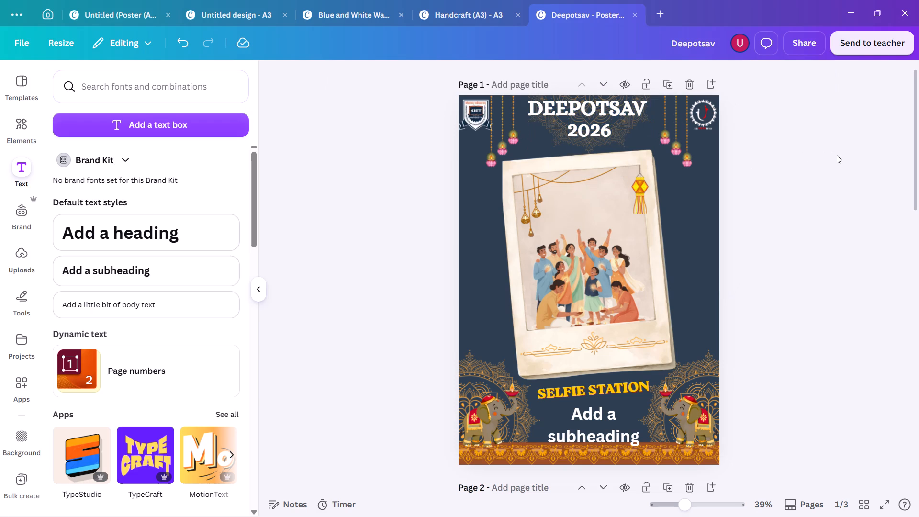
Shrink the tilted photo frame to about 18.9 wide by 25.1 high, keeping its upper-left corner in place.
click(588, 415)
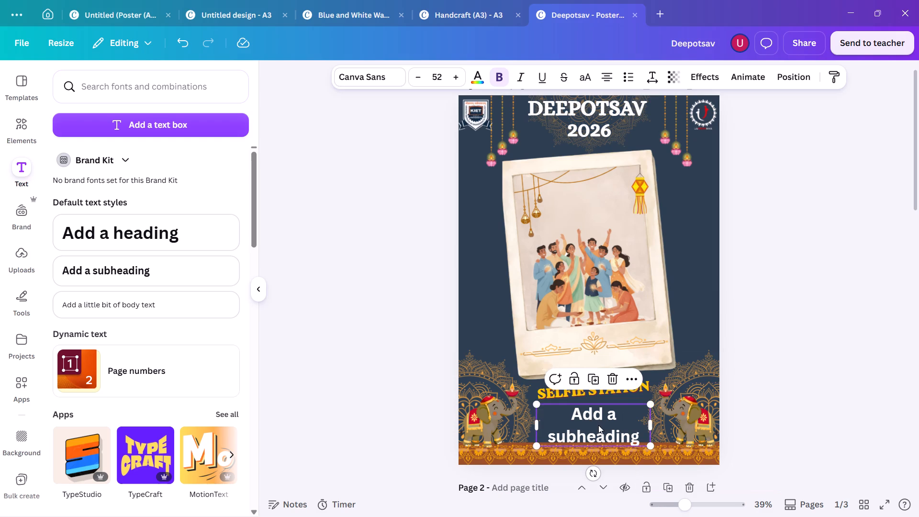
click(783, 326)
click(648, 328)
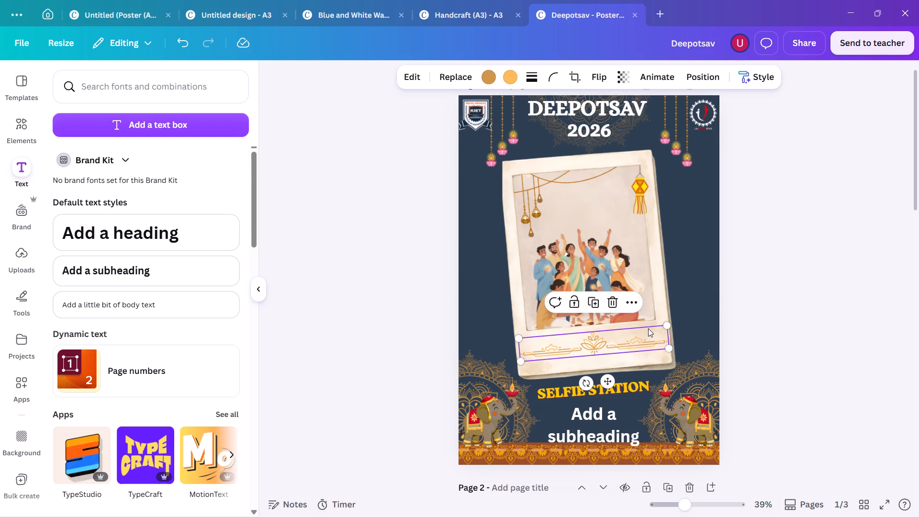
click(663, 278)
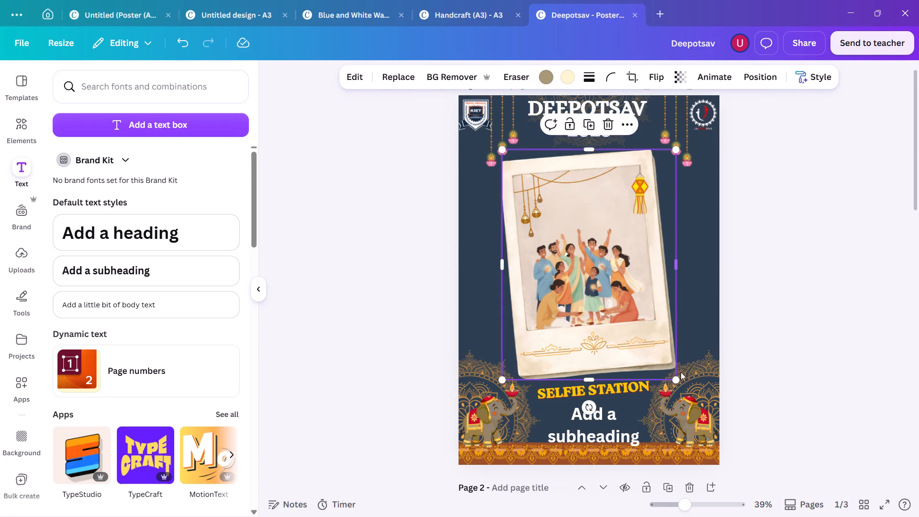
drag(675, 380, 669, 371)
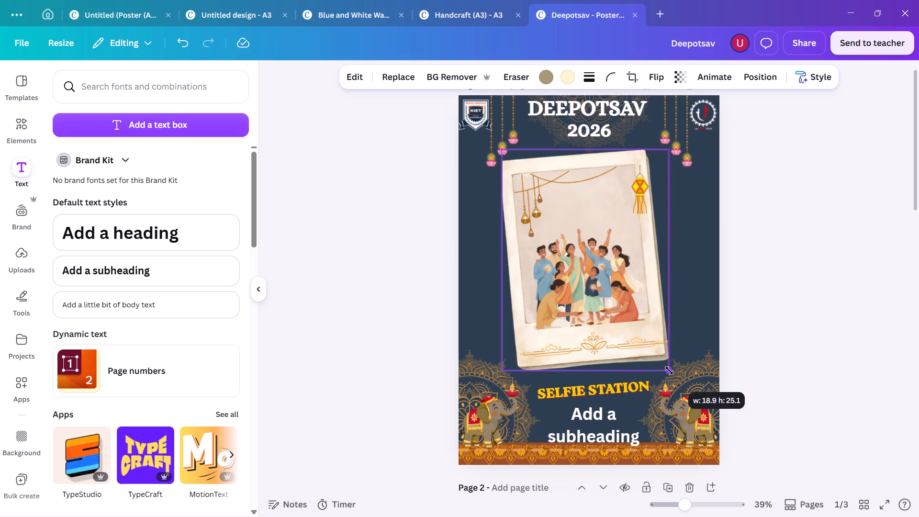
drag(669, 371, 670, 371)
click(797, 274)
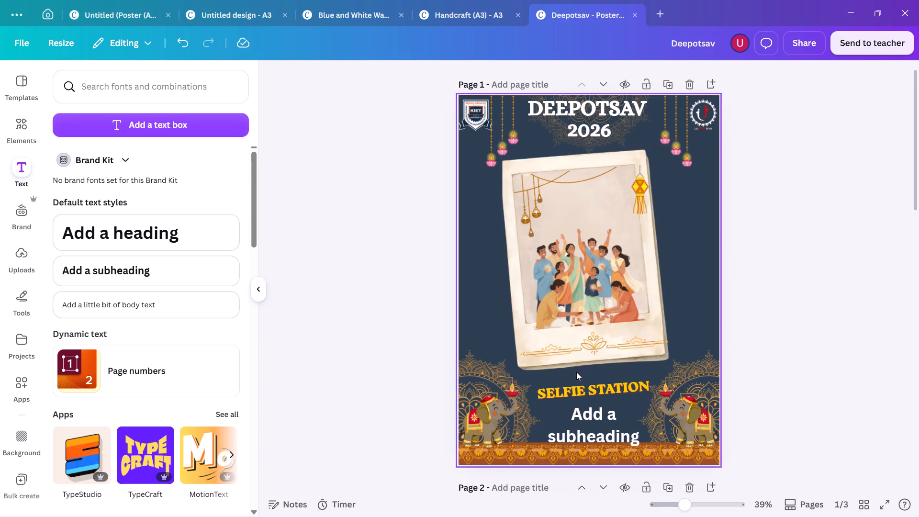
Nudge the SELFIE STATION text slightly upward, closer to the bottom edge of the photo frame.
drag(587, 384, 587, 379)
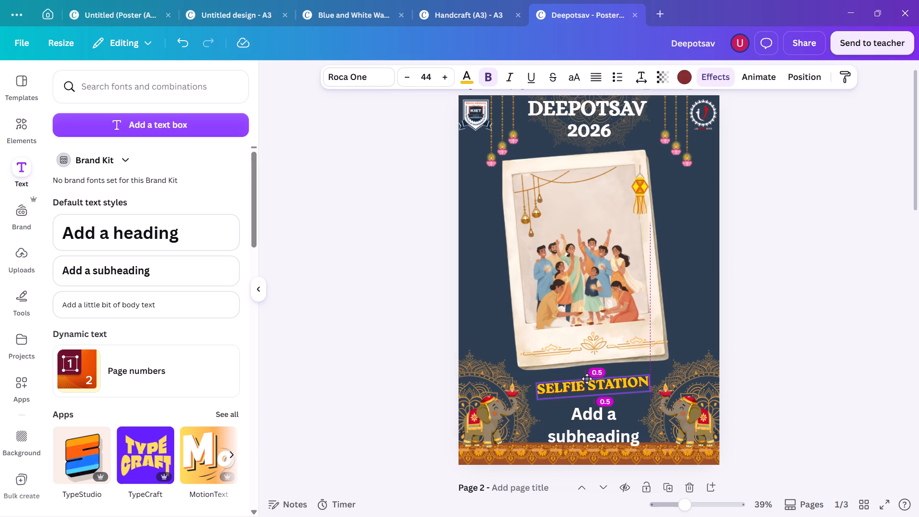
drag(587, 379, 587, 376)
click(762, 294)
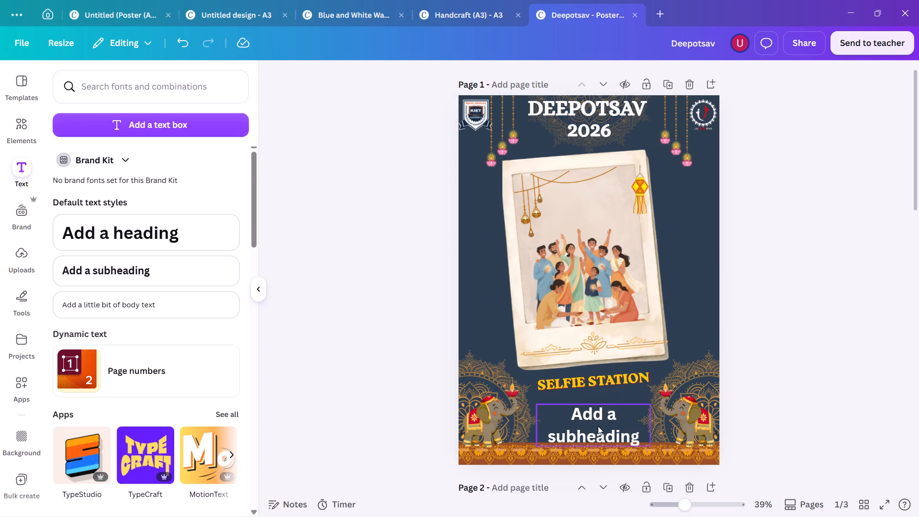
Clear the placeholder text from the subheading text box below SELFIE STATION.
double_click(598, 426)
key(BackSpace)
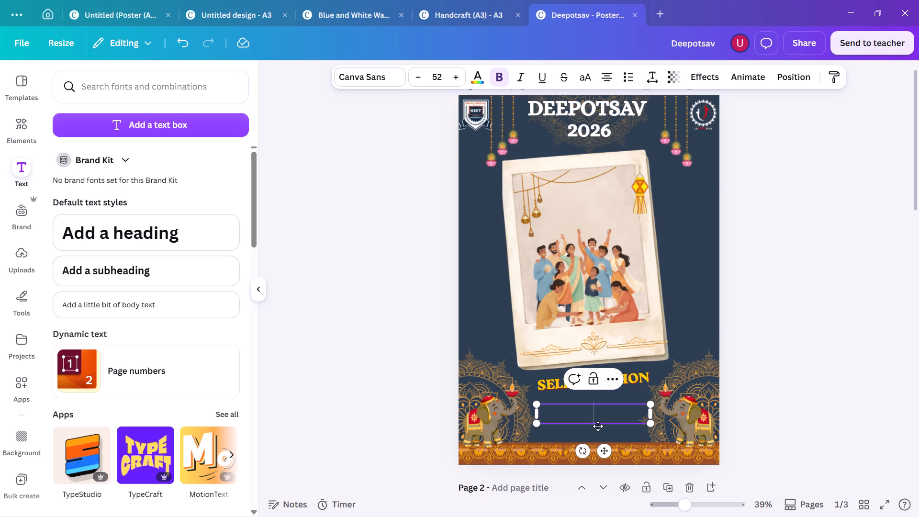
Find the Montserrat font and apply it to the emptied subheading text box.
click(364, 77)
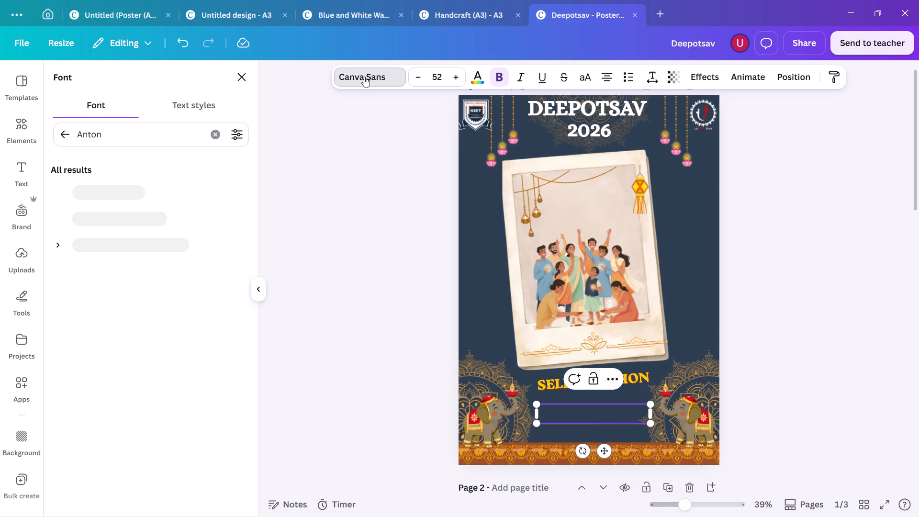
click(146, 139)
key(BackSpace)
key(BackSpace)
key(BackSpace)
key(BackSpace)
key(BackSpace)
key(BackSpace)
key(BackSpace)
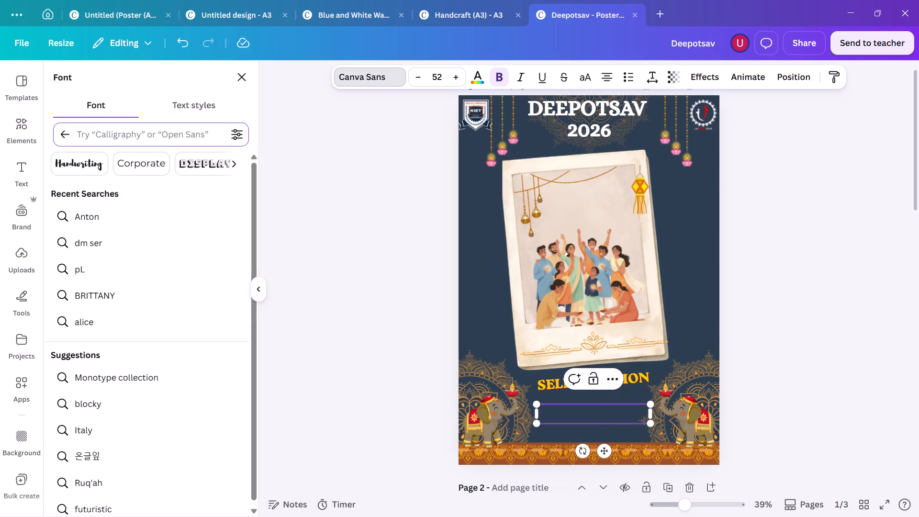
text(MO)
key(BackSpace)
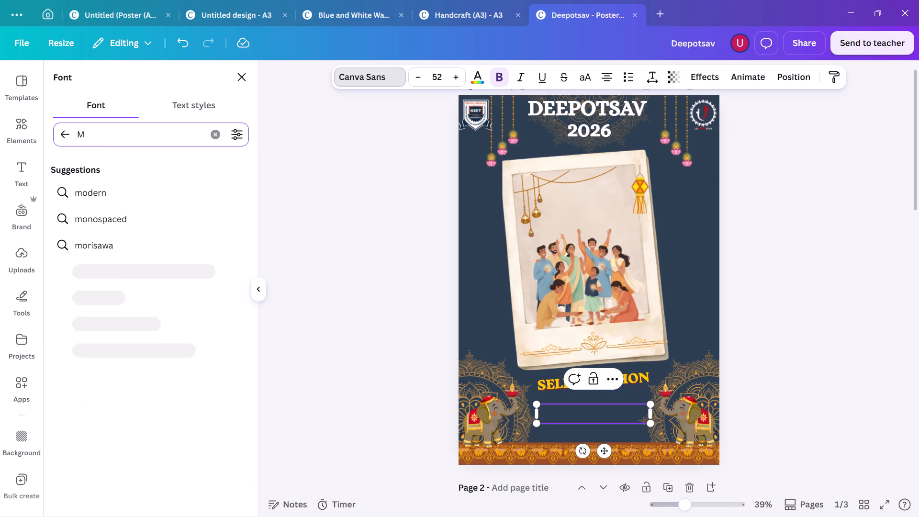
text(onsta)
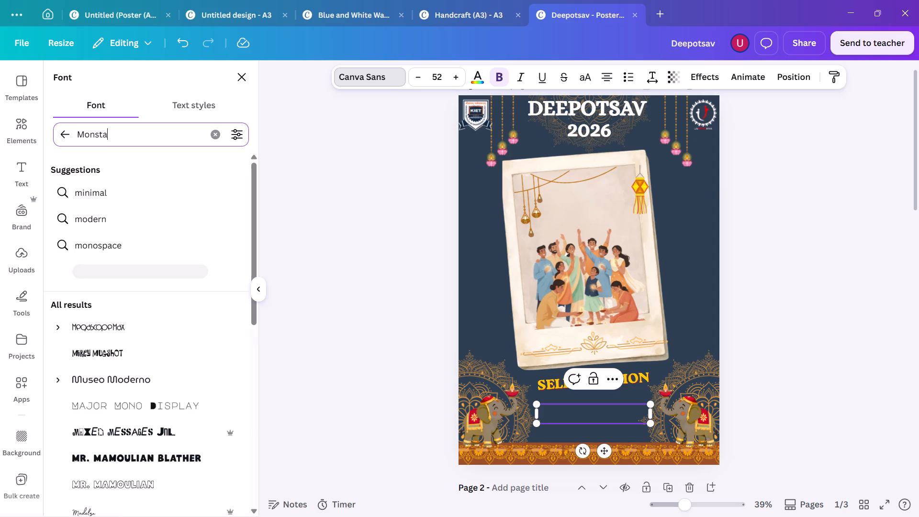
key(BackSpace)
key(s)
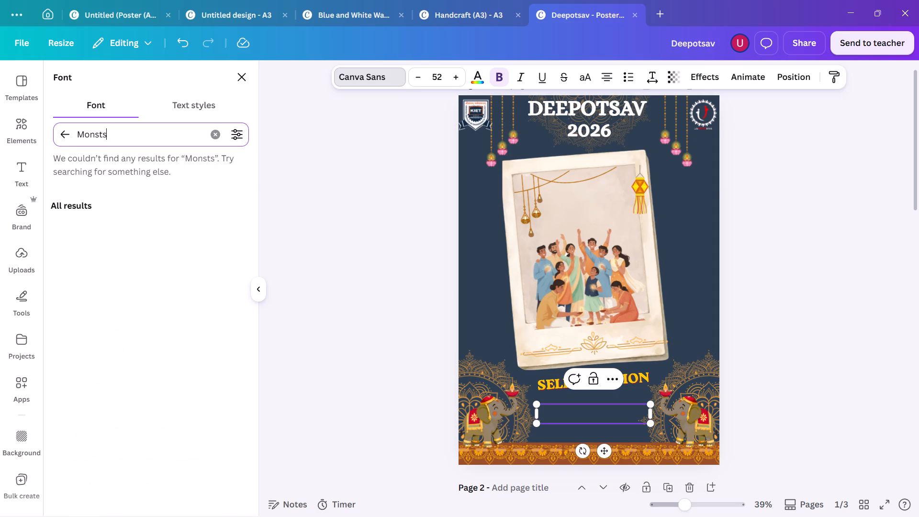
key(BackSpace)
key(BackSpace)
key(BackSpace)
text(ts)
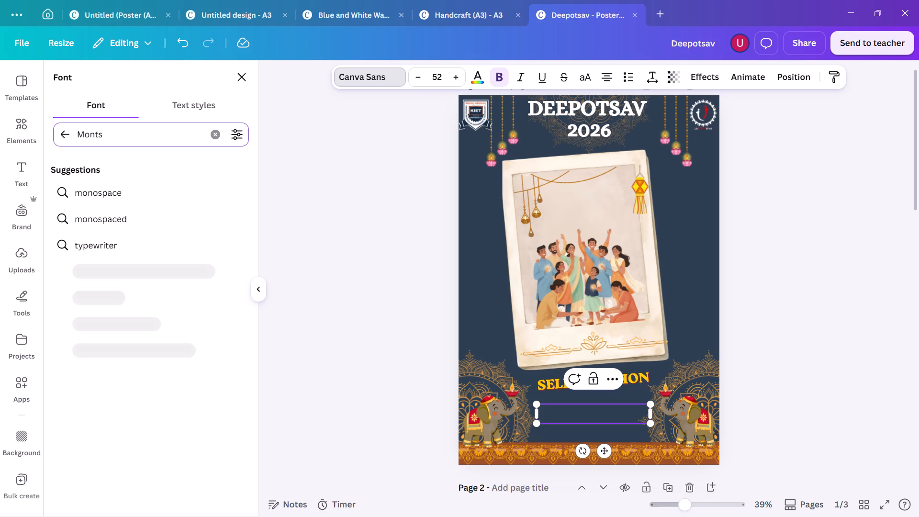
text(erra)
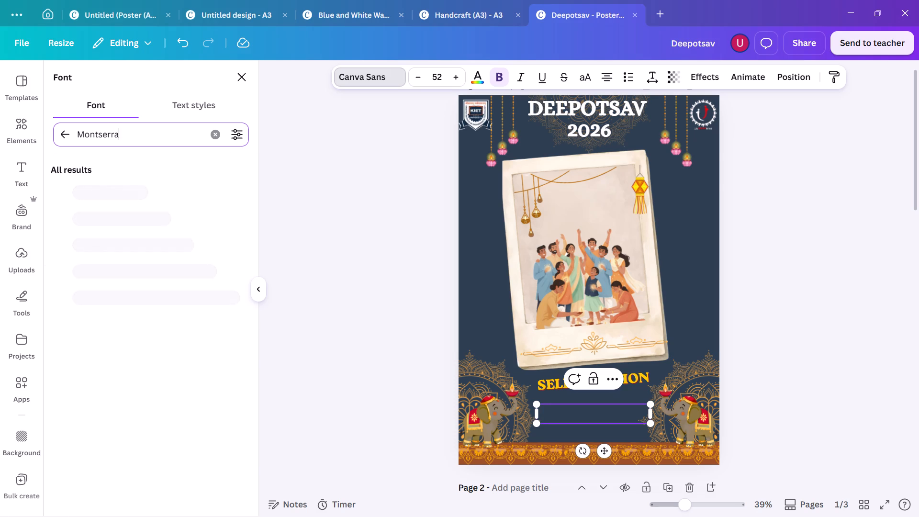
text(te)
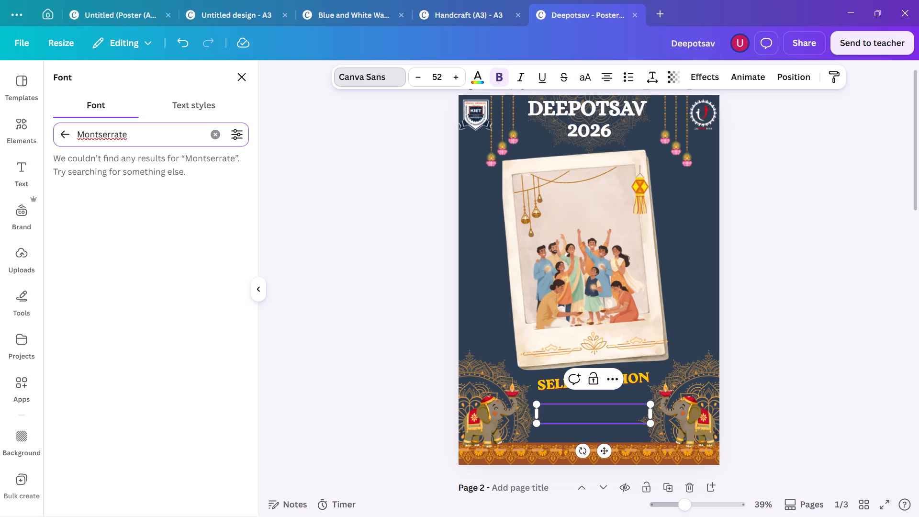
key(BackSpace)
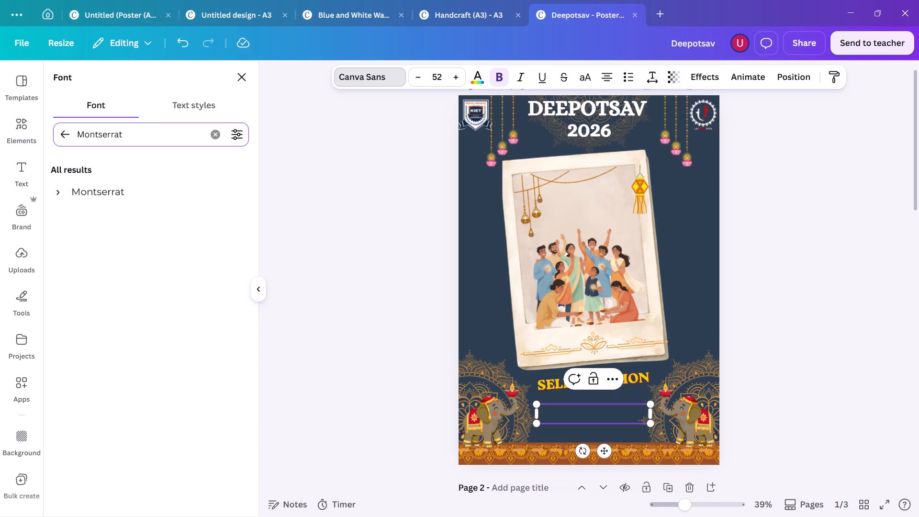
click(112, 200)
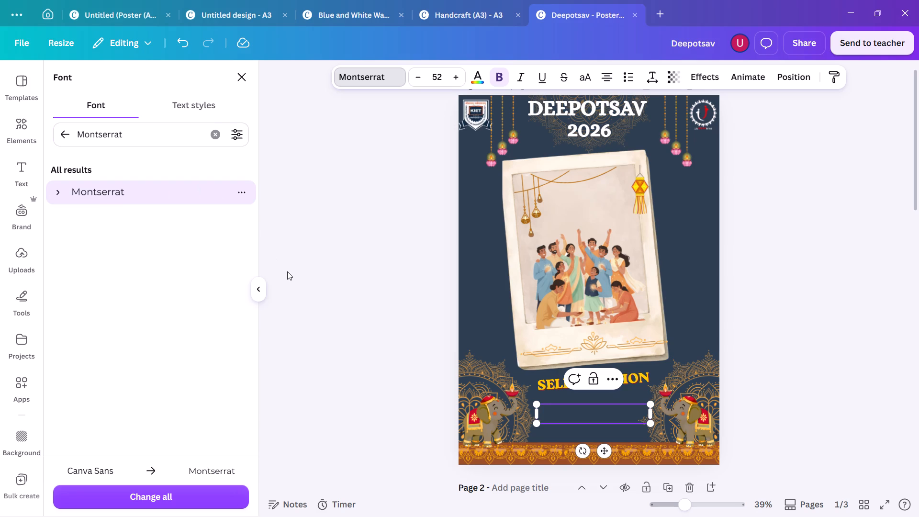
Search the fonts for Montserrat medium.
click(157, 135)
key(space)
text(med)
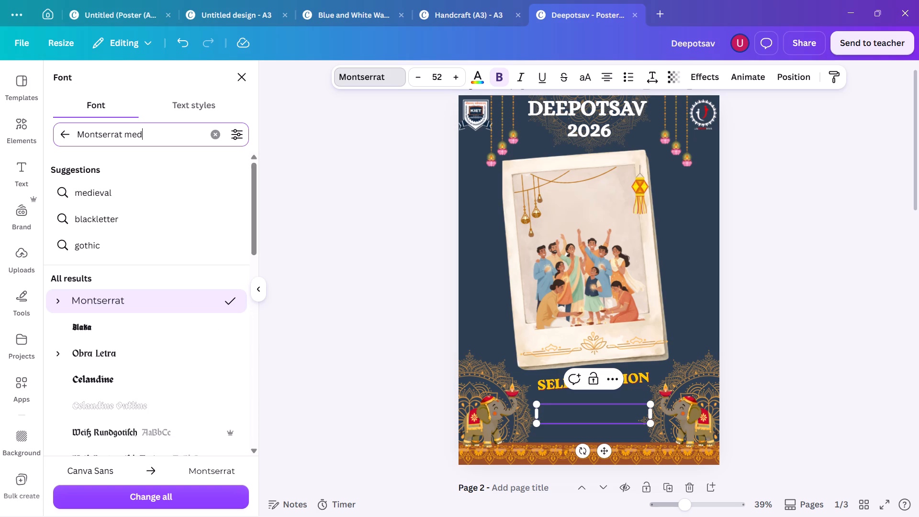
text(ium)
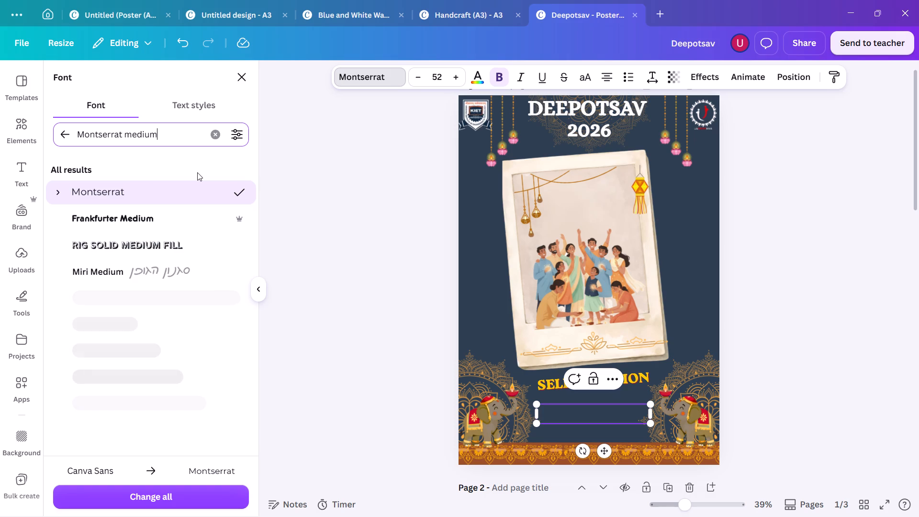
Set the subheading text box's font size to 15.
click(442, 83)
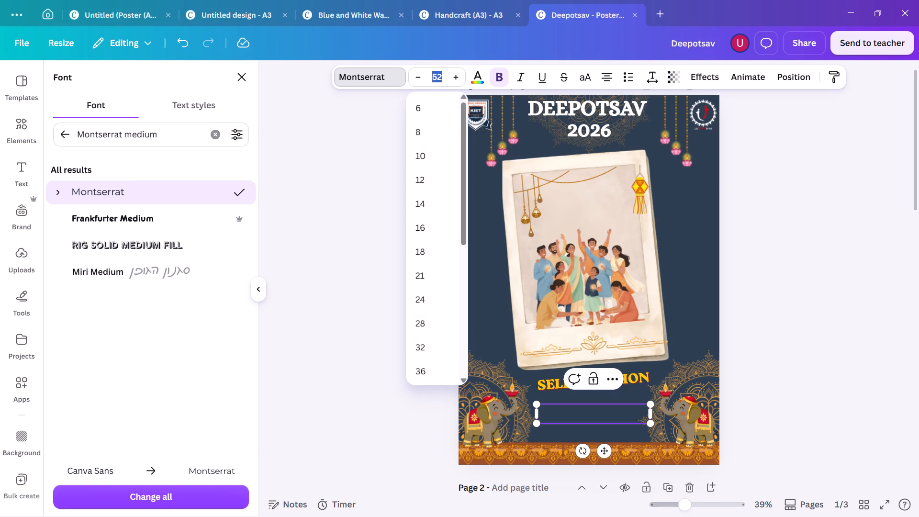
text(15)
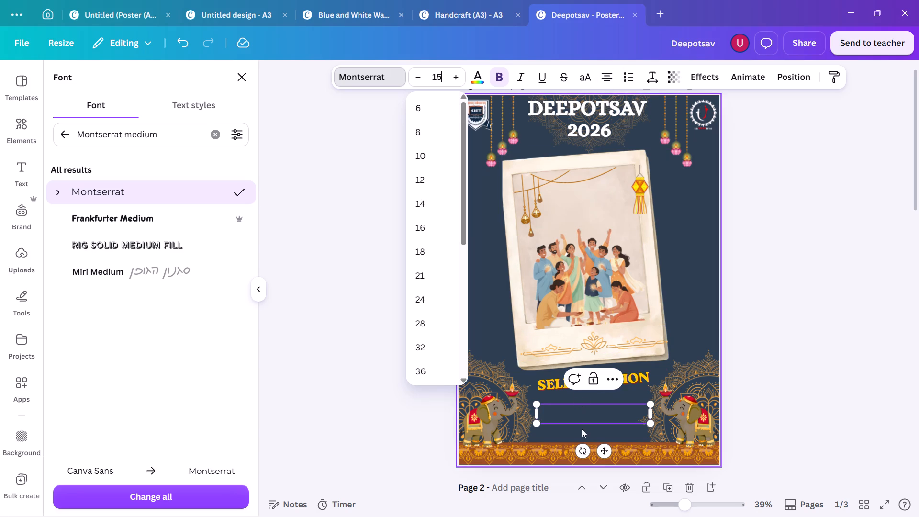
click(580, 417)
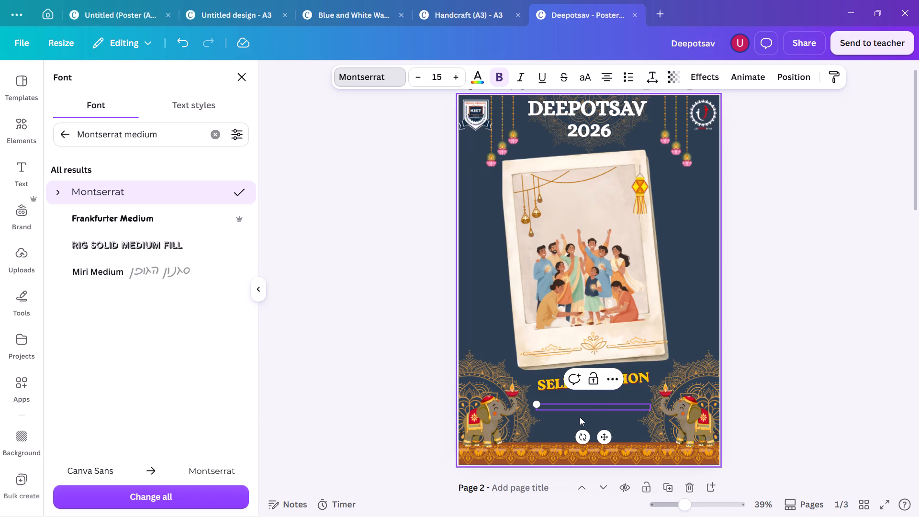
Enter the tagline "Capture the Lights, Cherish the Moments!" in the text box below SELFIE STATION.
text(CA)
text(pture)
key(BackSpace)
key(BackSpace)
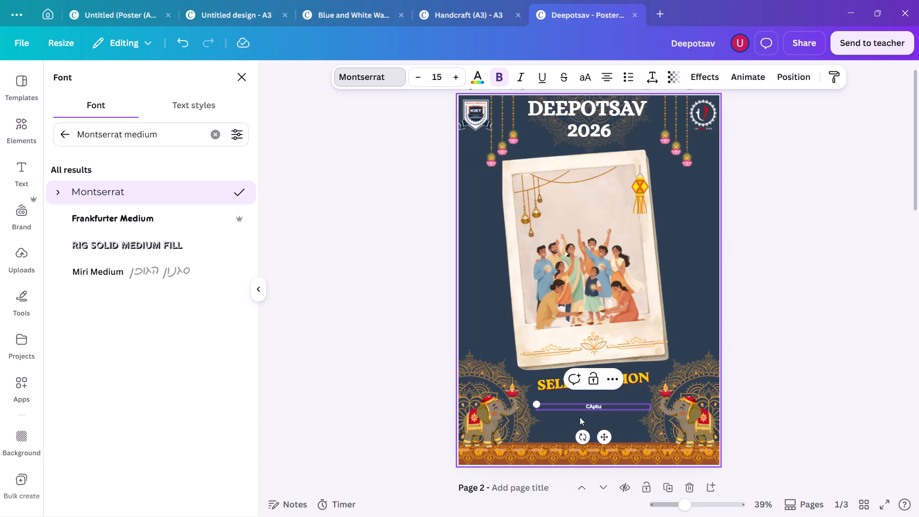
key(BackSpace)
key(BackSpace)
key(BackSpace)
key(BackSpace)
text(apture)
key(space)
text(the)
key(space)
text(Lights)
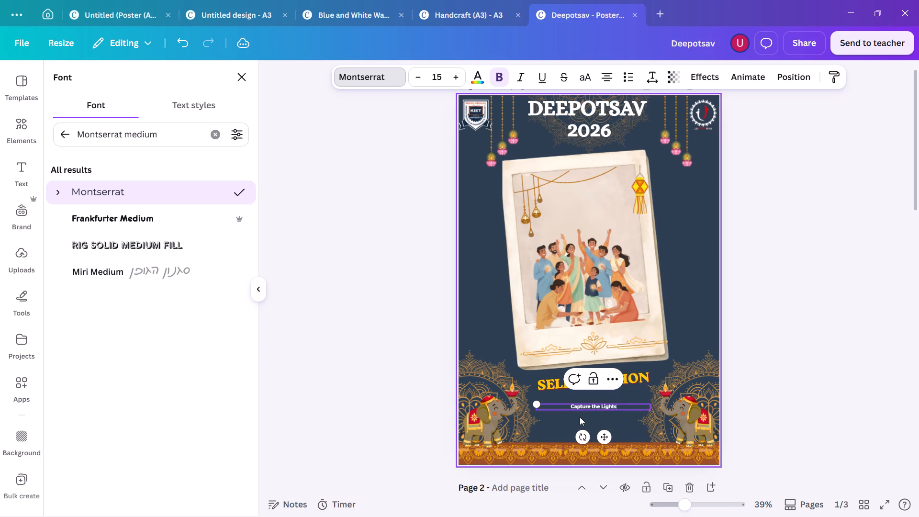
text(,)
key(space)
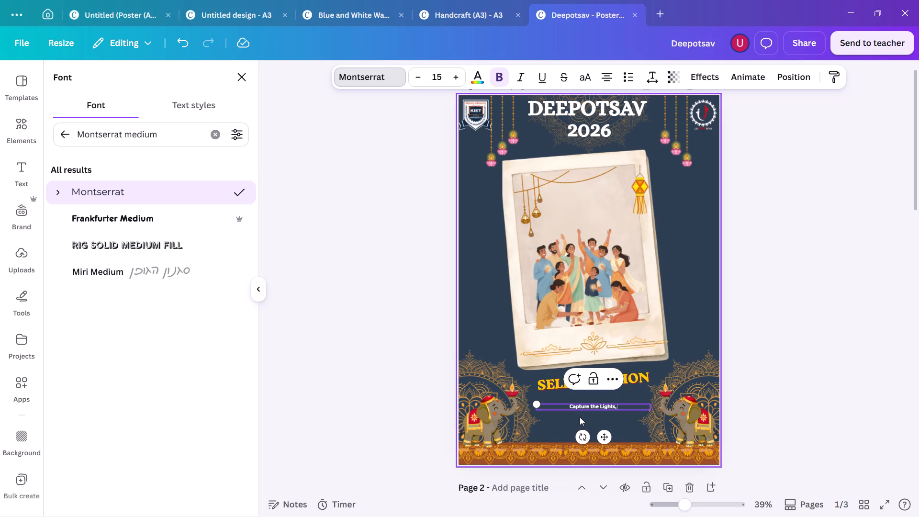
text(Ch)
text(erish)
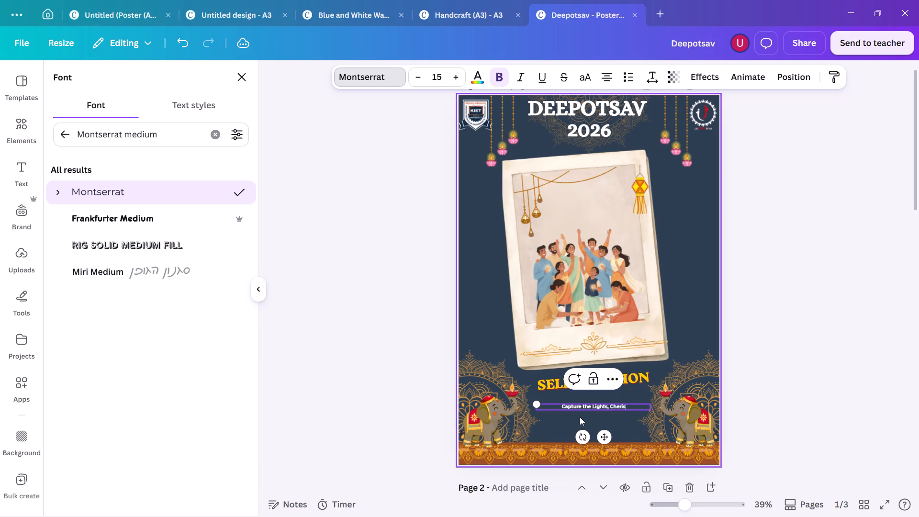
key(space)
text(the MOm)
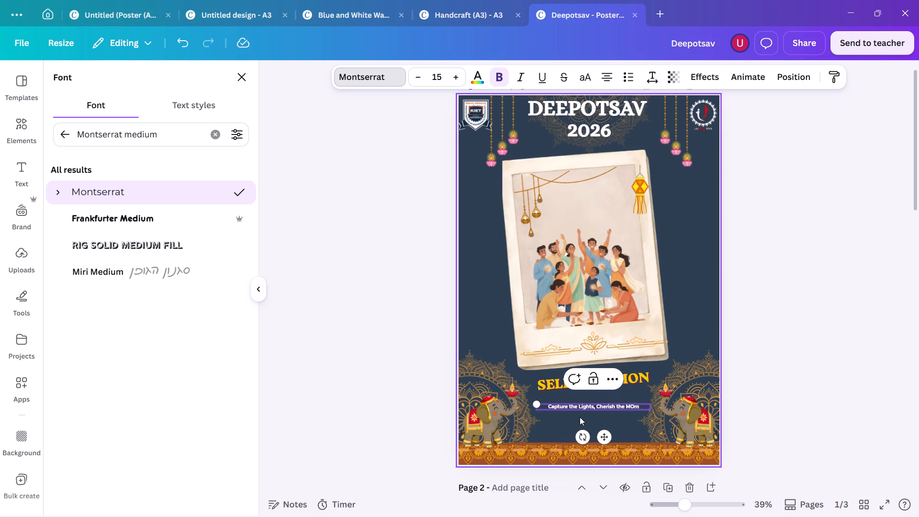
key(BackSpace)
key(BackSpace)
text(ome)
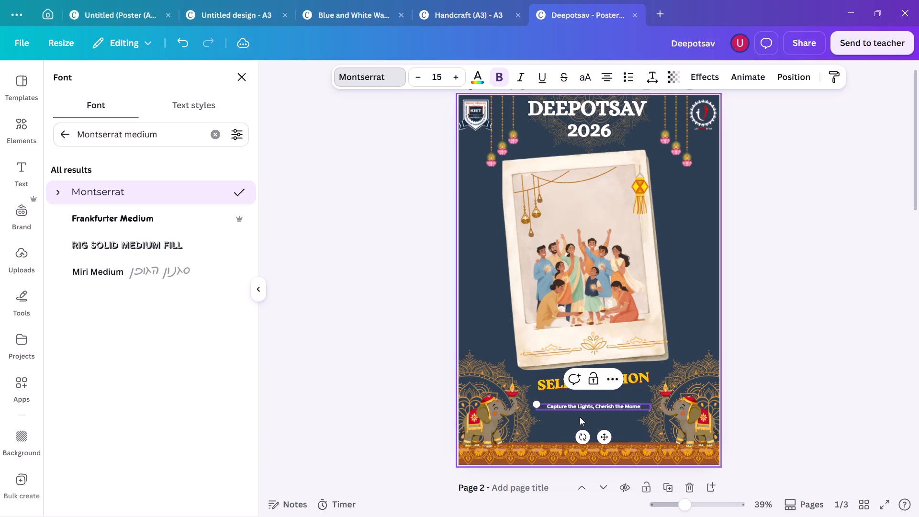
text(nts)
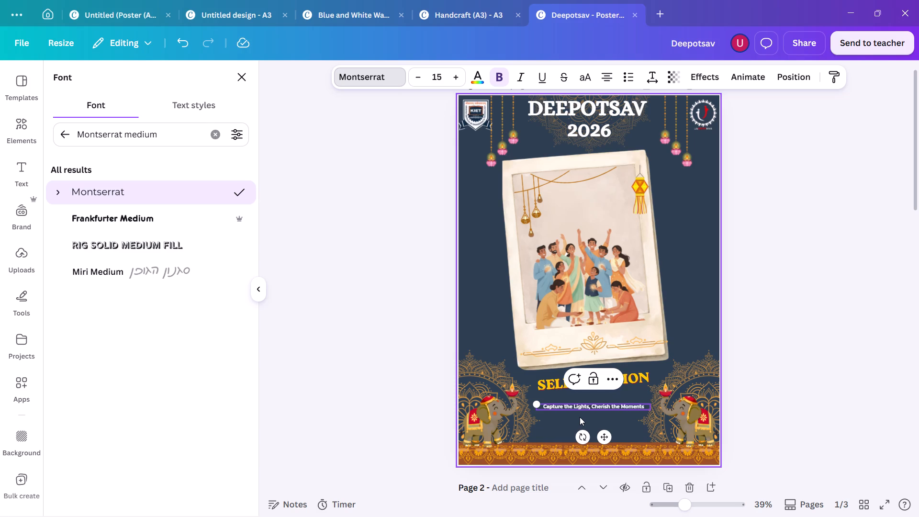
key(shift+exclam)
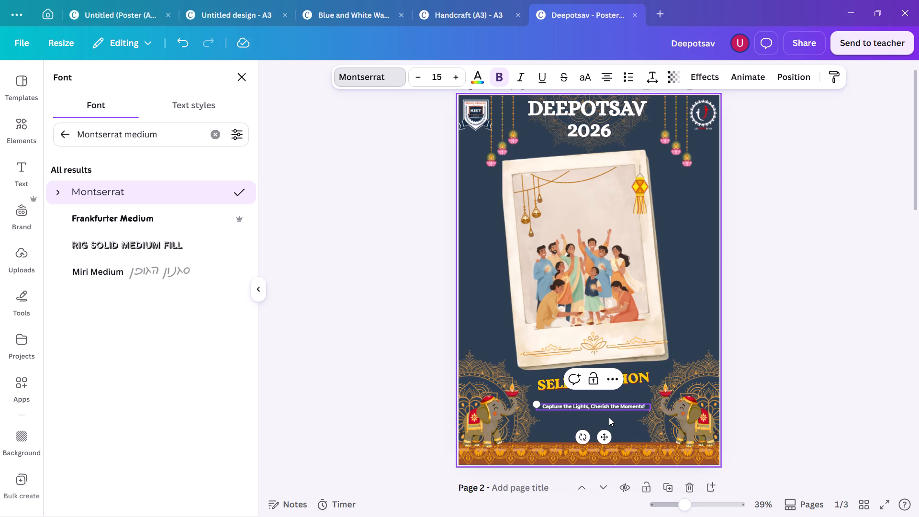
click(609, 417)
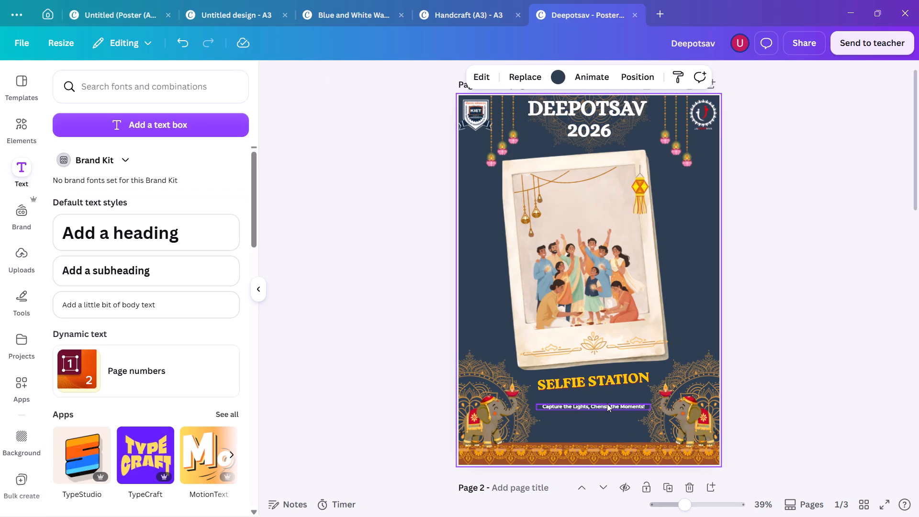
Rotate the tagline to match the upward tilt of SELFIE STATION and move it closer beneath that text.
click(607, 404)
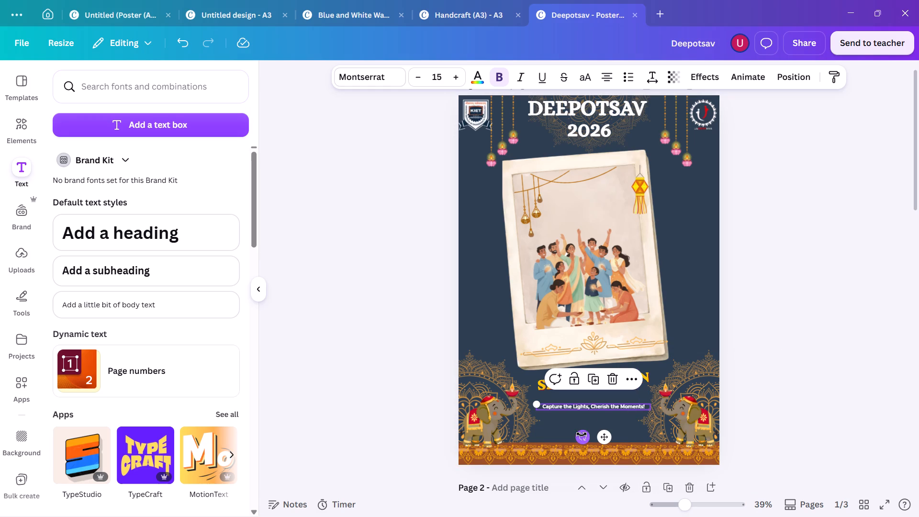
drag(582, 434, 593, 416)
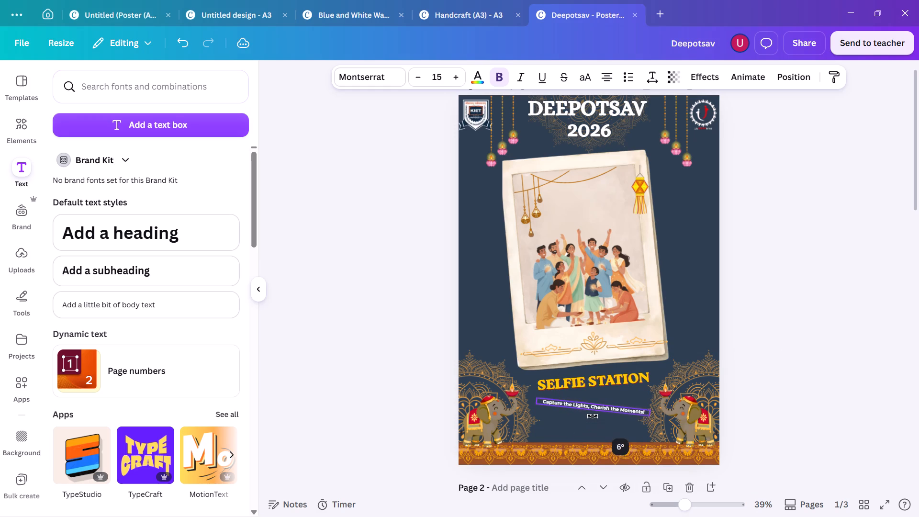
drag(593, 416, 591, 417)
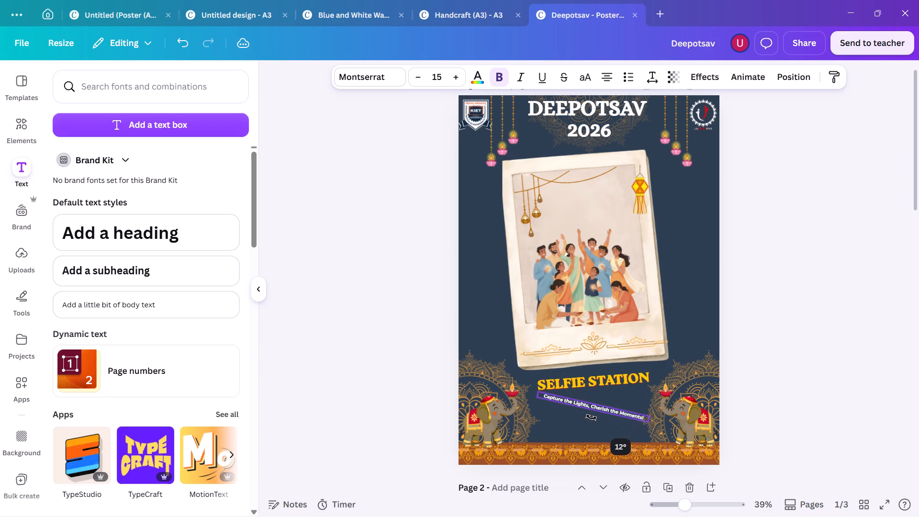
drag(591, 417, 596, 427)
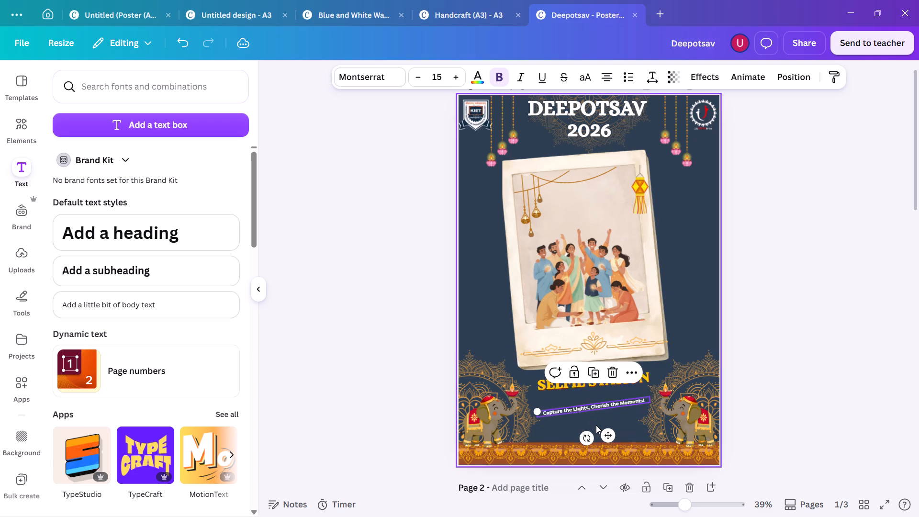
click(589, 432)
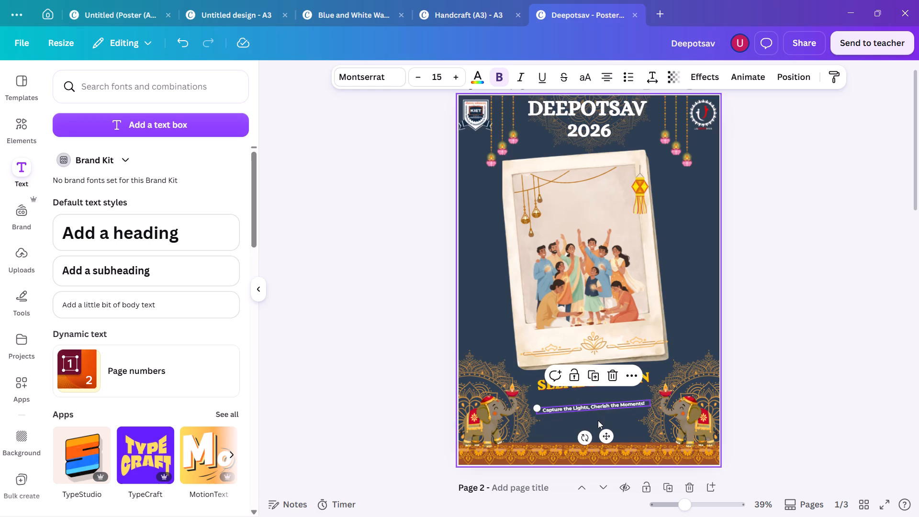
drag(601, 433, 601, 427)
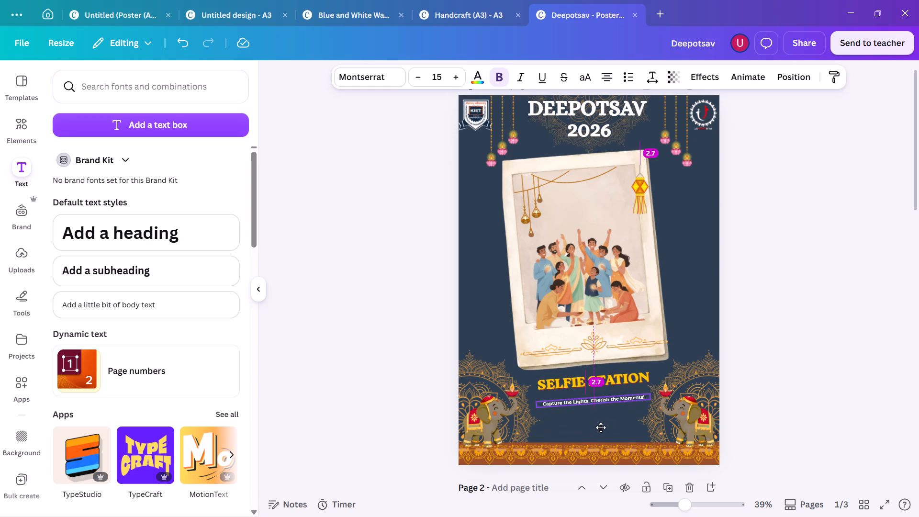
drag(601, 427, 602, 426)
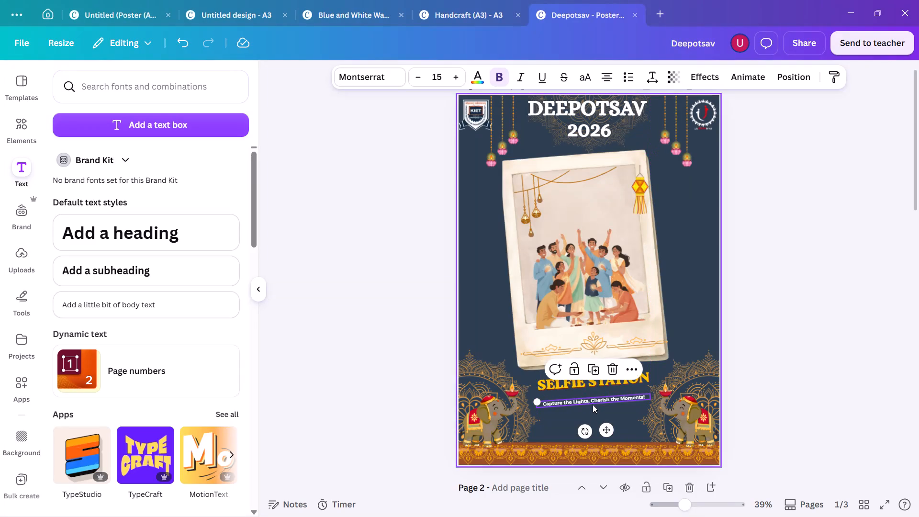
Break the tagline into two lines after "Capture the Lights,".
click(590, 401)
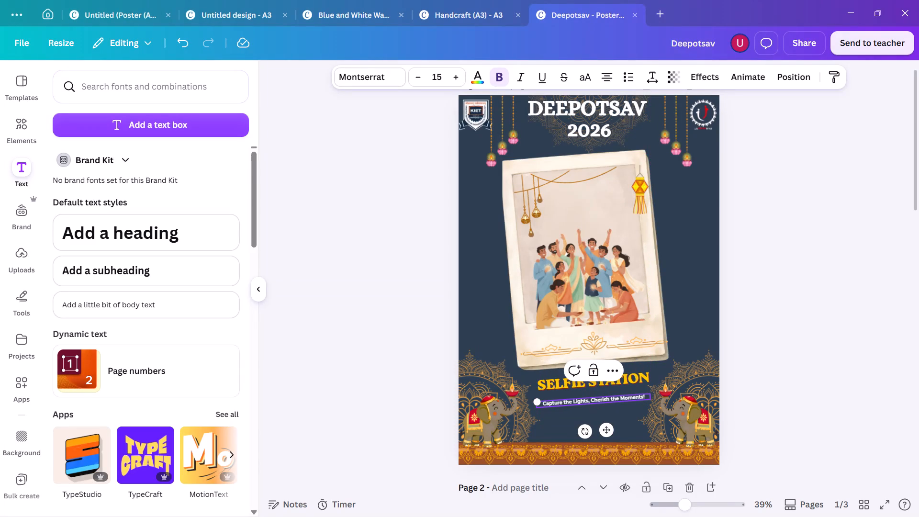
click(591, 400)
key(Return)
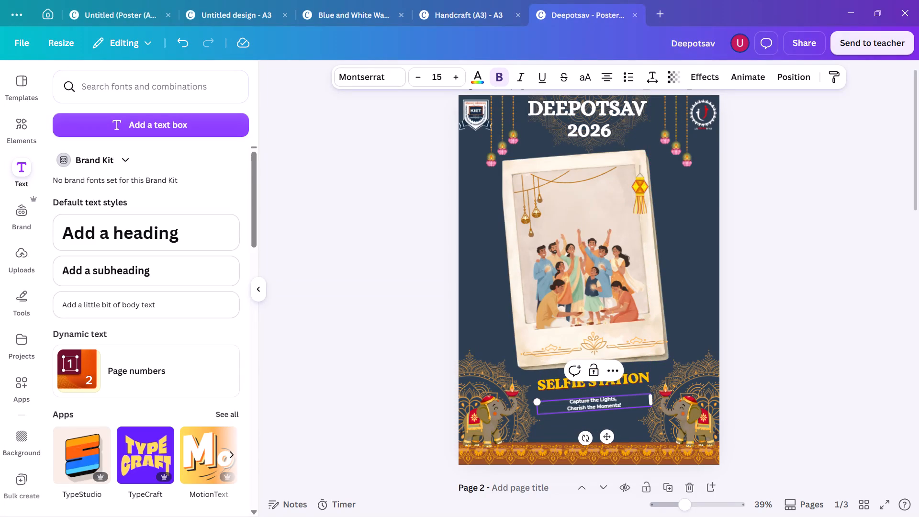
click(792, 379)
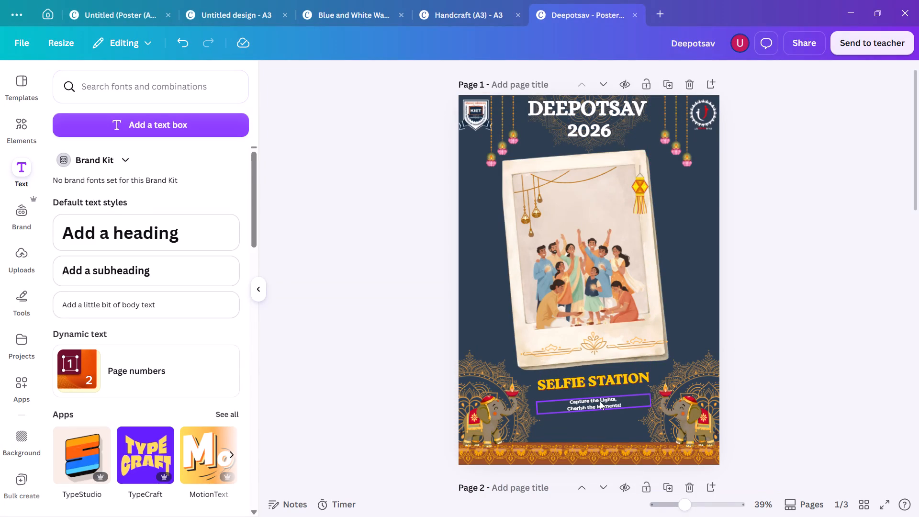
Increase the font size of both tagline lines to about 20.
click(600, 401)
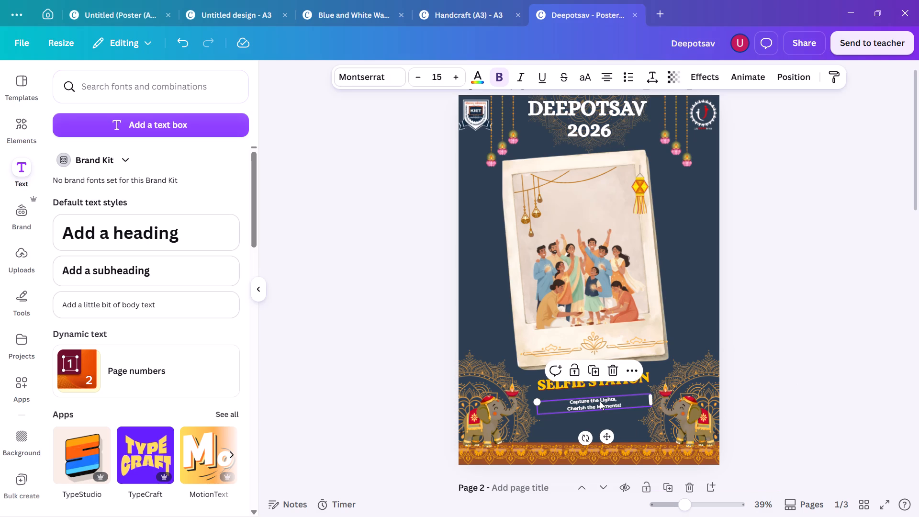
double_click(606, 403)
triple_click(606, 403)
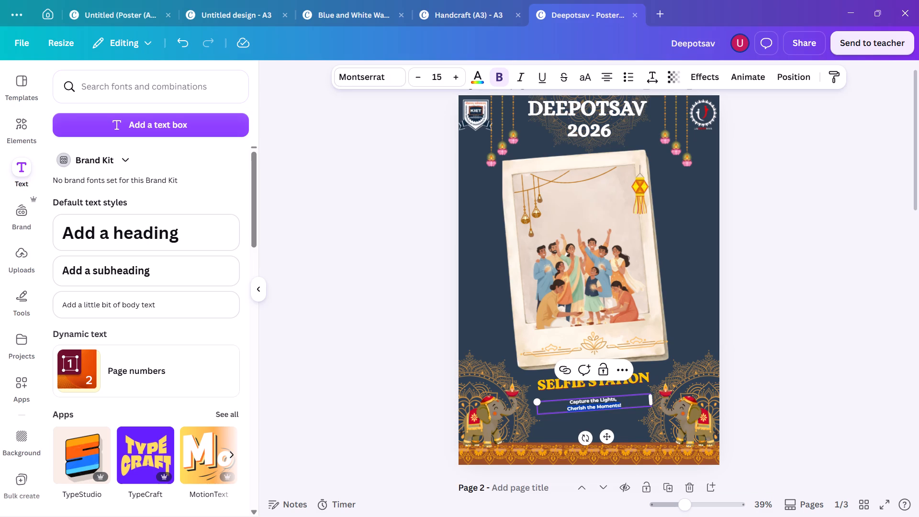
drag(566, 404, 572, 404)
drag(572, 404, 624, 404)
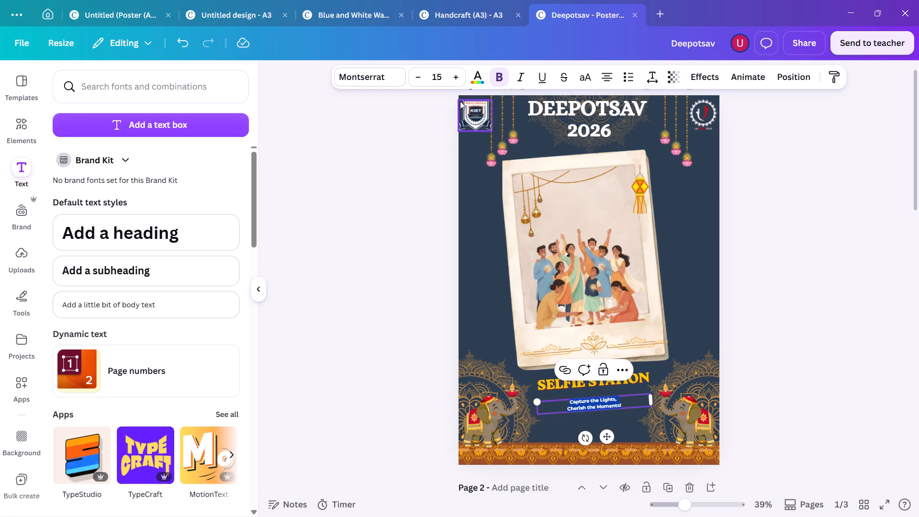
triple_click(456, 74)
triple_click(456, 74)
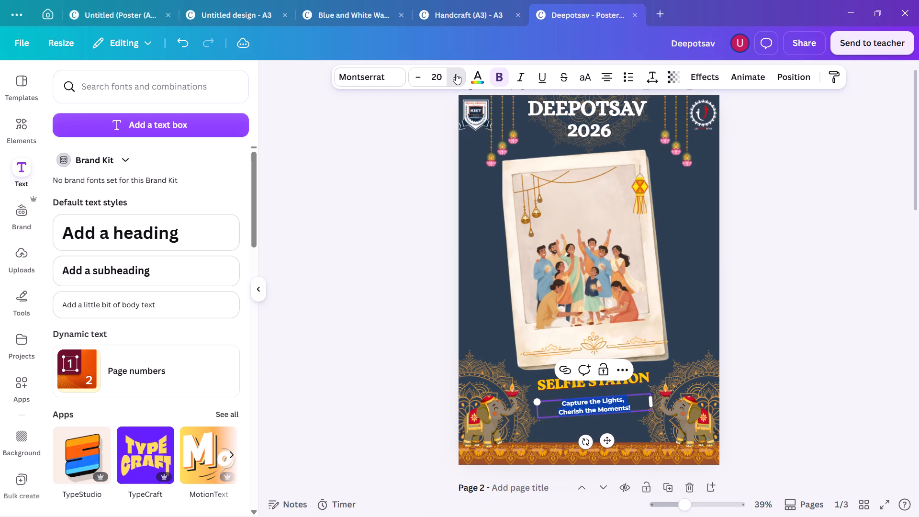
click(832, 214)
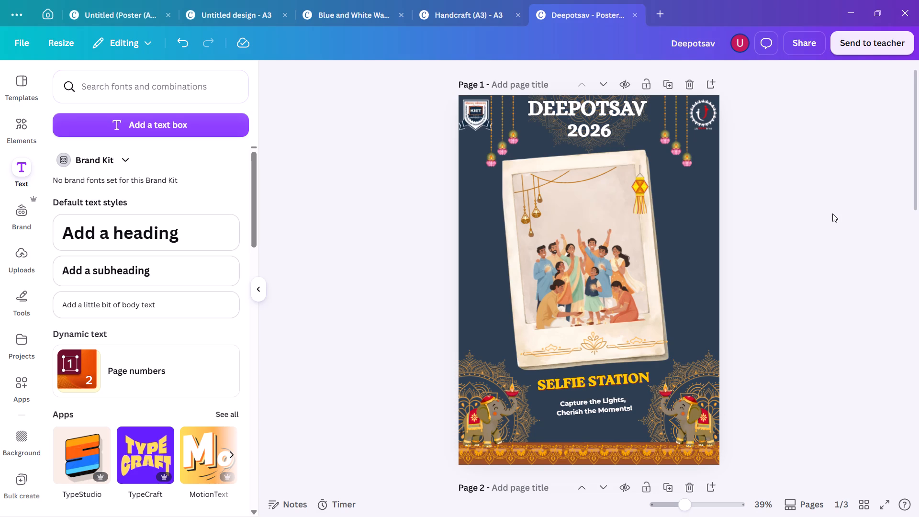
Delete the two elephant illustrations from the poster's bottom corners, keeping the mandalas behind them.
click(483, 428)
key(BackSpace)
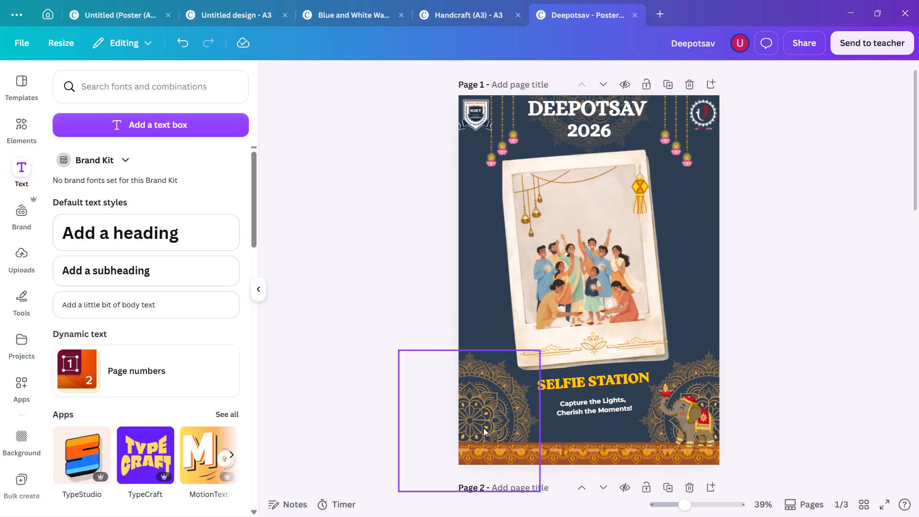
click(686, 416)
key(BackSpace)
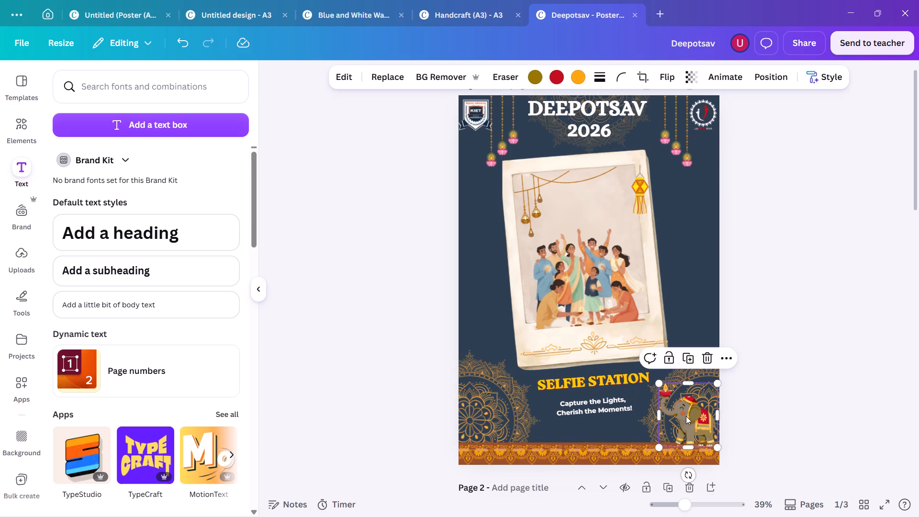
click(685, 415)
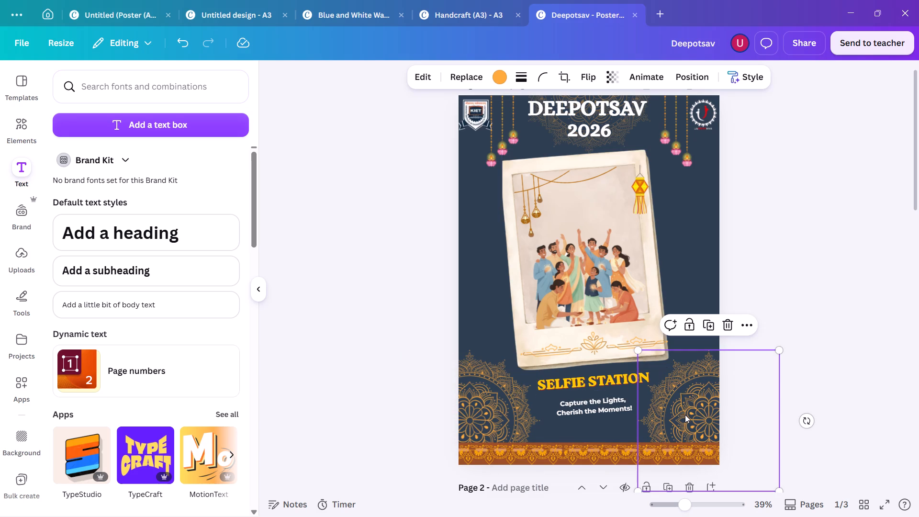
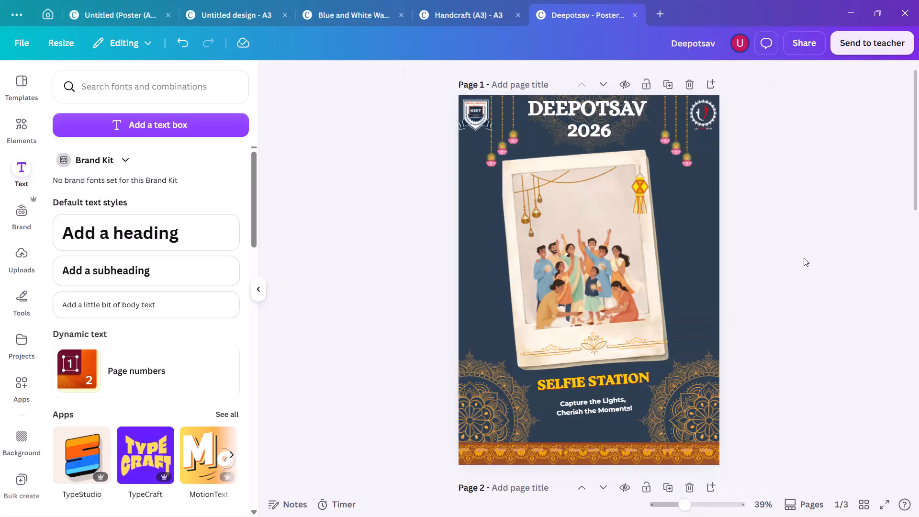
Delete both mandala decorations from the poster's bottom corners.
click(706, 406)
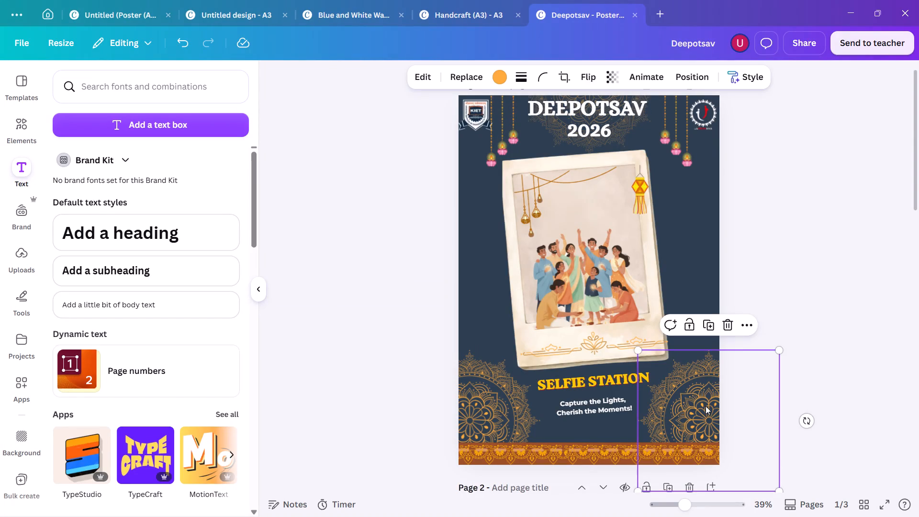
key(BackSpace)
click(495, 395)
key(BackSpace)
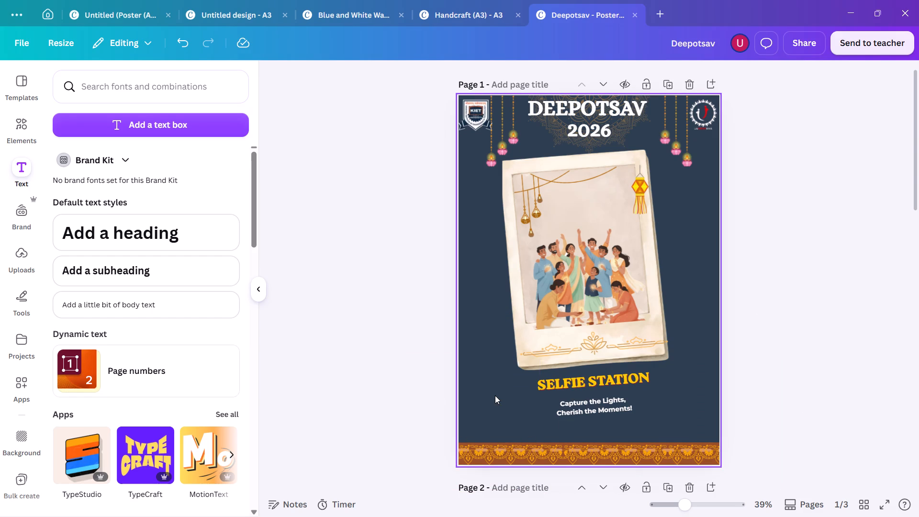
Nudge the gold lotus line ornament on the photo frame's lower border slightly left and down.
click(580, 289)
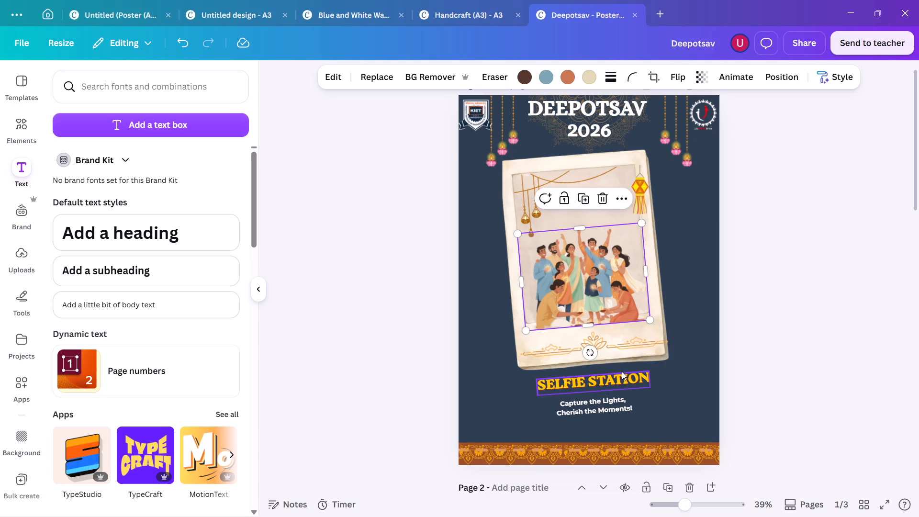
click(654, 358)
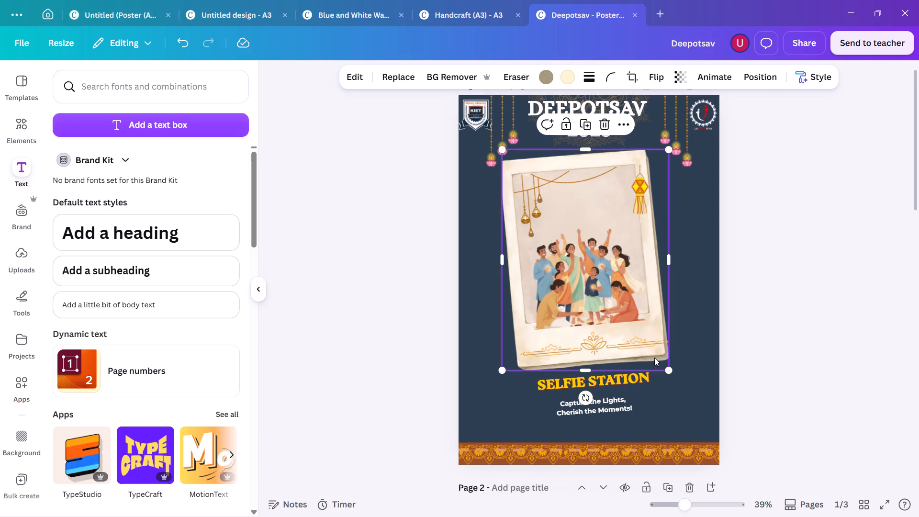
click(587, 347)
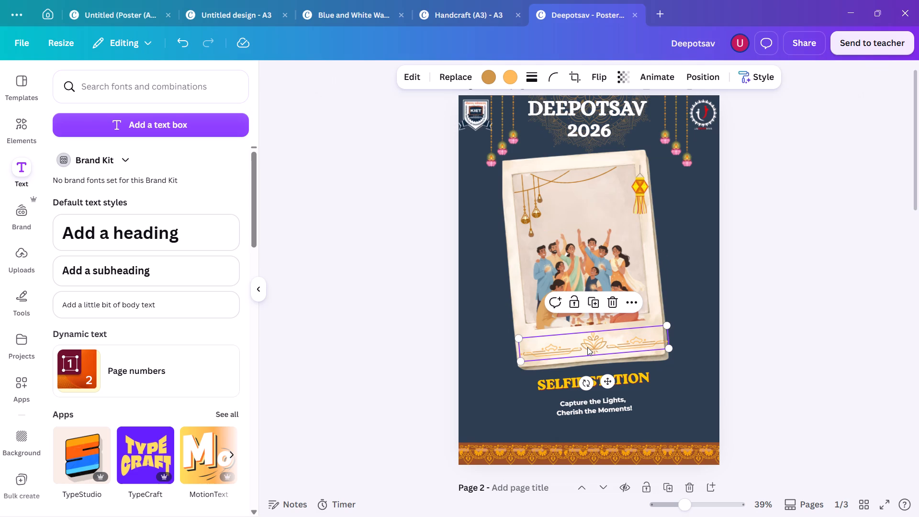
key(Left)
key(Left)
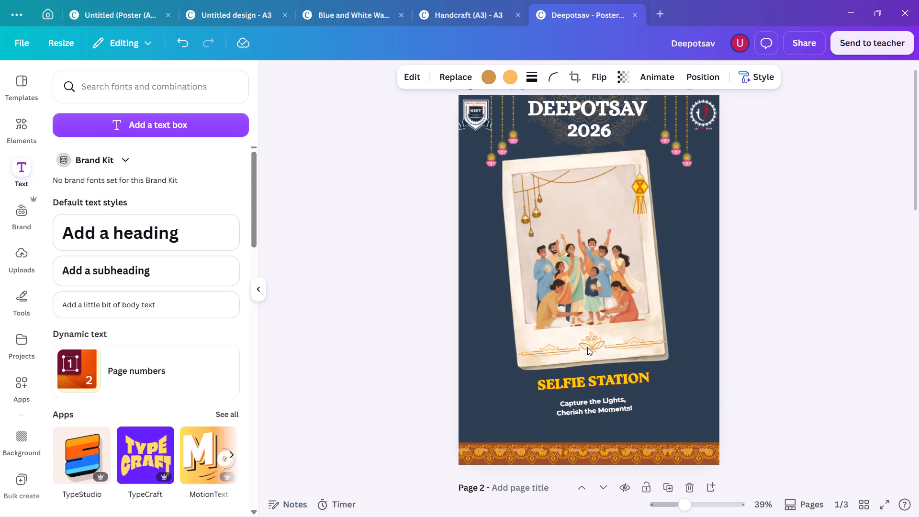
key(Left)
key(Left)
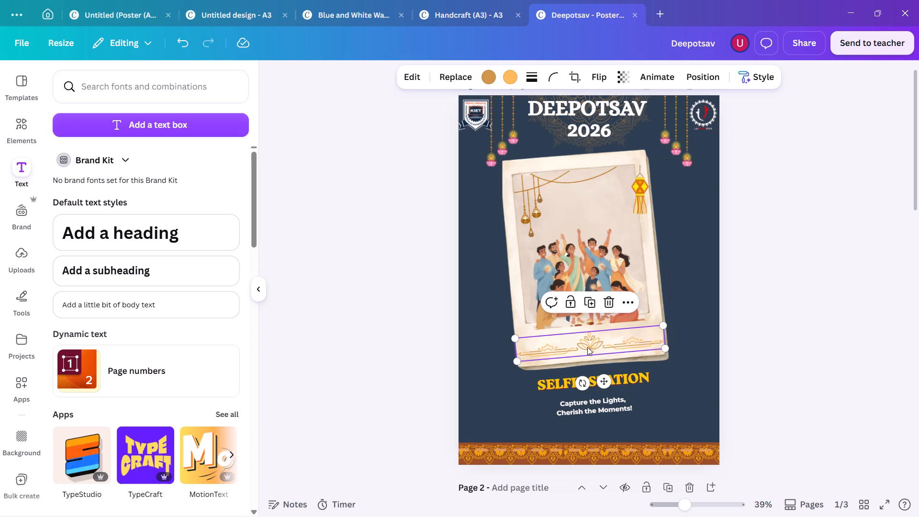
key(Down)
key(Down)
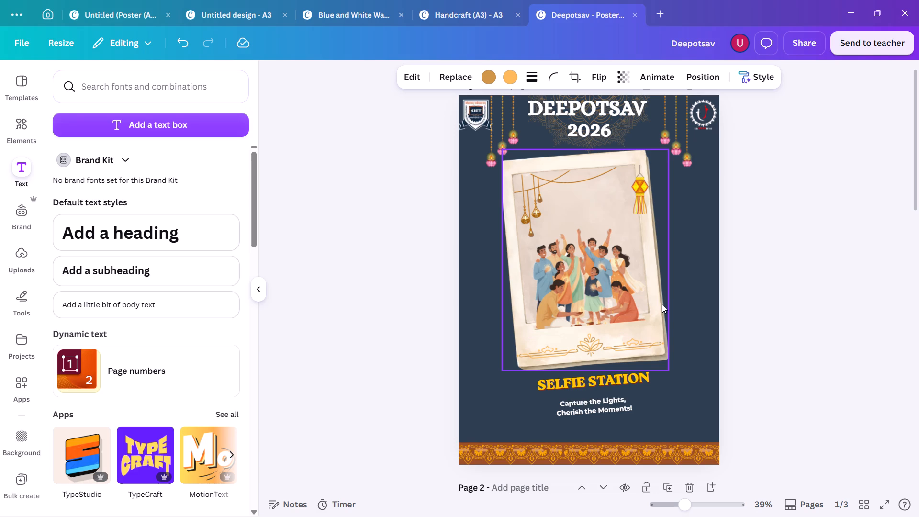
key(Down)
key(Down)
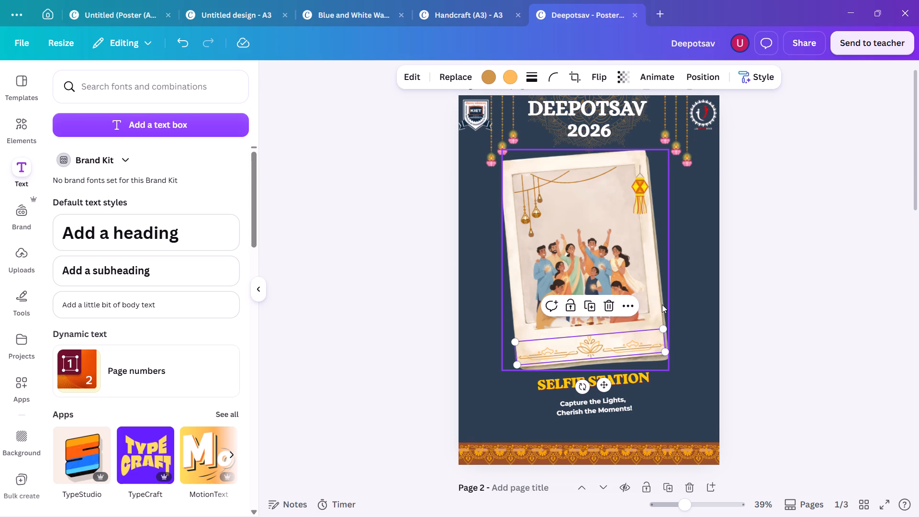
click(691, 302)
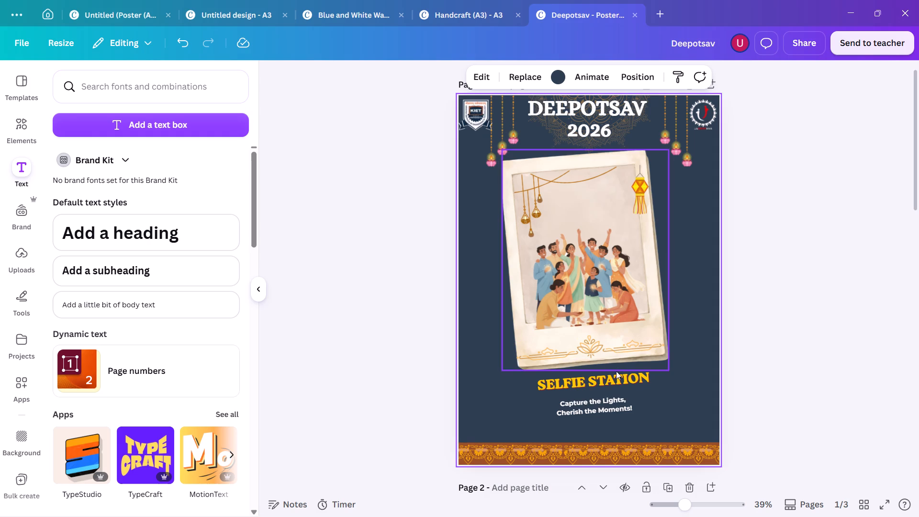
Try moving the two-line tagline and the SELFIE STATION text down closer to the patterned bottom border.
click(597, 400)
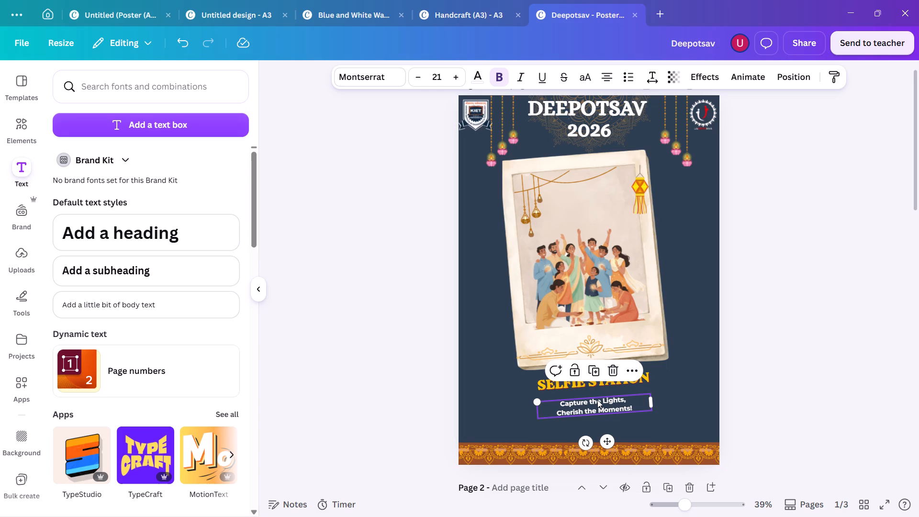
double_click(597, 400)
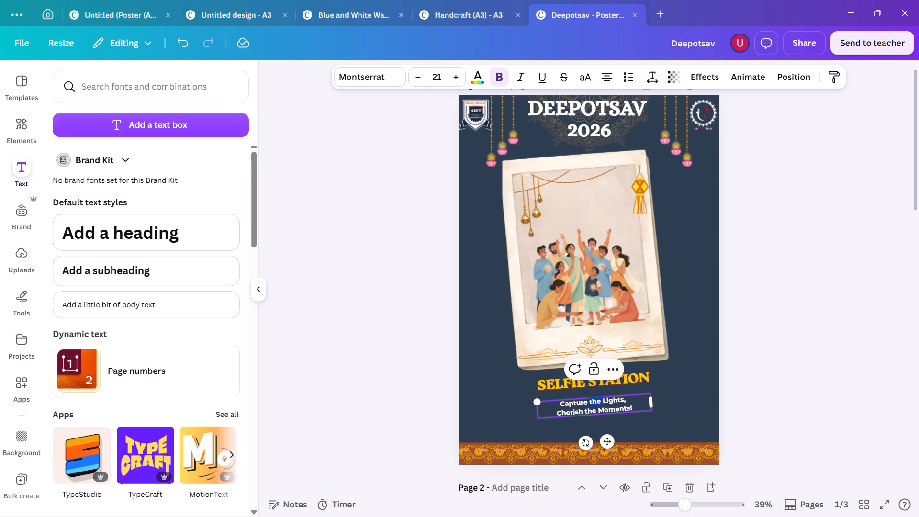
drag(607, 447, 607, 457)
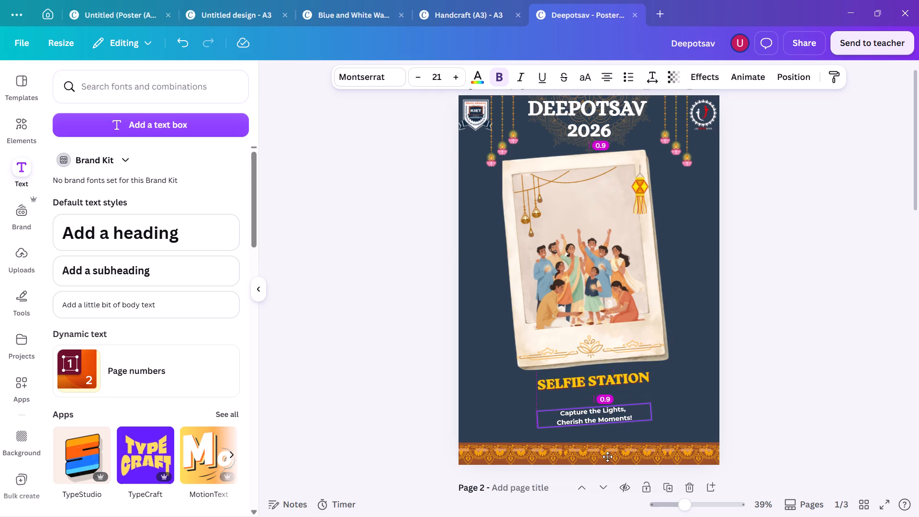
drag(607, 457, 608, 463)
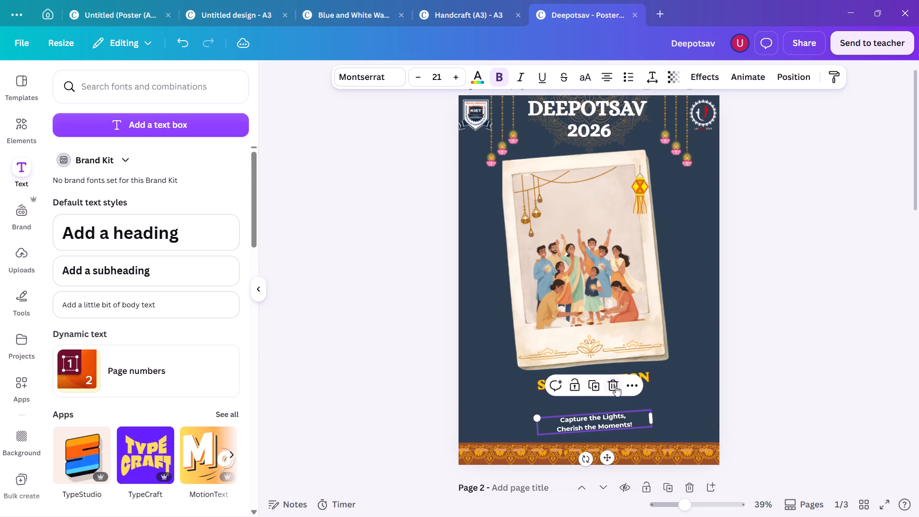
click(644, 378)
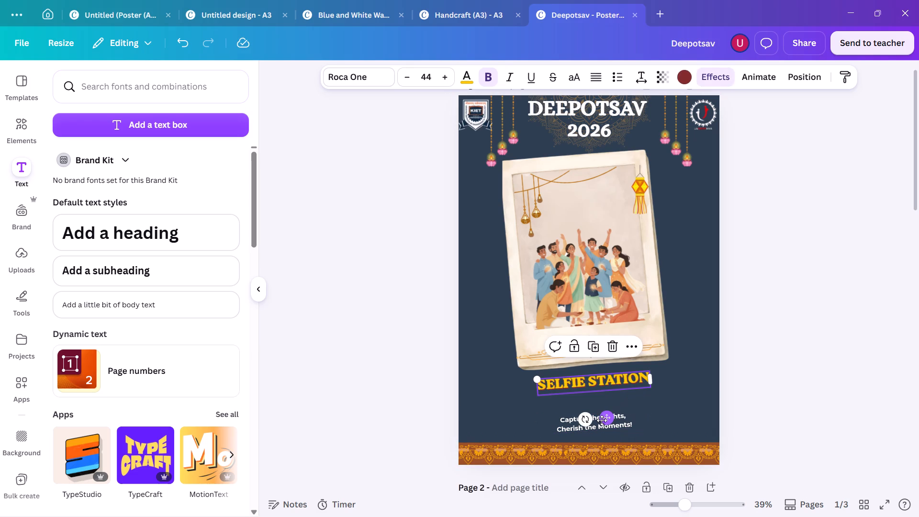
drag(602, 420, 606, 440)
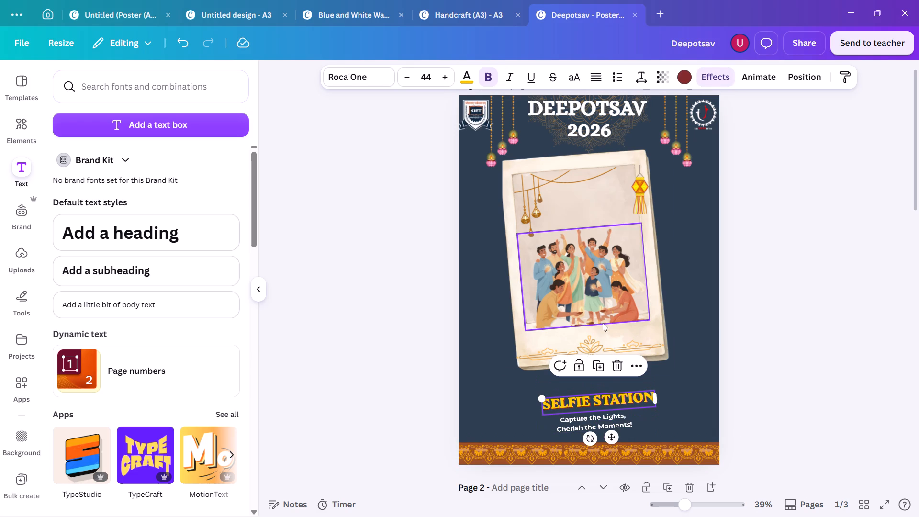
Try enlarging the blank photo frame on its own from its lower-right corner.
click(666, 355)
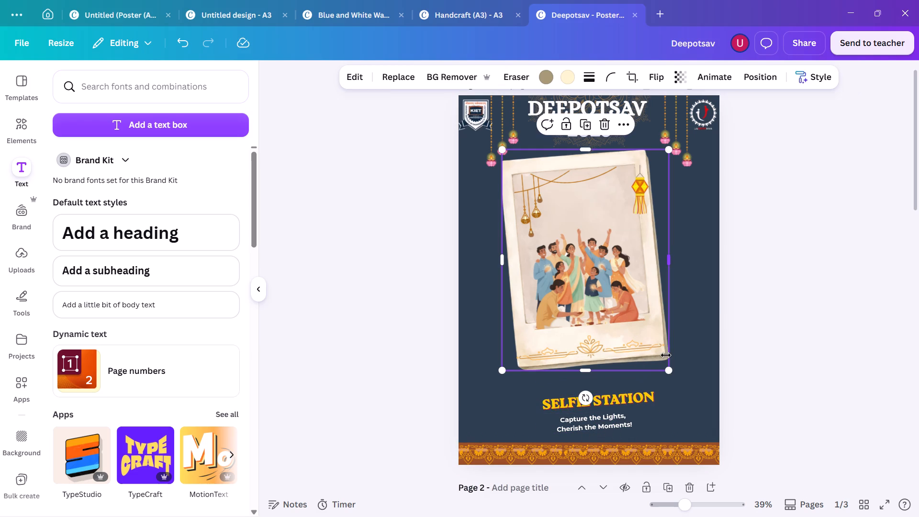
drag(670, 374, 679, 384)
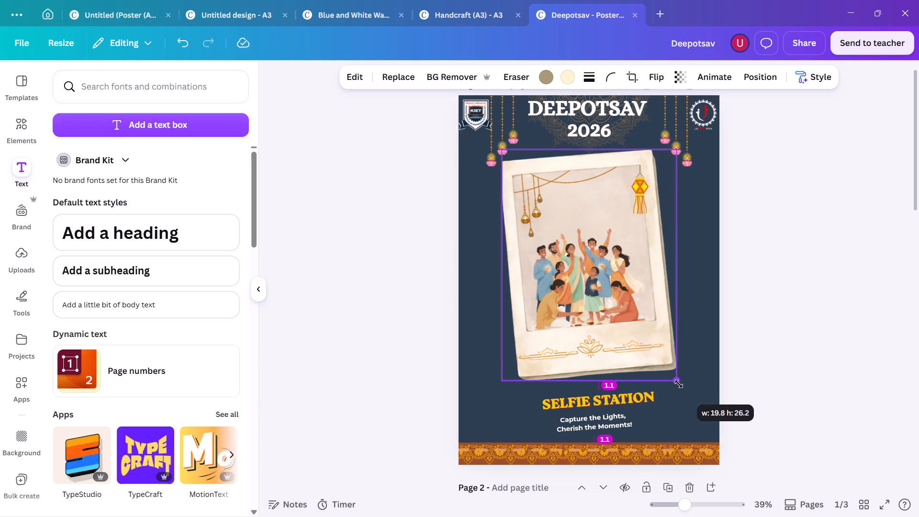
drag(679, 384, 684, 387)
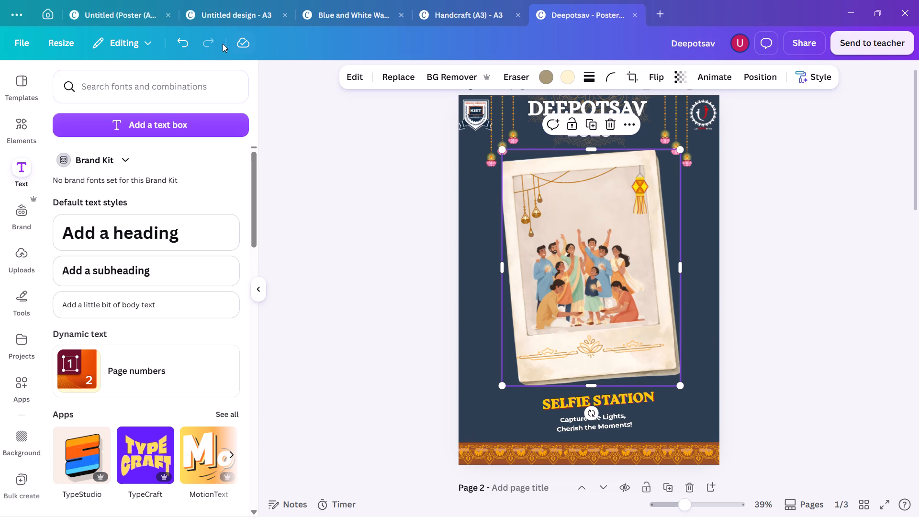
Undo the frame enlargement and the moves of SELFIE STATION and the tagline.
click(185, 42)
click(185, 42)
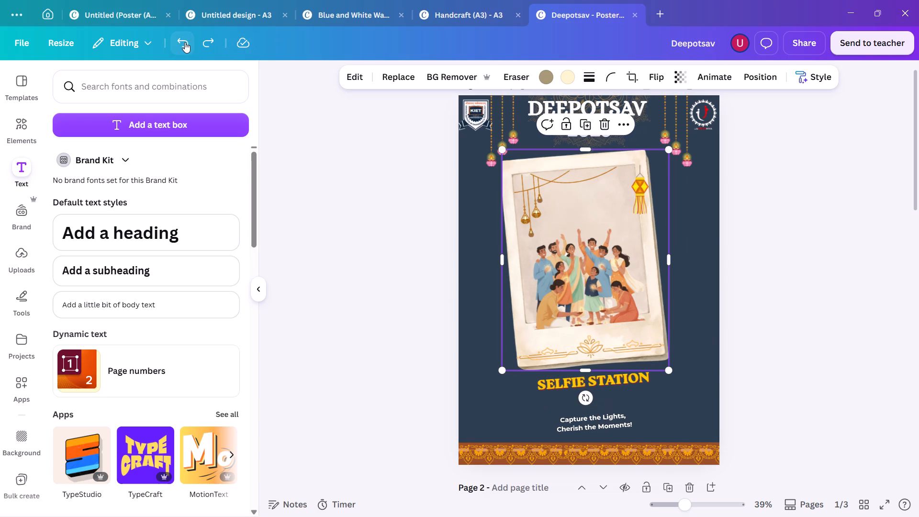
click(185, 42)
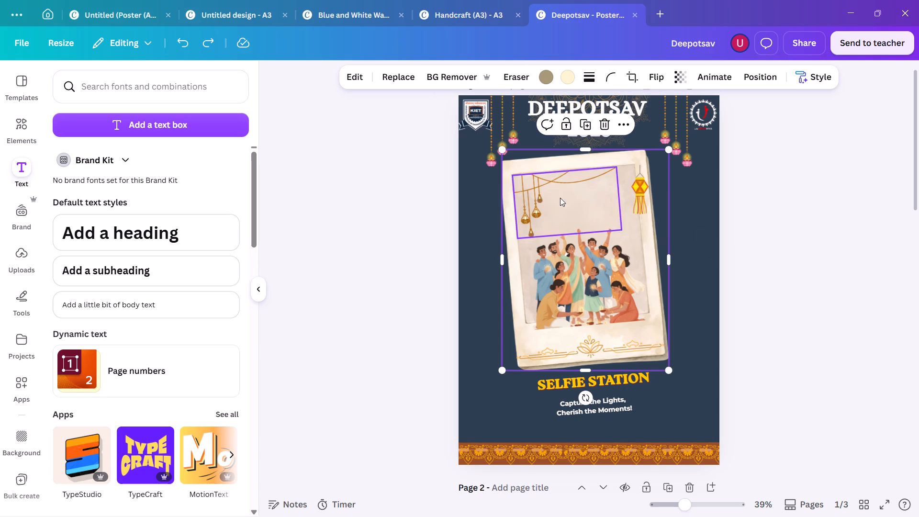
Group the photo frame with its people illustration, hanging lamps, lantern and gold line ornament.
click(489, 183)
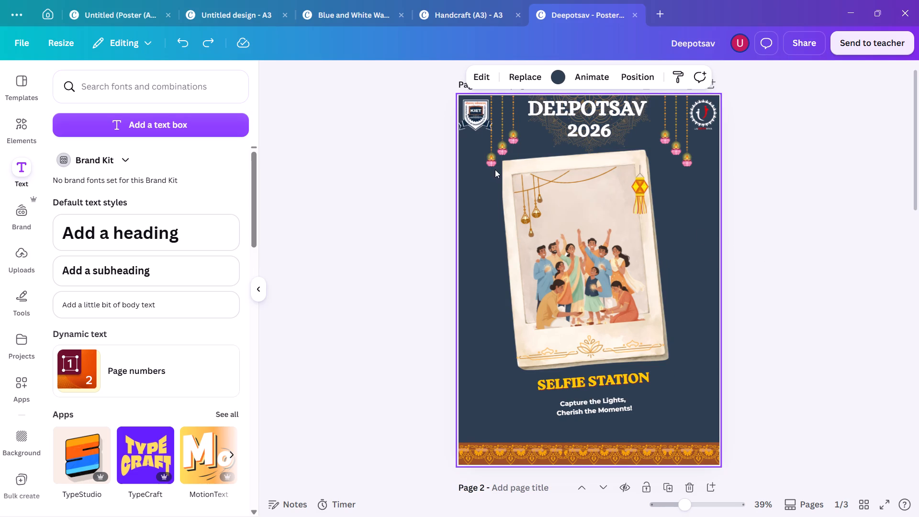
drag(495, 169, 688, 351)
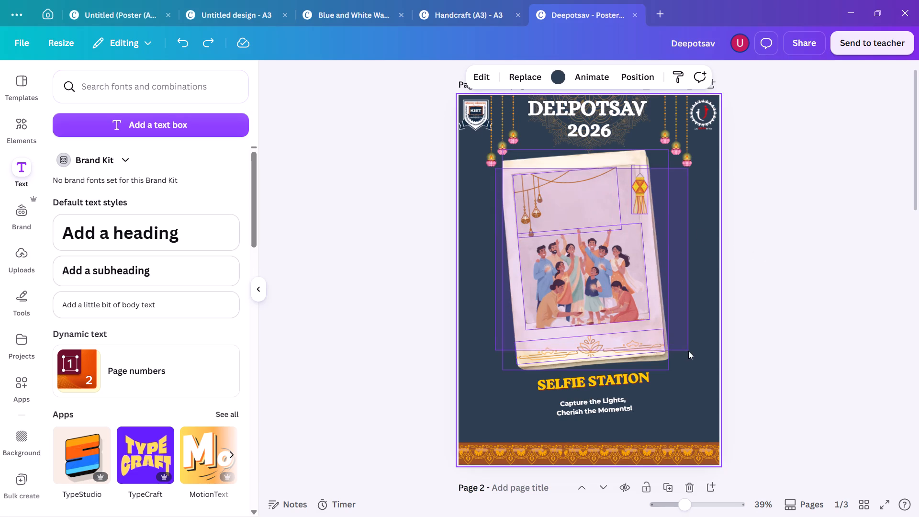
drag(688, 351, 670, 362)
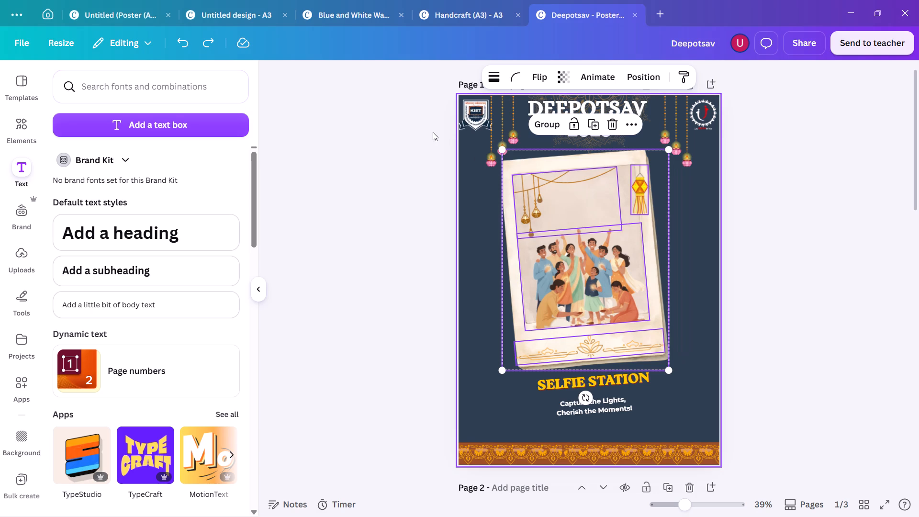
click(544, 127)
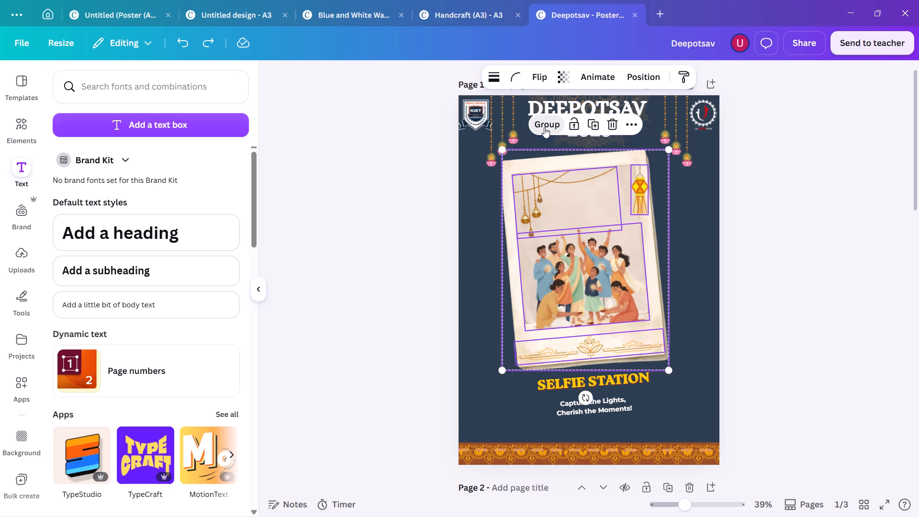
click(762, 210)
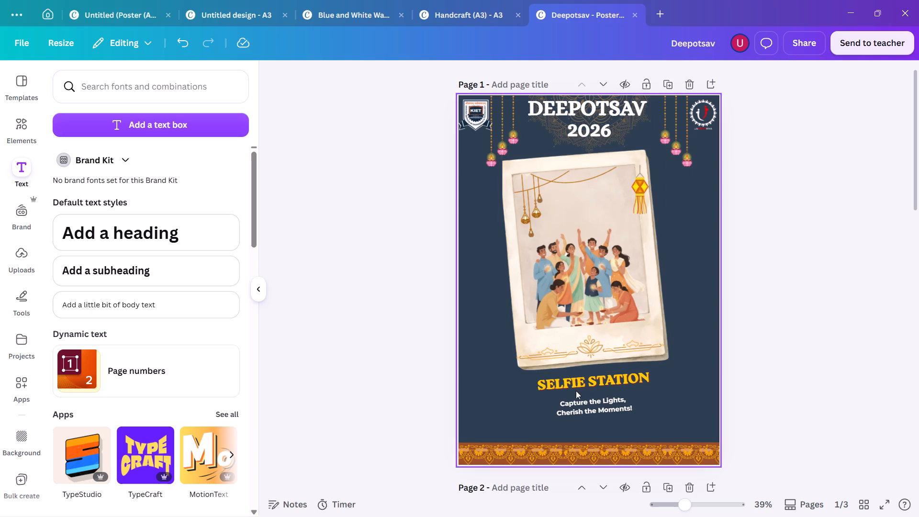
Nudge the two-line tagline straight down to just above the patterned bottom border.
click(579, 409)
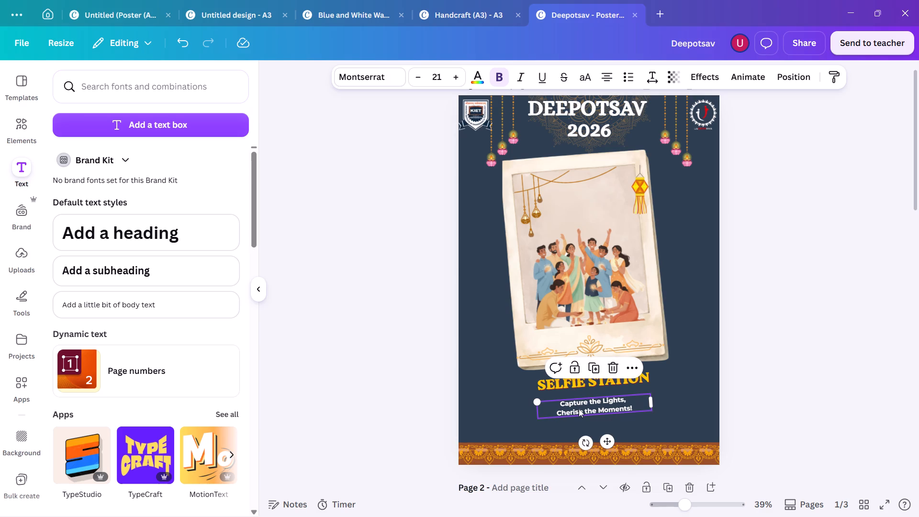
key(Down)
key(Down)
key(Down)
key(Down)
key(Down)
key(Down)
key(Down)
key(Down)
key(Down)
key(Down)
key(Down)
key(Down)
key(Down)
key(Down)
key(Down)
key(Down)
key(Down)
key(Down)
key(Down)
key(Down)
key(Down)
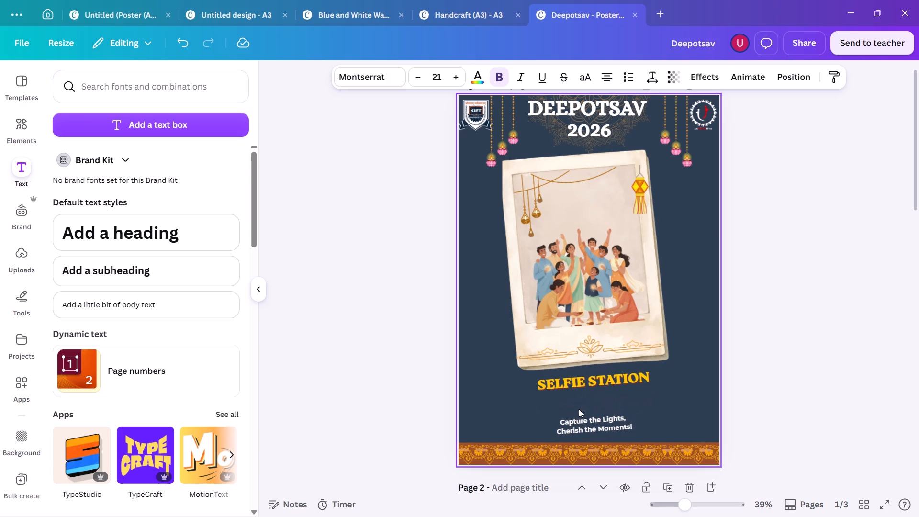
Nudge the SELFIE STATION text straight down until it sits just above the tagline.
click(603, 375)
key(Down)
key(Down)
key(Down)
key(Down)
key(Down)
key(Down)
key(Down)
key(Down)
key(Down)
key(Down)
key(Down)
key(Down)
key(Down)
key(Down)
key(Down)
key(Down)
key(Down)
key(Down)
key(Down)
key(Down)
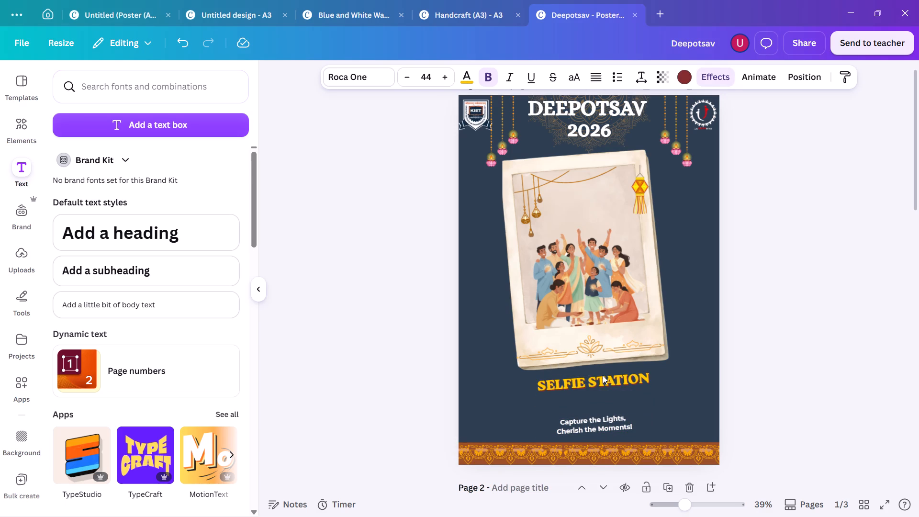
Enlarge the grouped photo frame from its lower-right corner to about 20.1 wide by 26.7 high.
click(623, 315)
drag(671, 371, 672, 374)
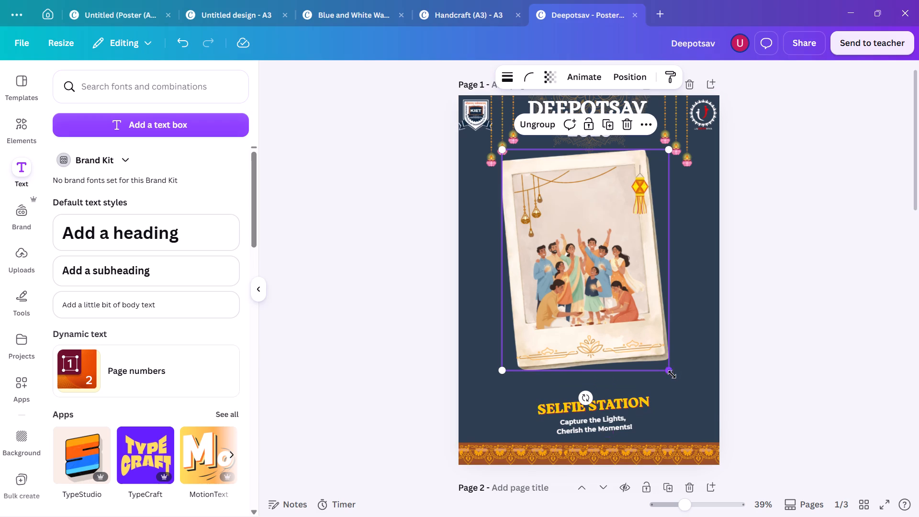
drag(672, 374, 681, 385)
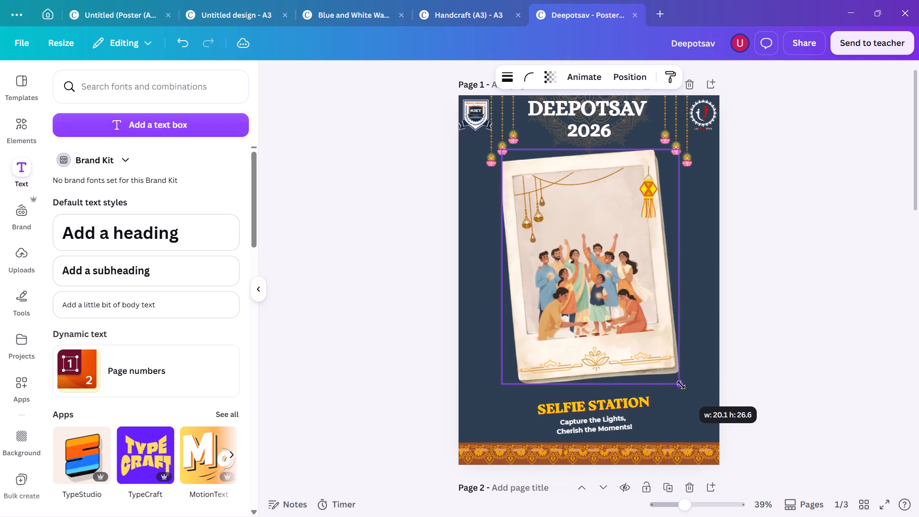
drag(681, 385, 680, 385)
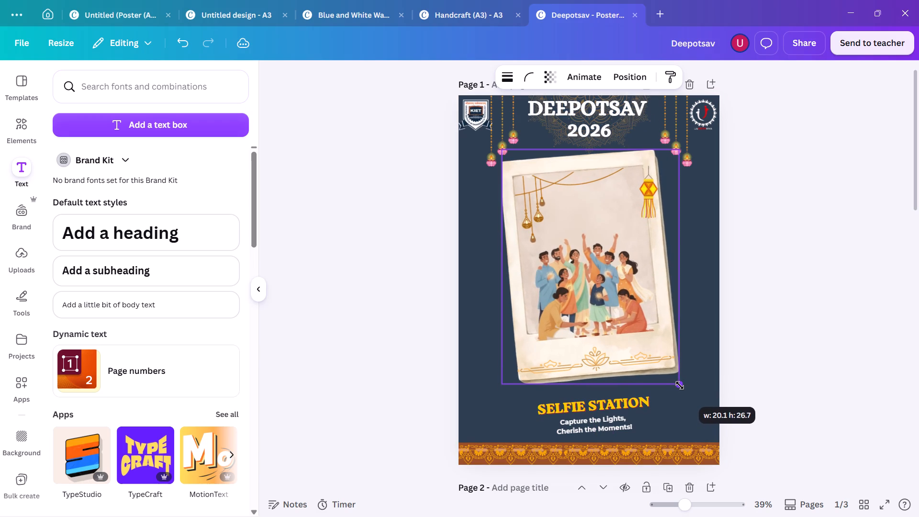
drag(680, 385, 680, 385)
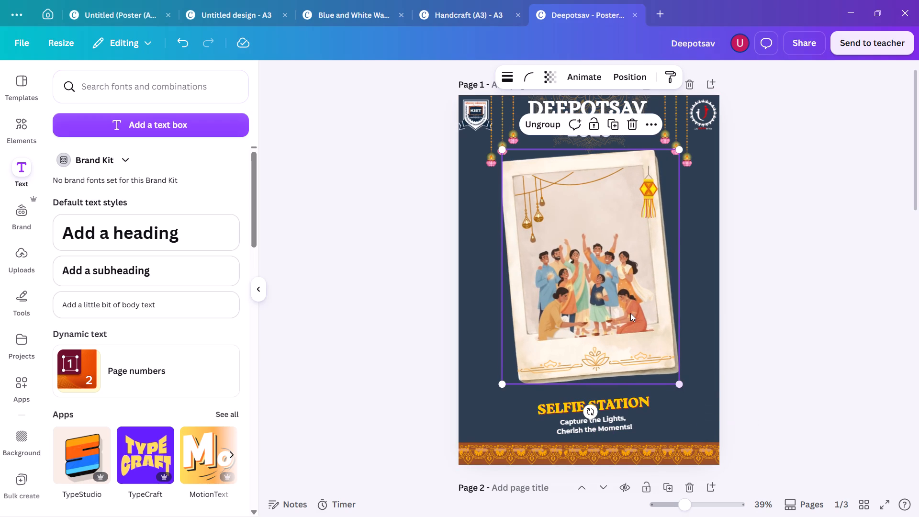
Nudge the enlarged photo frame group slightly down, between the DEEPOTSAV 2026 heading and SELFIE STATION.
key(Down)
key(Down)
key(Down)
key(Down)
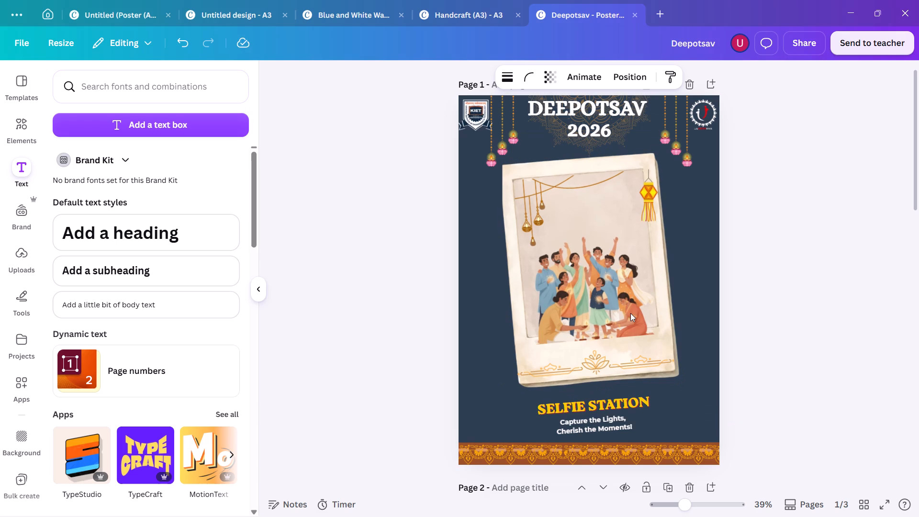
click(781, 266)
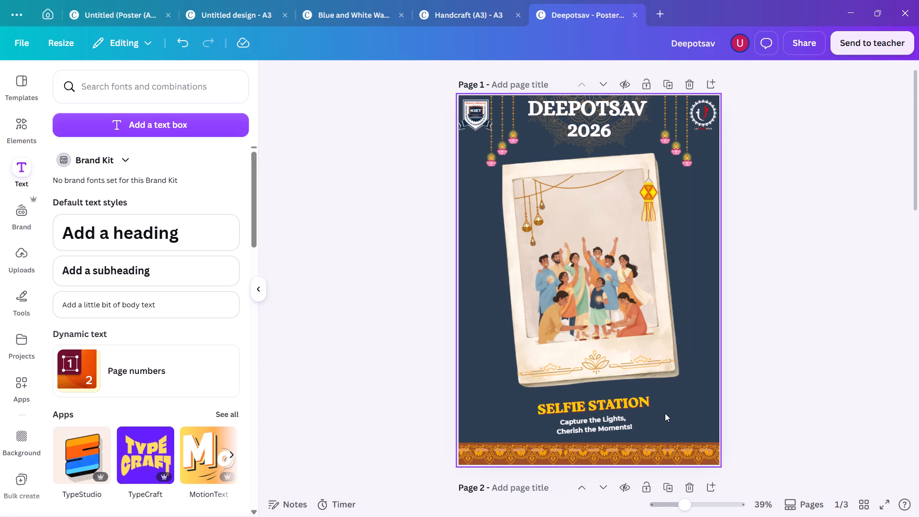
Move the SELFIE STATION text up and slightly right, directly beneath the photo frame.
click(610, 406)
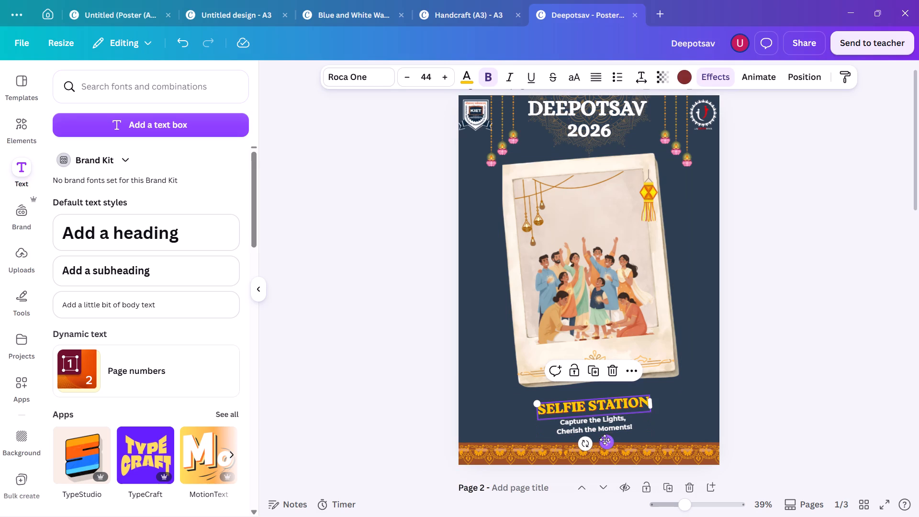
drag(610, 442, 619, 432)
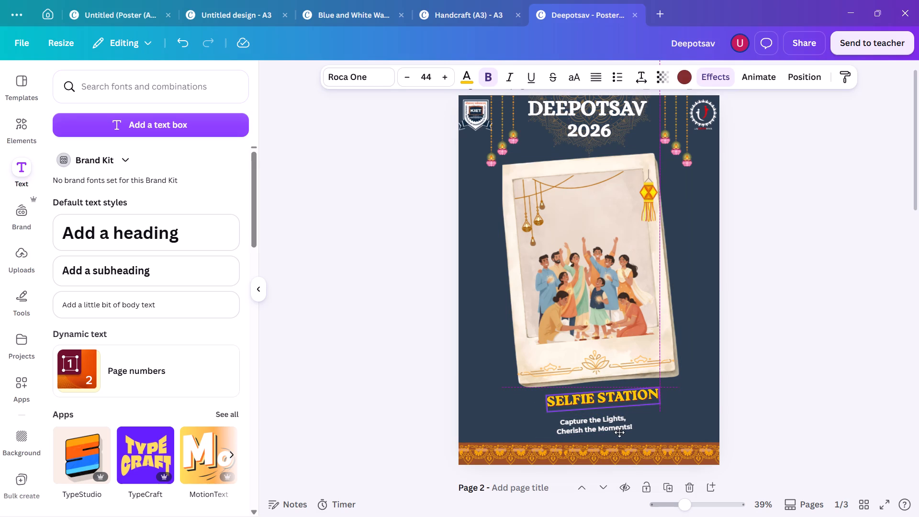
drag(619, 432, 618, 433)
Move the two-line tagline up and slightly right so it sits directly beneath the SELFIE STATION text.
click(612, 418)
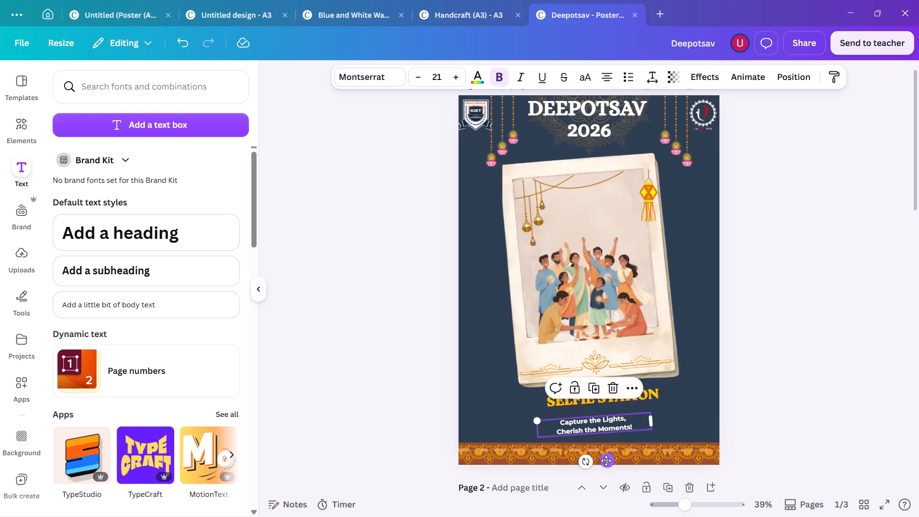
drag(606, 461, 615, 453)
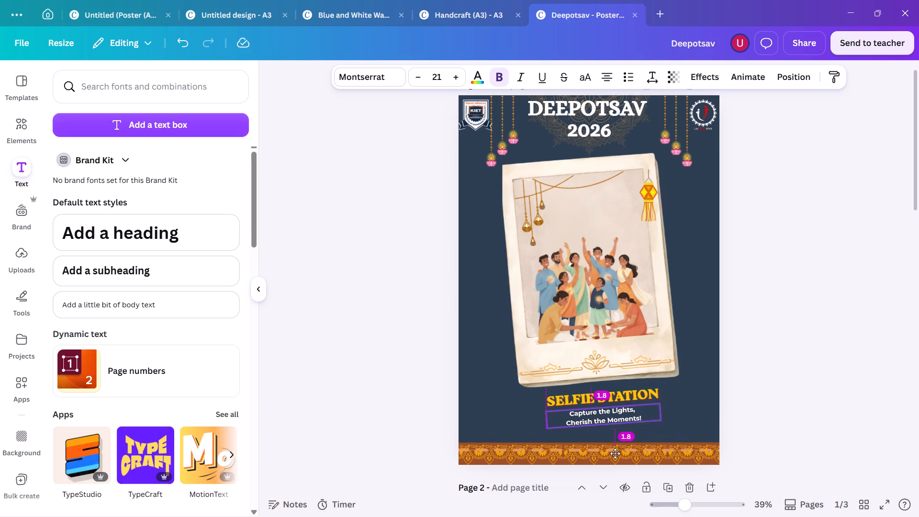
drag(615, 453, 616, 452)
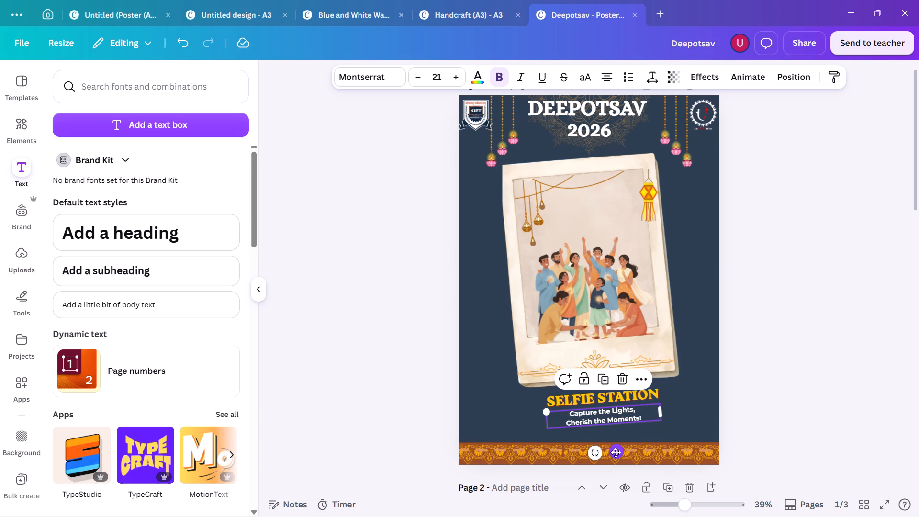
click(765, 353)
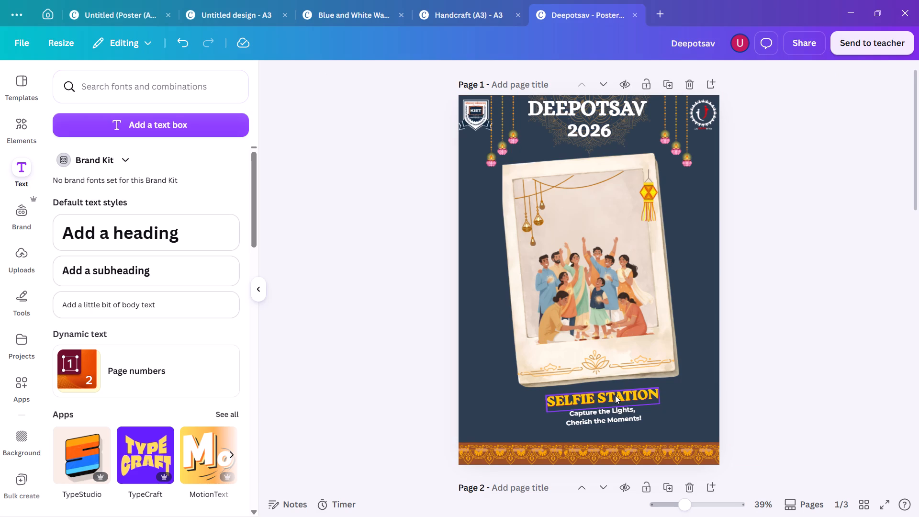
Nudge the photo frame group, the SELFIE STATION text and the tagline slightly left to fine-tune their centring on the poster.
click(604, 314)
key(Left)
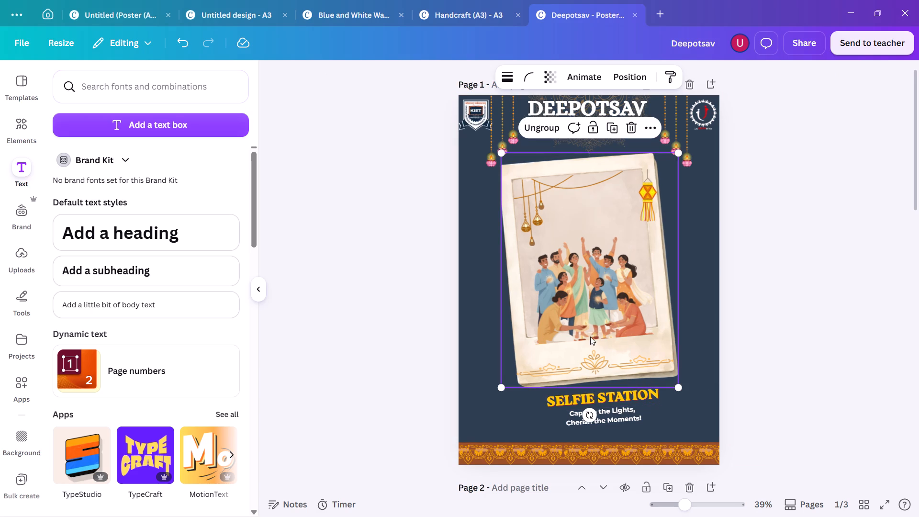
click(606, 400)
key(Left)
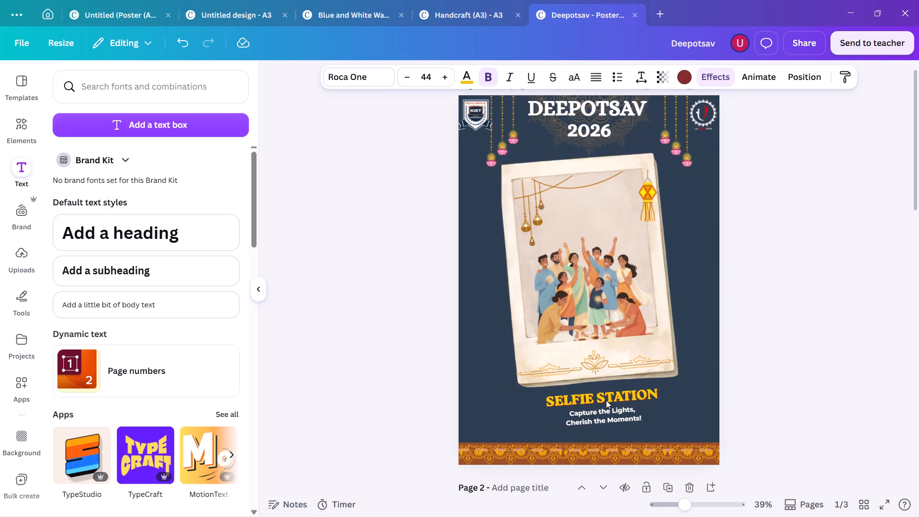
key(Left)
key(Left)
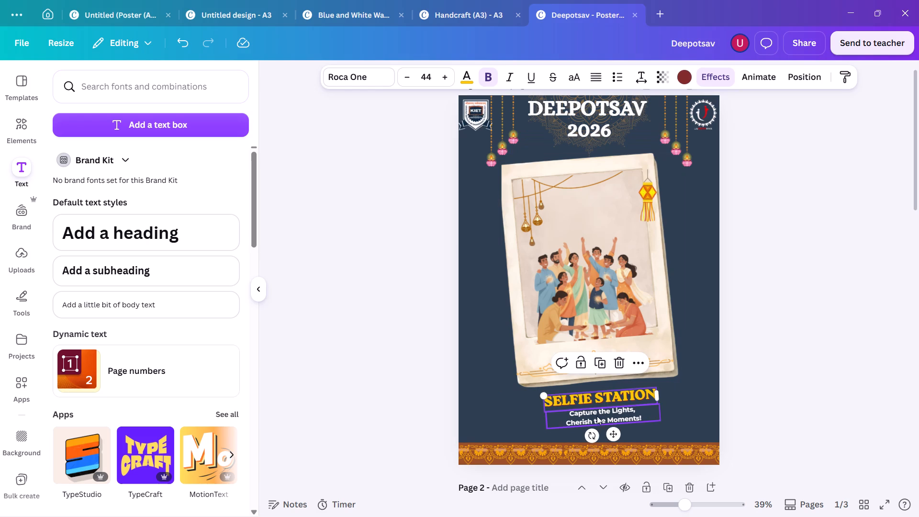
click(594, 419)
key(Left)
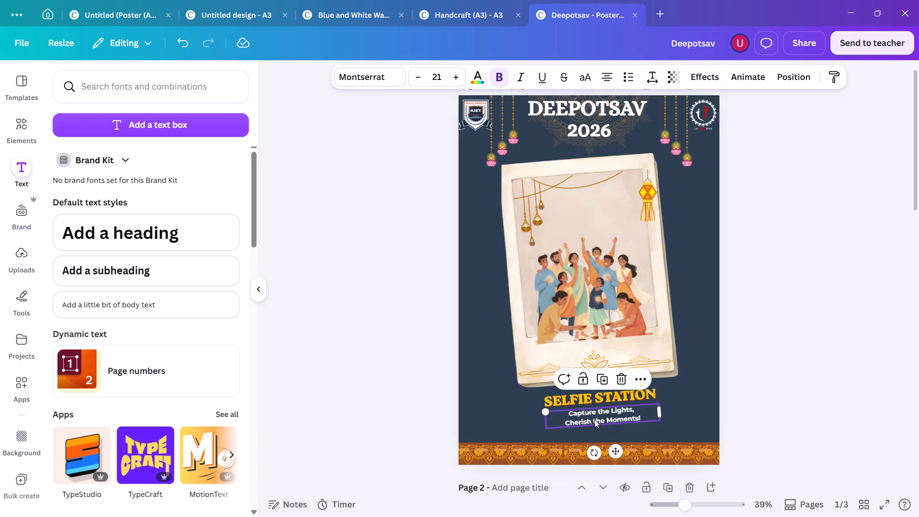
click(822, 296)
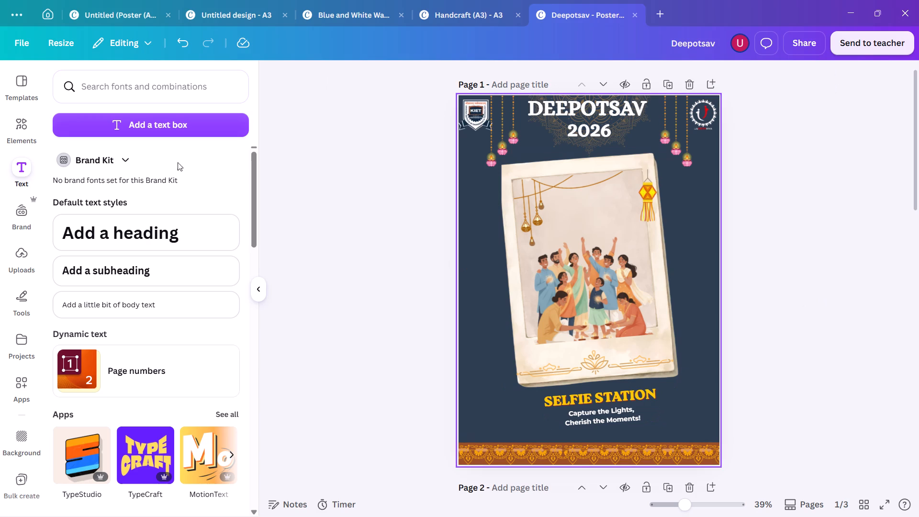
Search the graphic elements for "Diwali bottom".
click(14, 133)
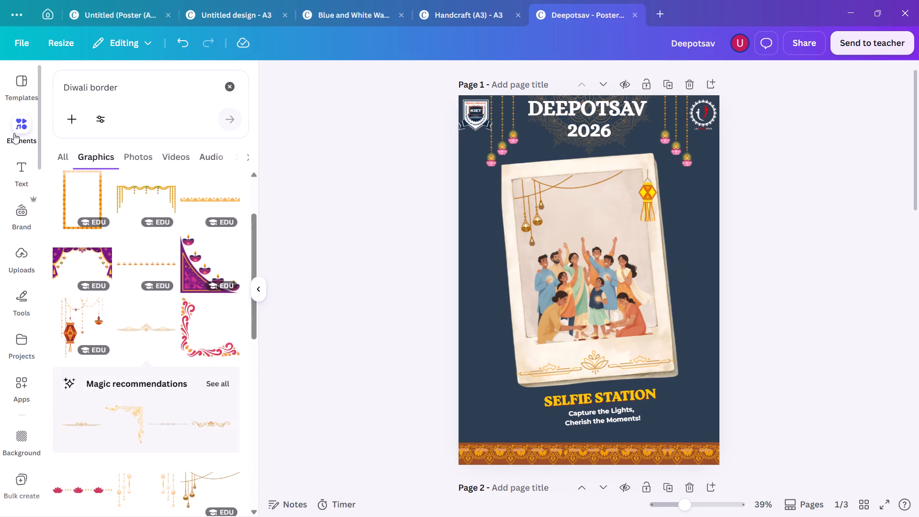
click(121, 93)
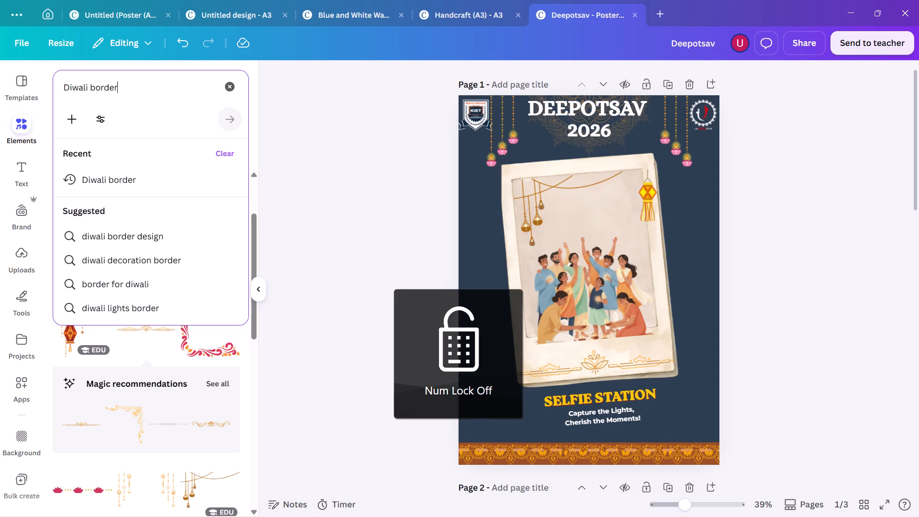
key(BackSpace)
key(BackSpace)
key(BackSpace)
key(BackSpace)
key(BackSpace)
key(BackSpace)
key(BackSpace)
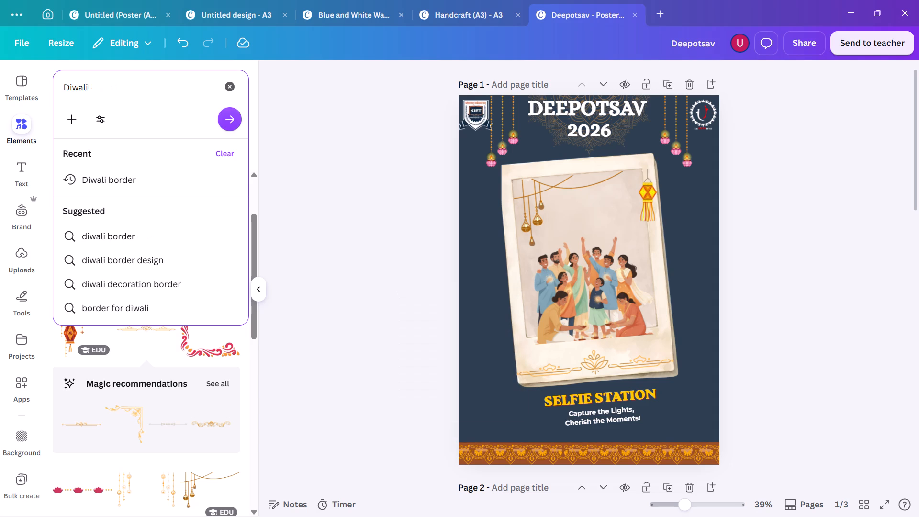
key(BackSpace)
text(i)
key(space)
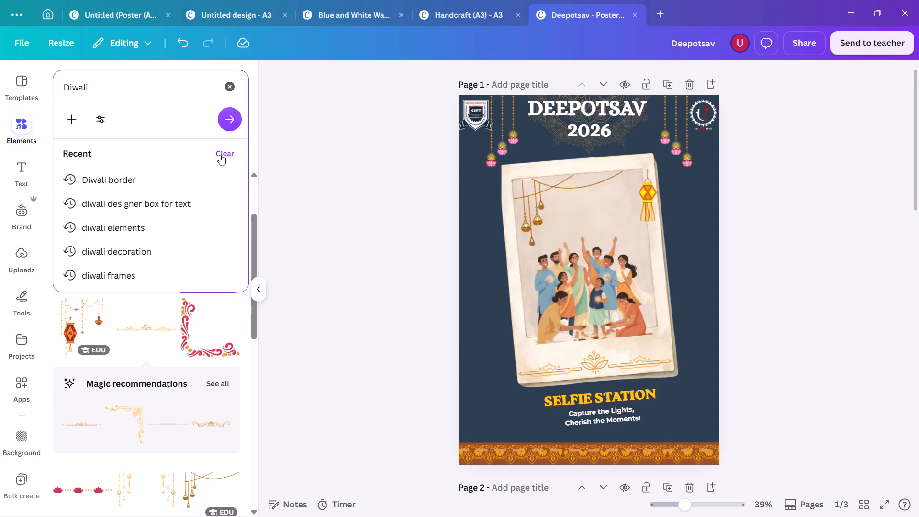
text(bott)
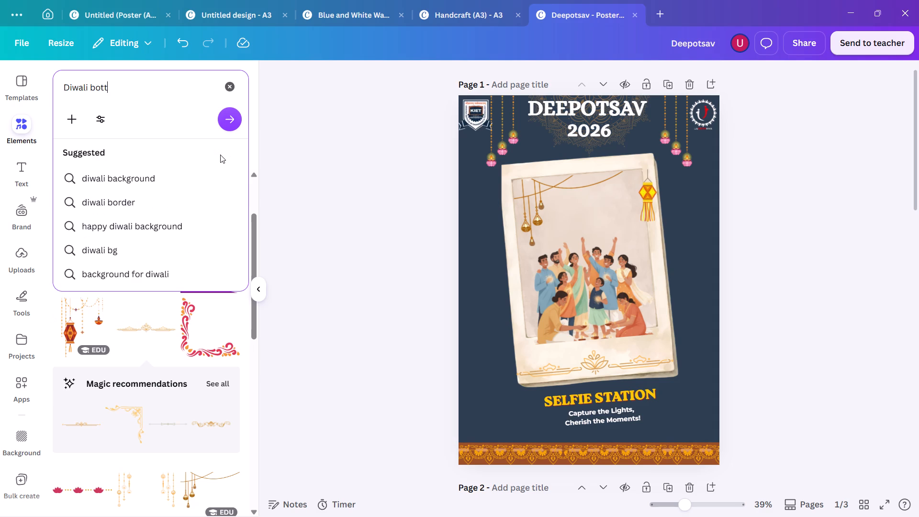
key(m)
key(BackSpace)
text(om)
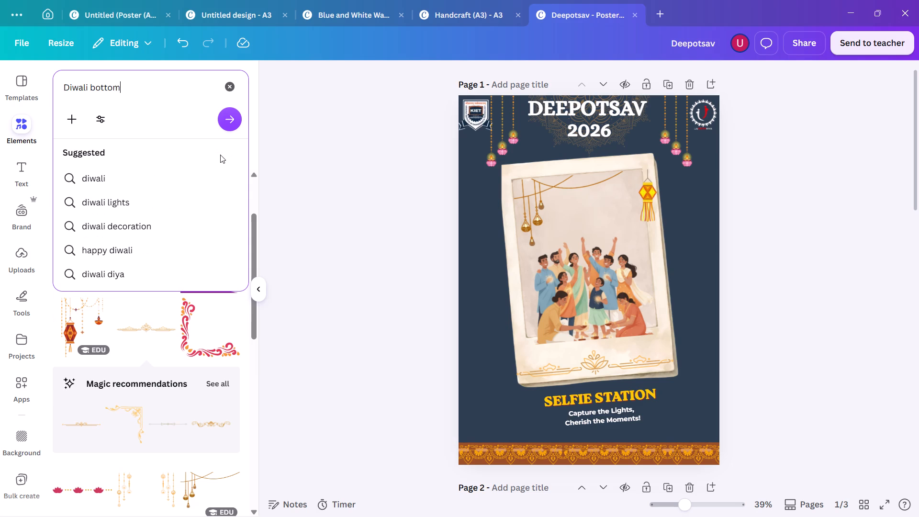
key(space)
key(Left)
key(Return)
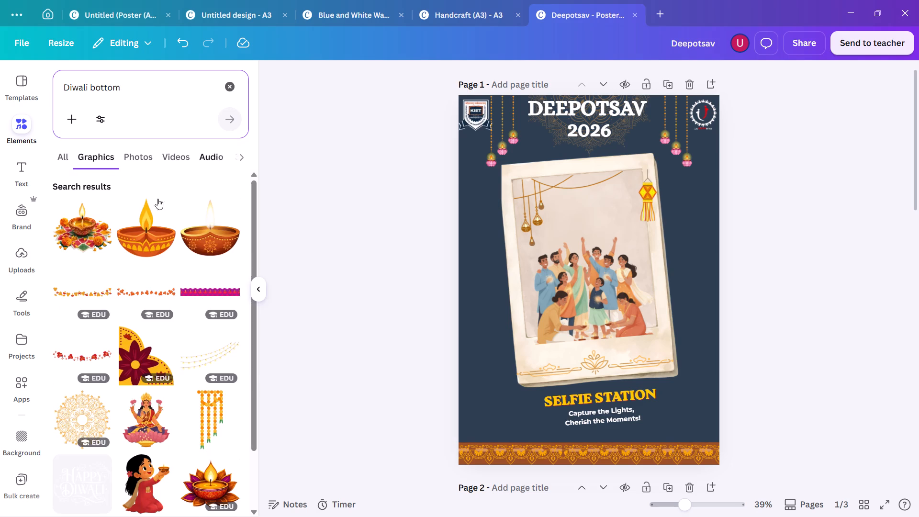
Insert the lit diya on a marigold rangoli, shrink it, and place it in the poster's bottom-left corner just above the patterned border.
scroll(111, 438, down, 3)
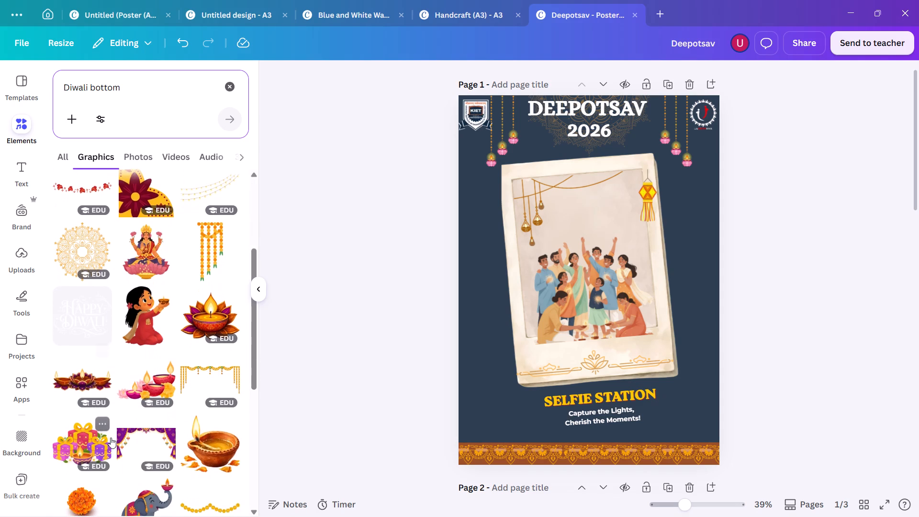
scroll(111, 438, down, 4)
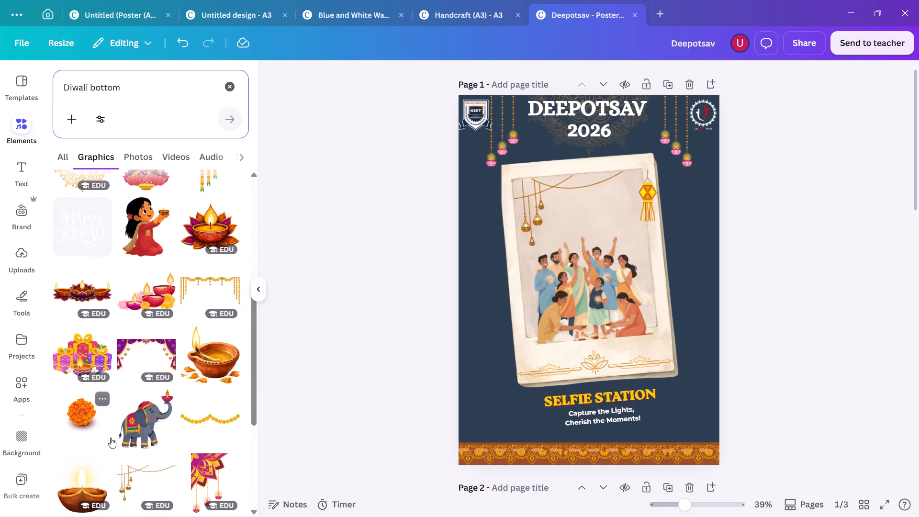
scroll(111, 438, down, 1)
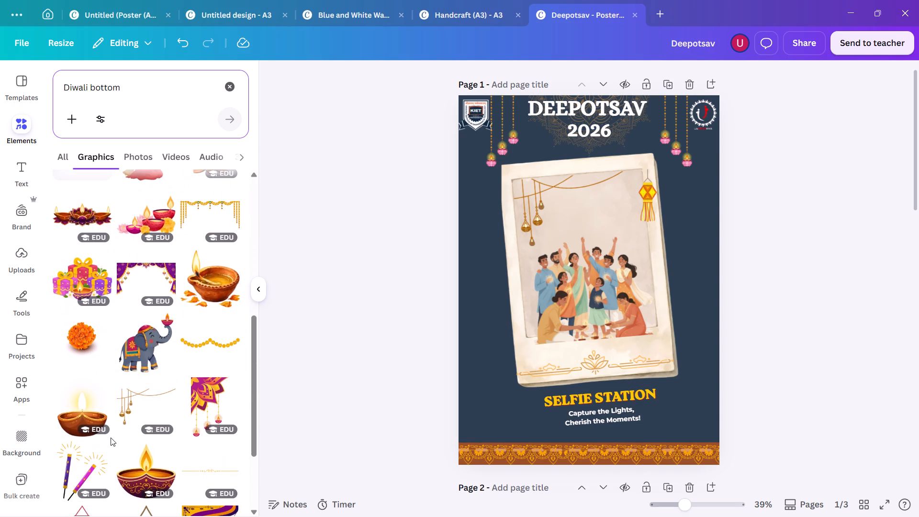
scroll(111, 438, down, 1)
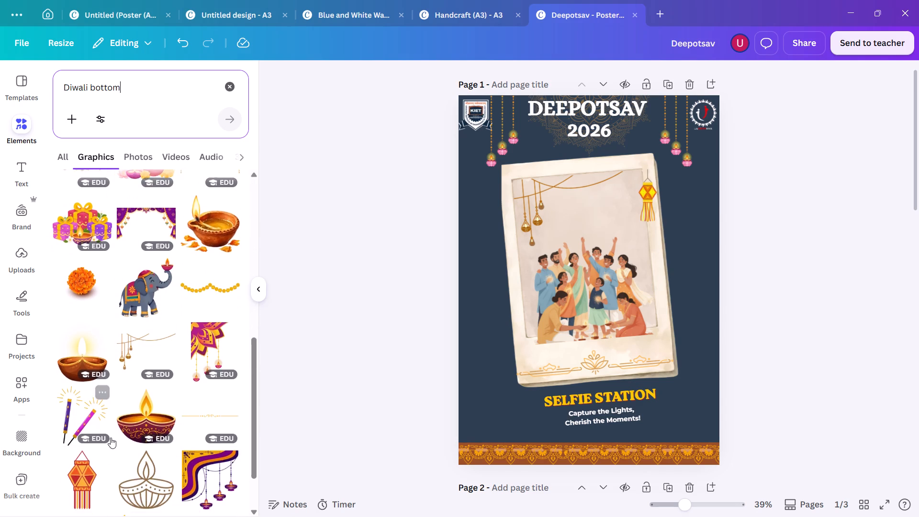
scroll(111, 438, up, 6)
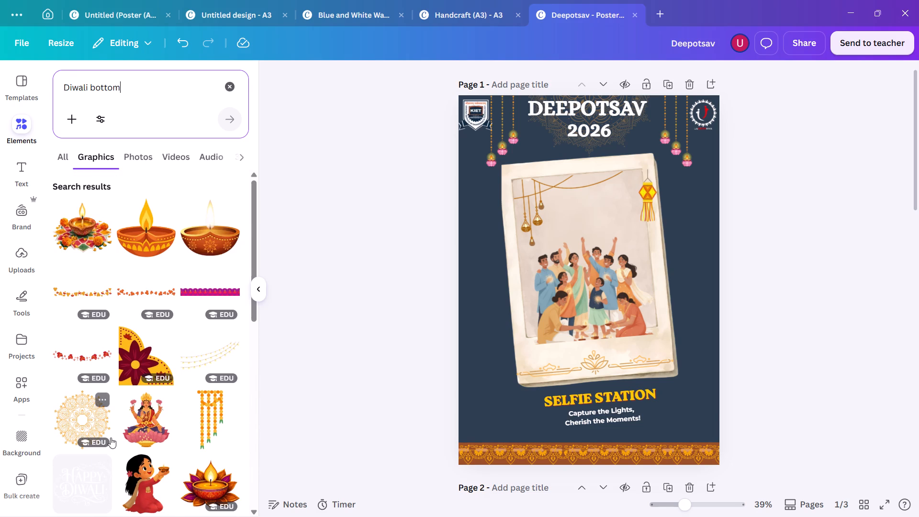
scroll(111, 438, up, 3)
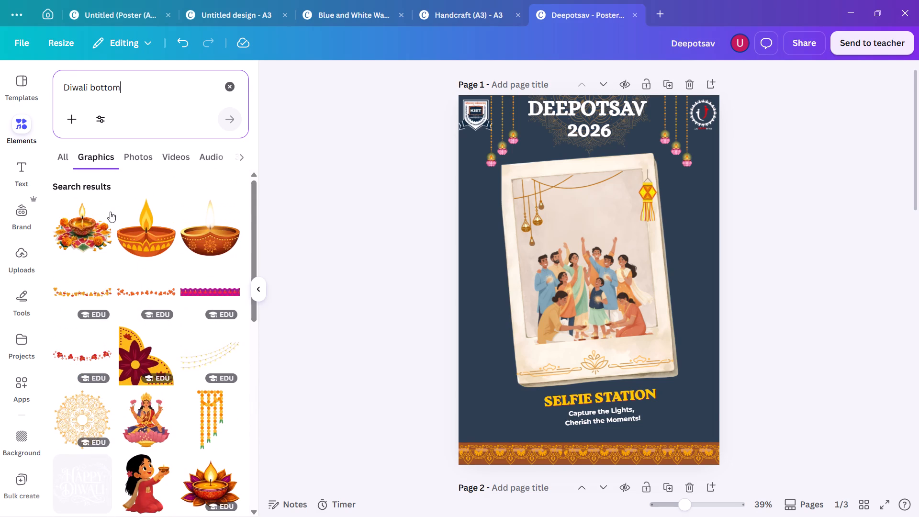
click(71, 216)
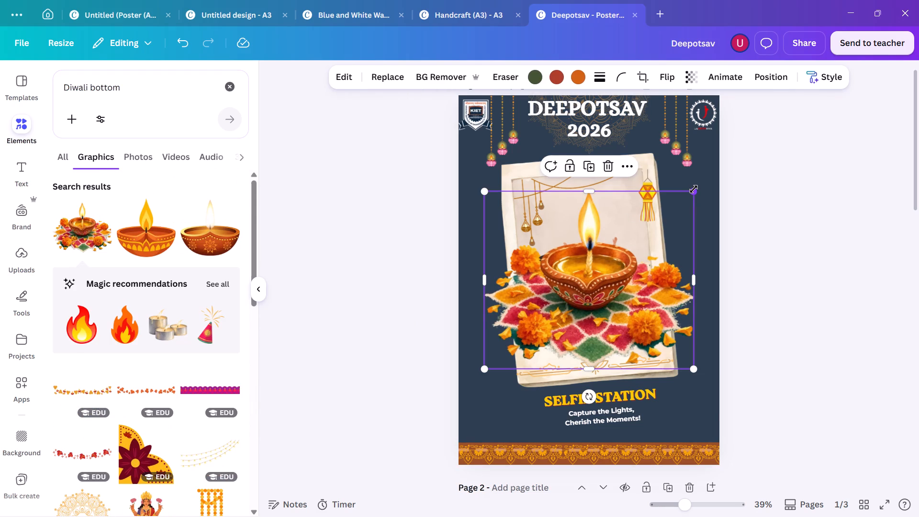
drag(694, 189, 543, 330)
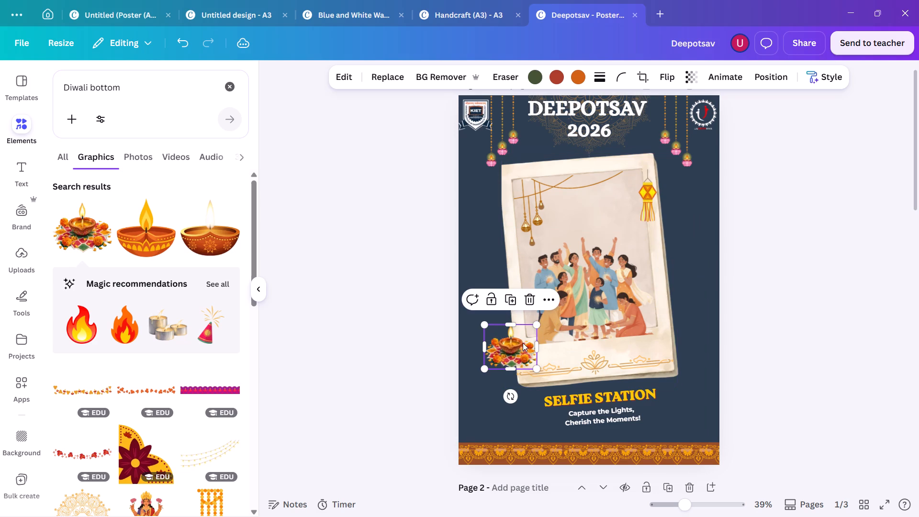
drag(510, 350, 483, 435)
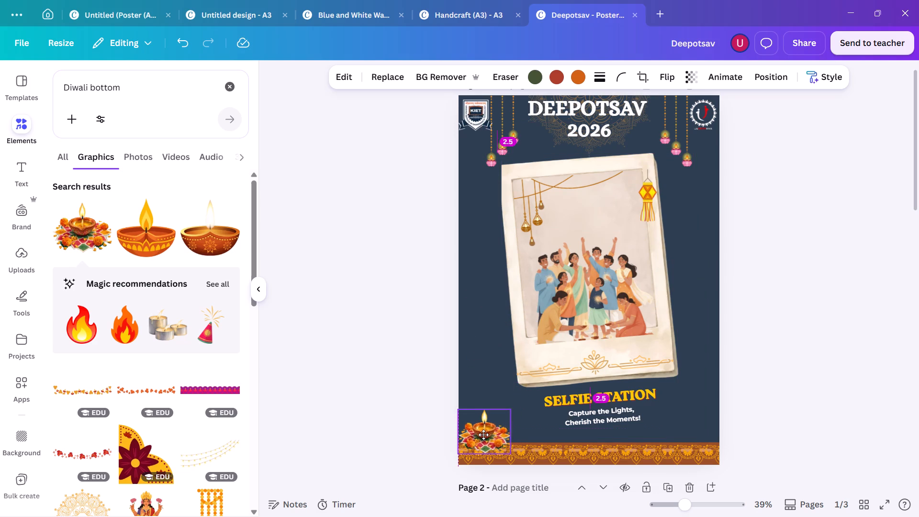
drag(483, 435, 482, 425)
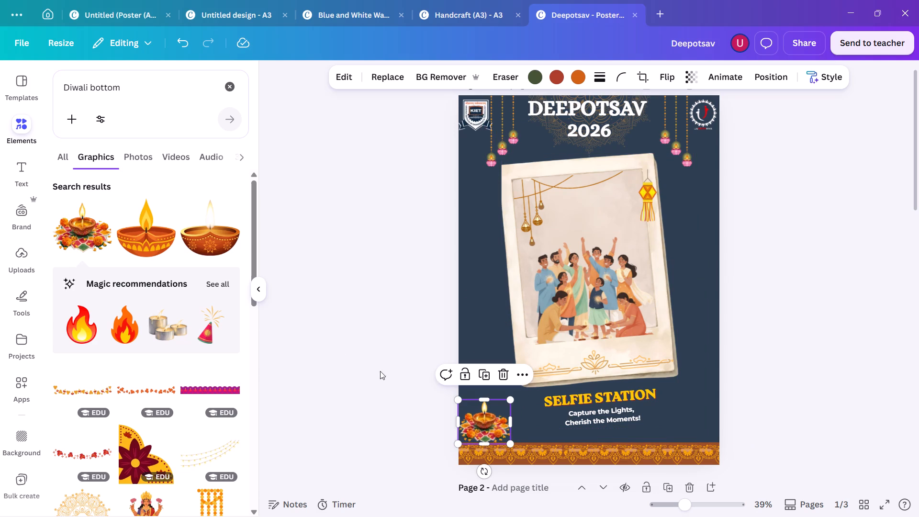
Duplicate the diya graphic and place the copy in the poster's bottom-right corner, level with the original.
click(481, 373)
drag(500, 424, 521, 424)
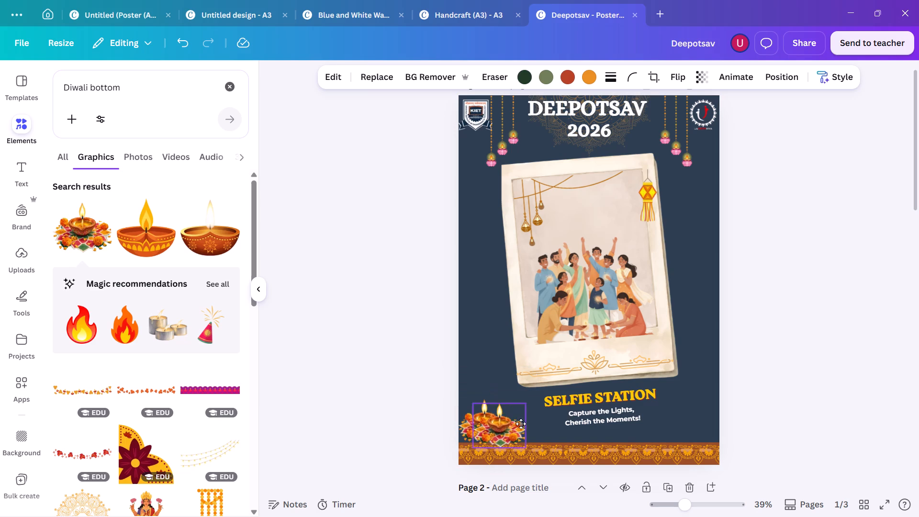
drag(521, 424, 708, 421)
click(788, 367)
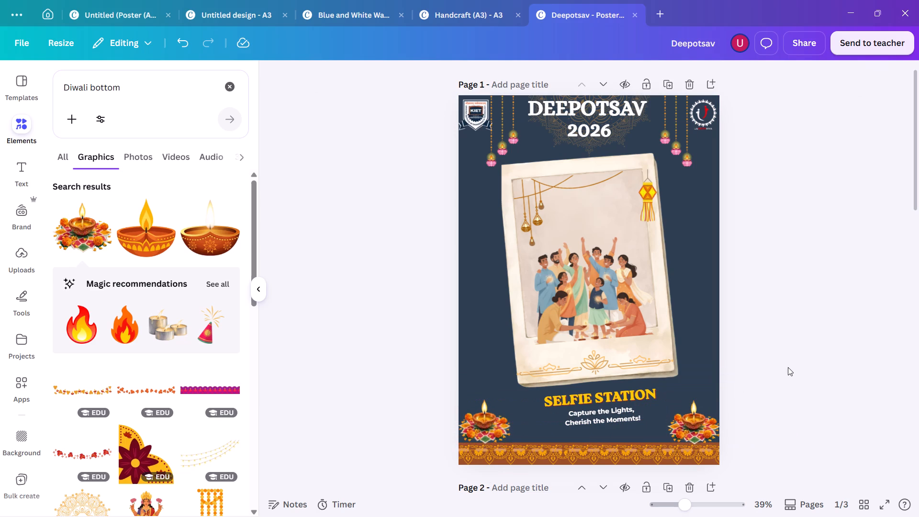
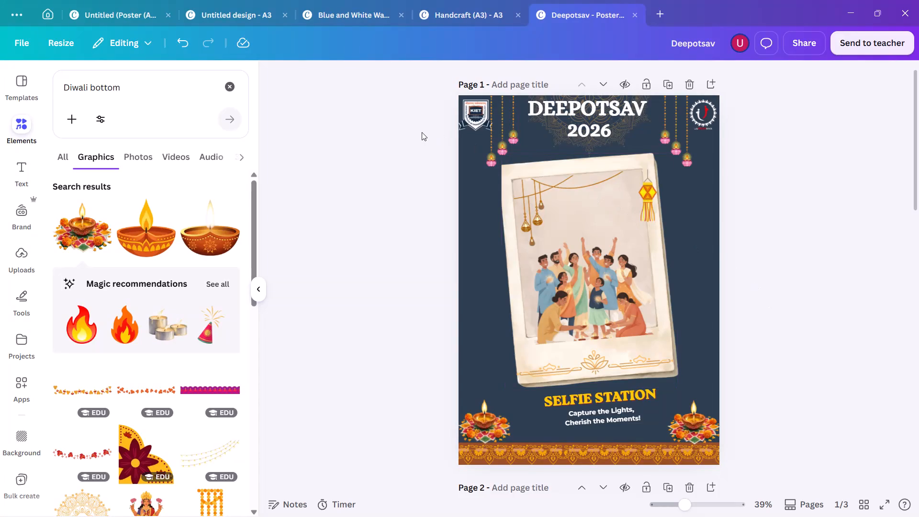
Browse the existing designs in all projects and open the teal Deepotsav Fun Game A3 portrait poster.
click(53, 9)
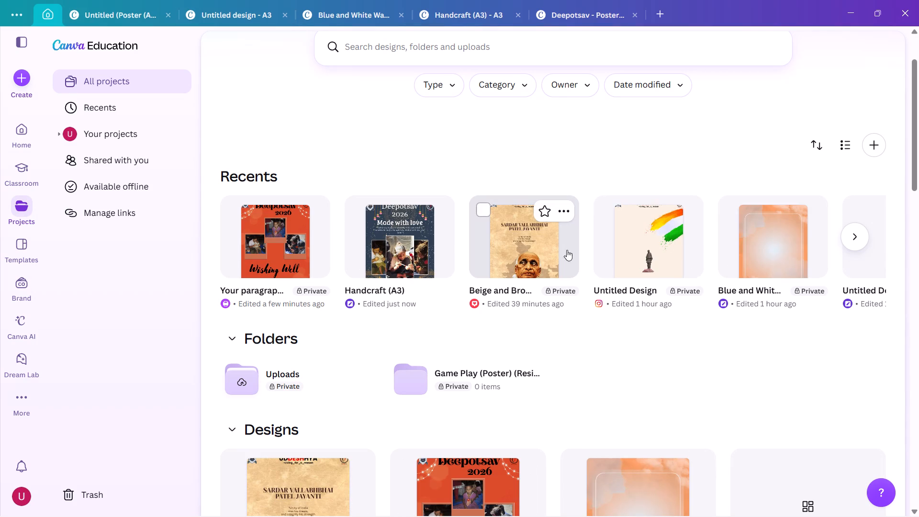
scroll(572, 260, down, 1)
scroll(572, 260, up, 1)
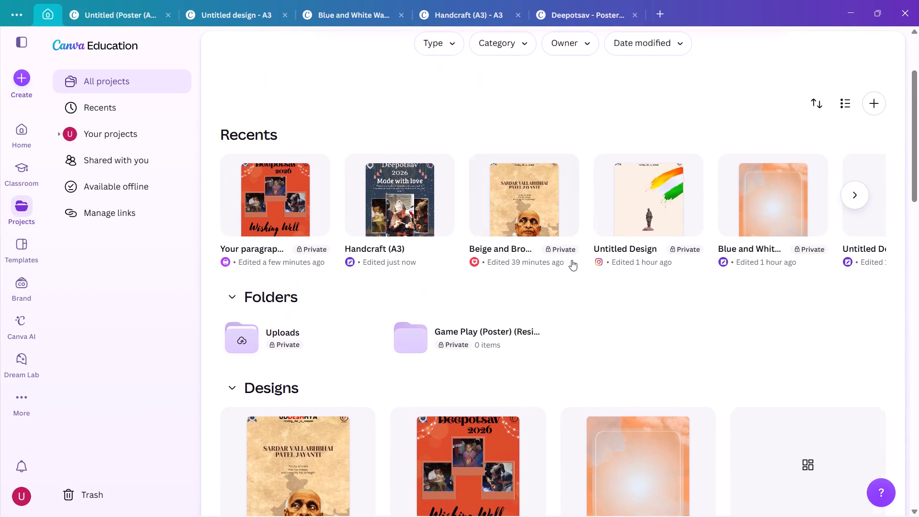
scroll(572, 260, up, 1)
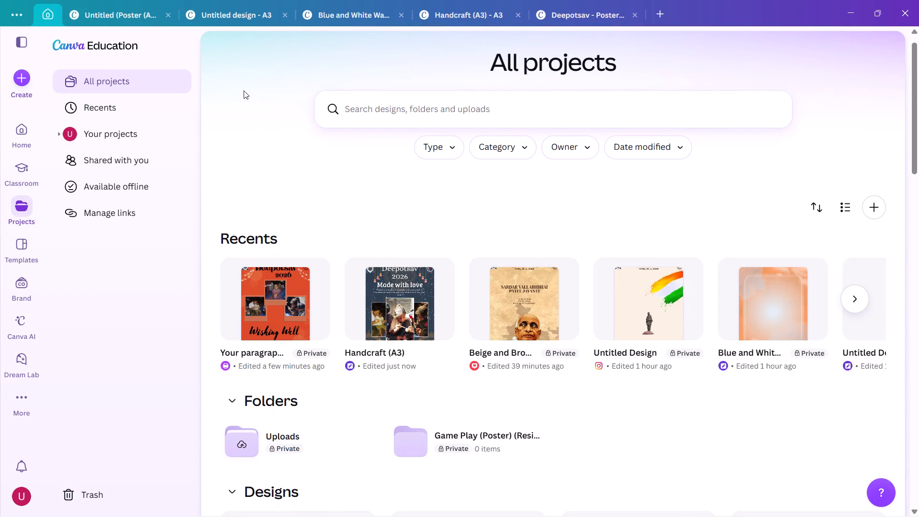
scroll(743, 423, down, 4)
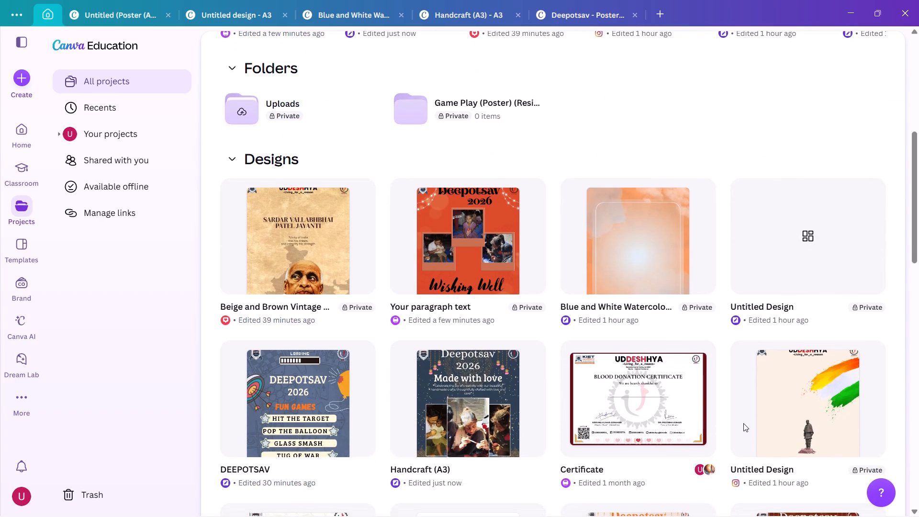
scroll(743, 423, down, 4)
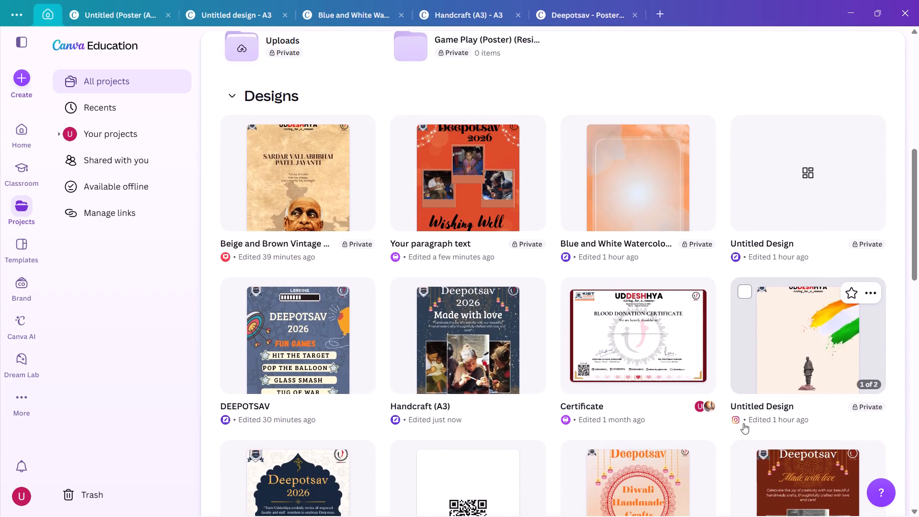
scroll(743, 423, down, 1)
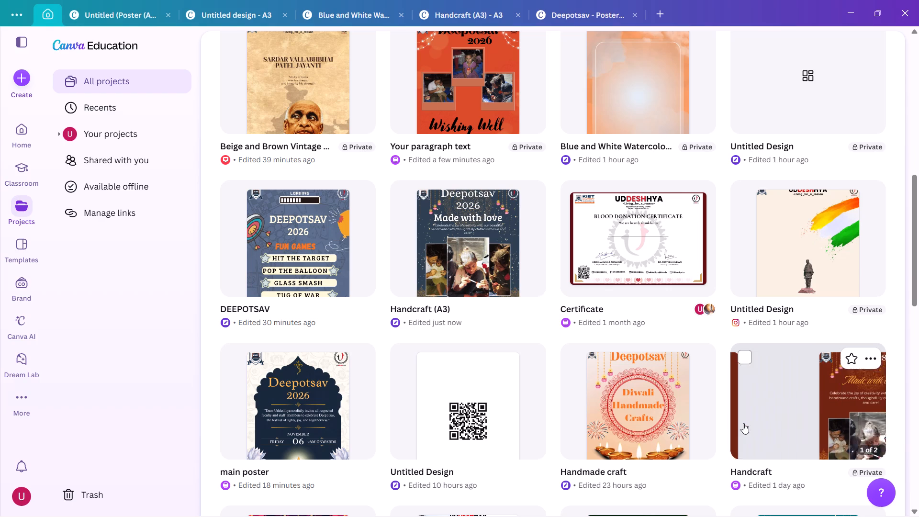
scroll(743, 423, down, 2)
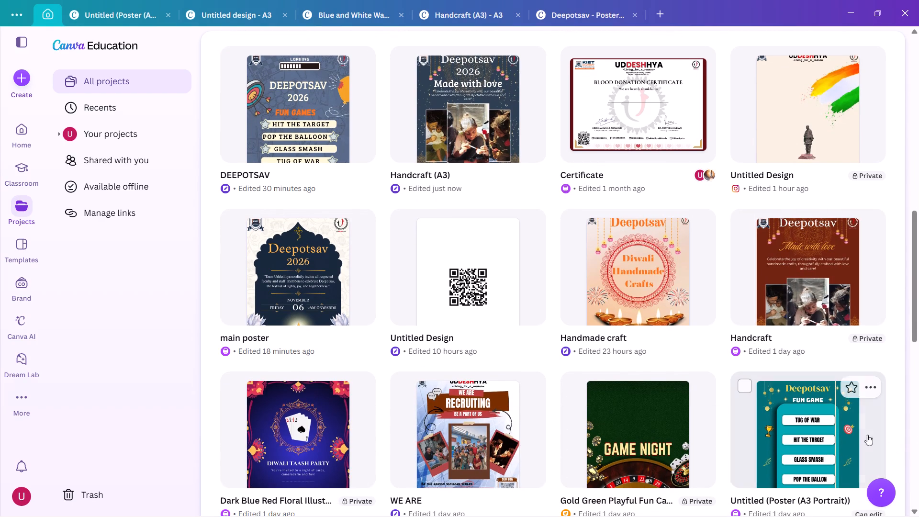
click(843, 426)
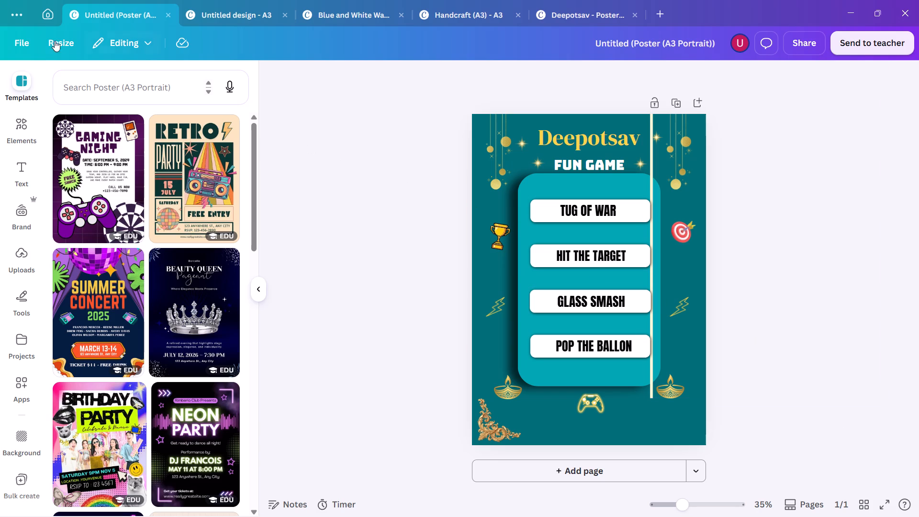
Return to the project list and open the Handmade craft design.
click(45, 19)
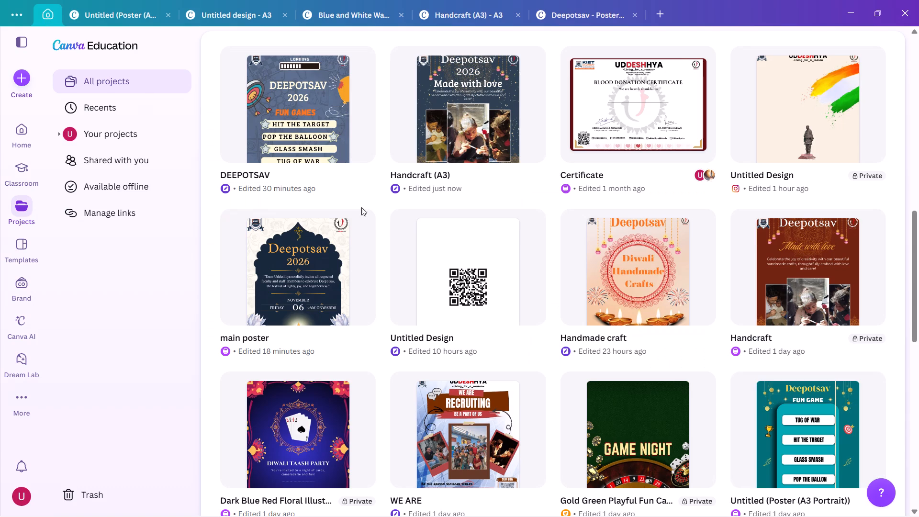
scroll(585, 265, up, 1)
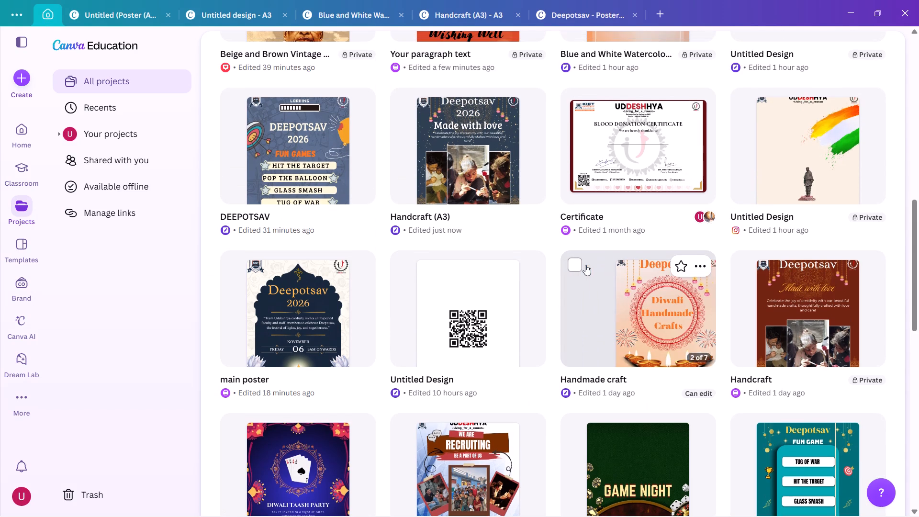
click(585, 265)
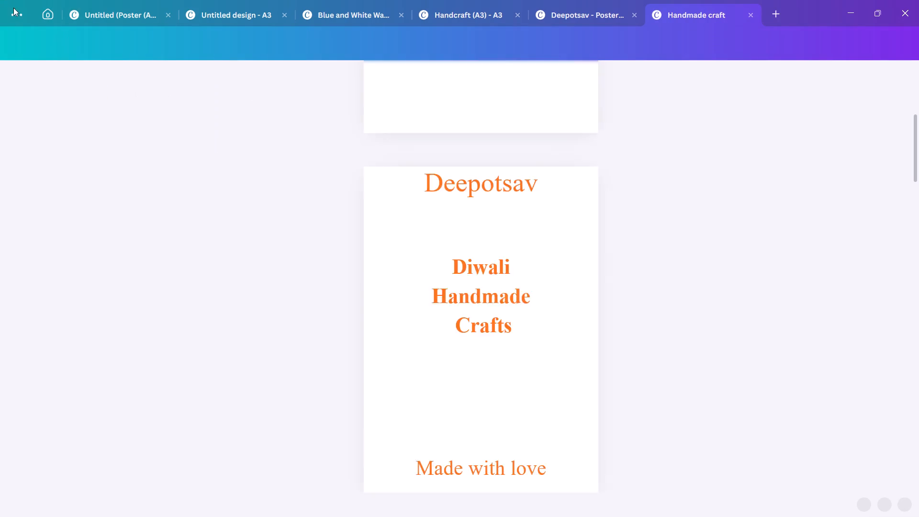
Open the DEEPOTSAV fun games design from the project list and compare the poster variations on its first three pages.
click(46, 13)
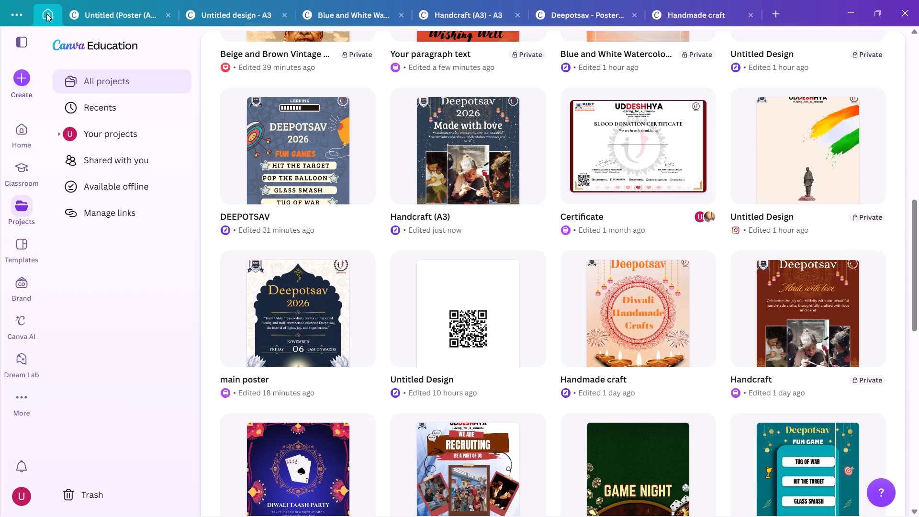
click(304, 157)
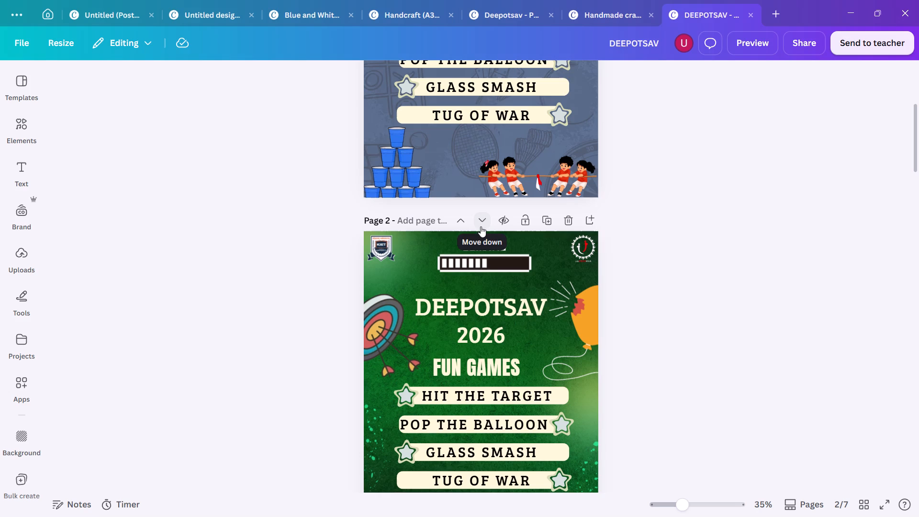
scroll(482, 267, down, 1)
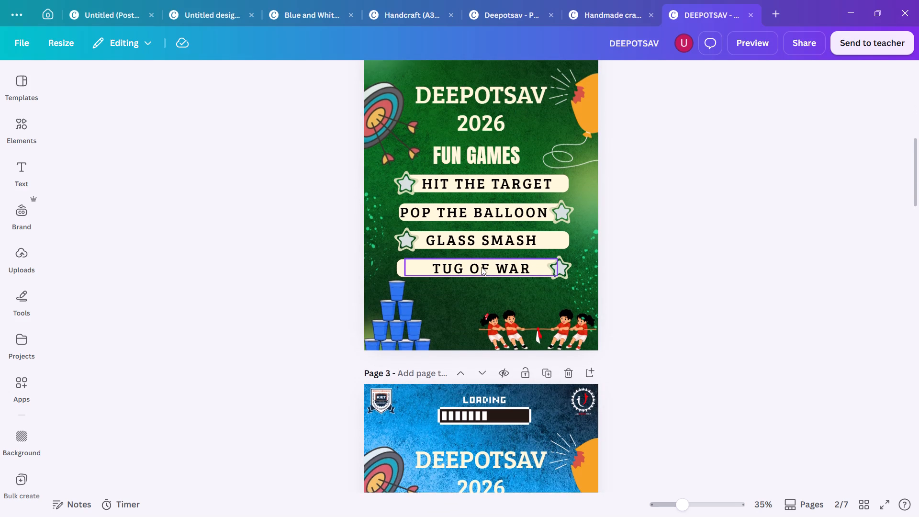
scroll(482, 267, down, 1)
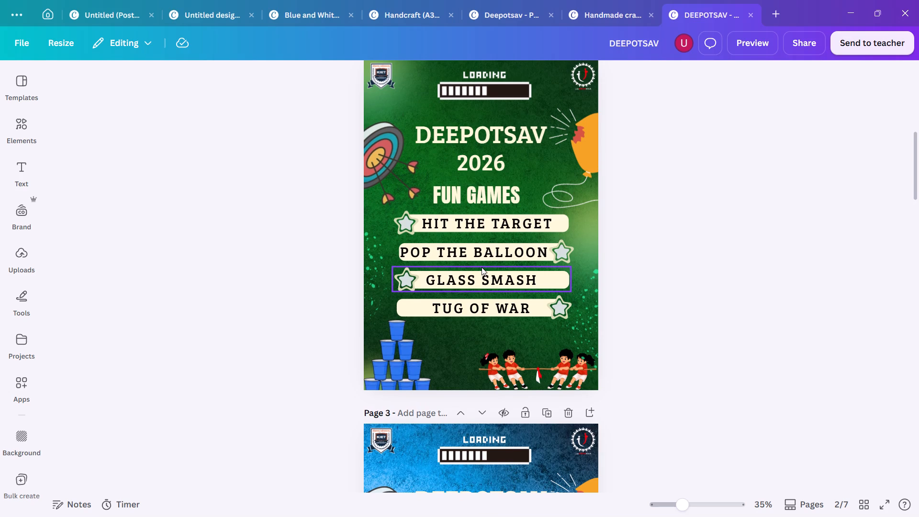
scroll(482, 267, down, 1)
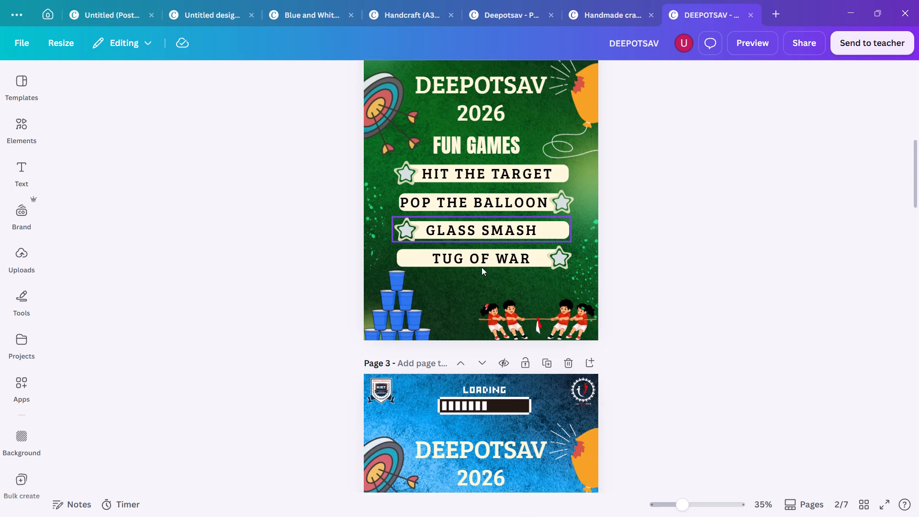
scroll(482, 267, down, 2)
scroll(482, 267, up, 1)
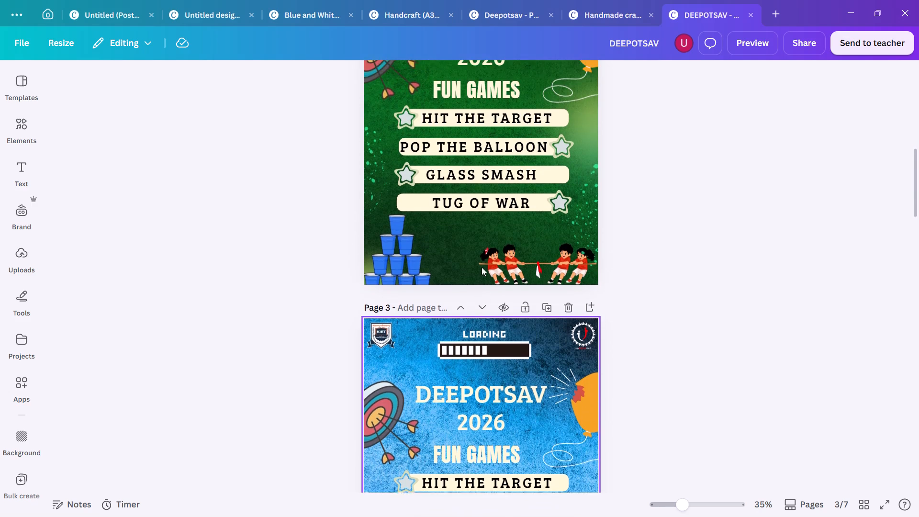
scroll(482, 267, up, 5)
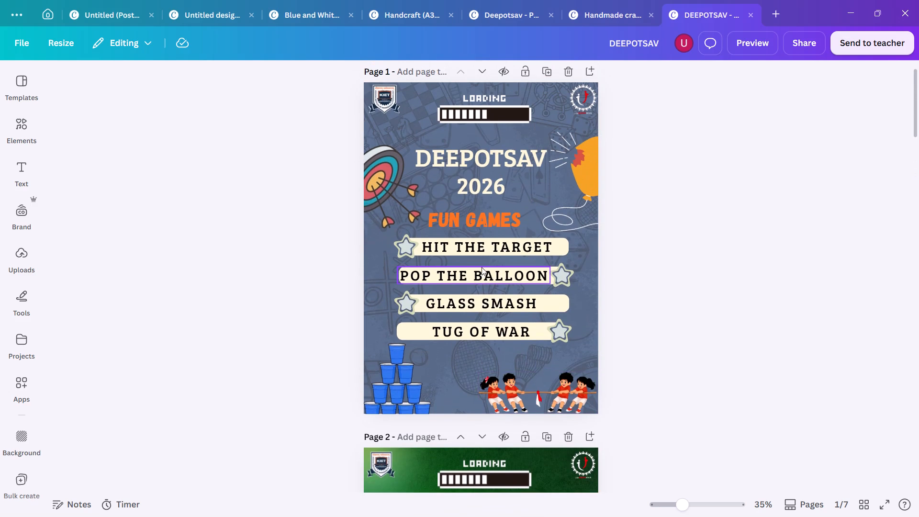
scroll(482, 267, down, 1)
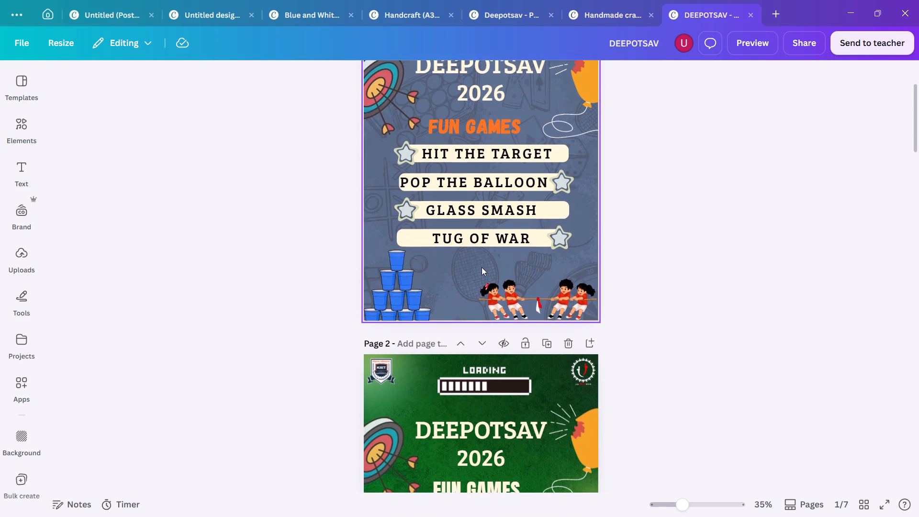
scroll(482, 267, down, 3)
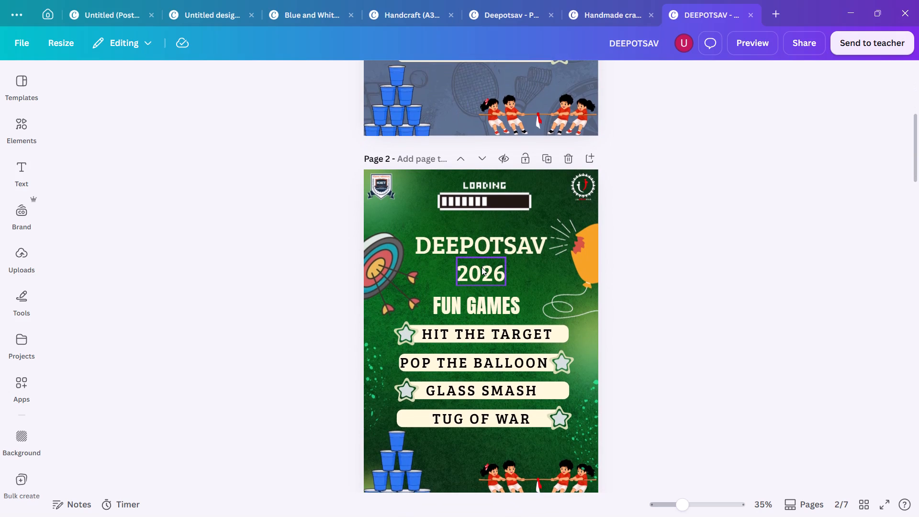
scroll(482, 267, down, 1)
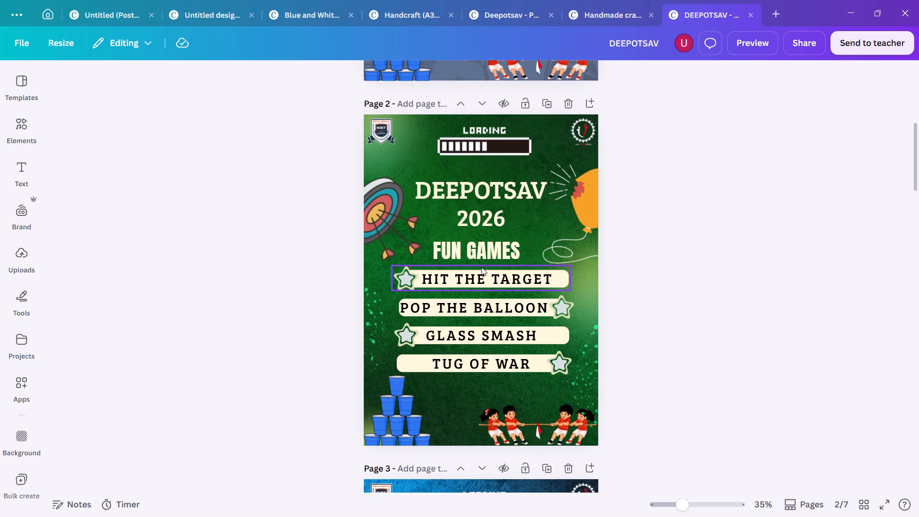
scroll(482, 267, up, 3)
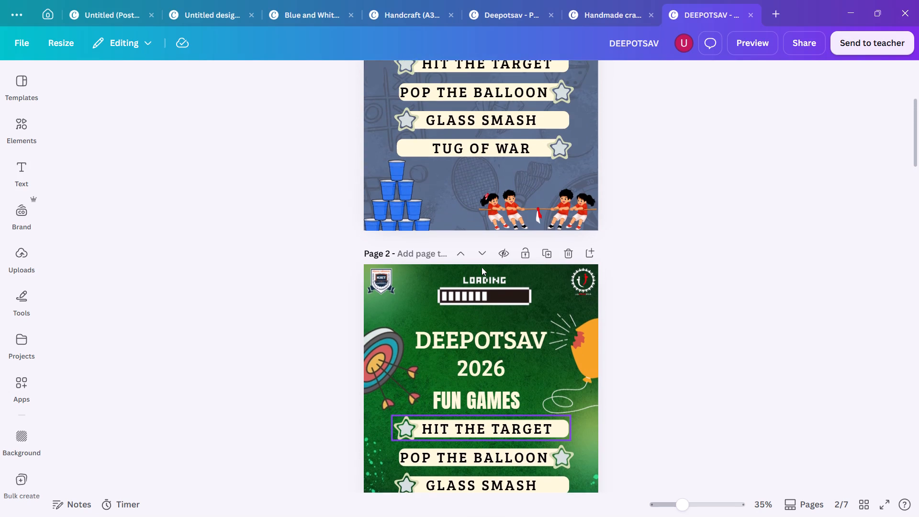
scroll(482, 267, up, 1)
scroll(482, 267, left, 1)
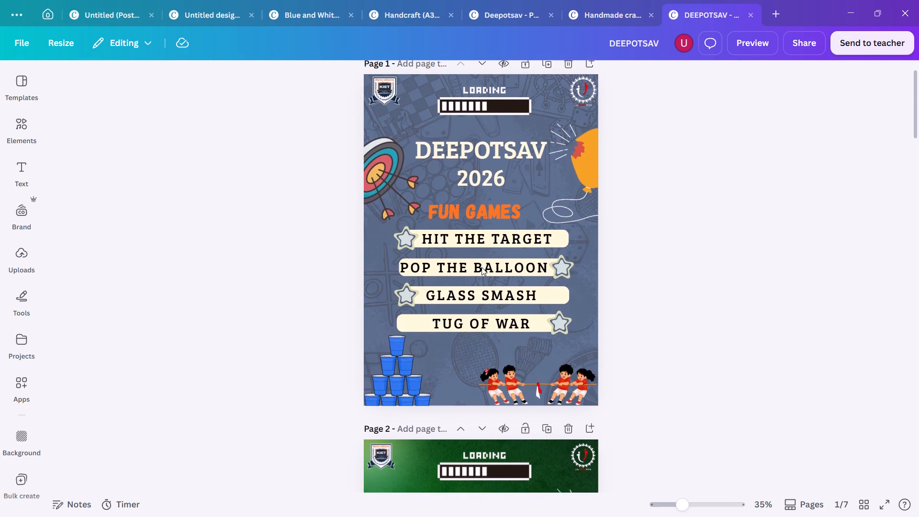
scroll(482, 267, left, 1)
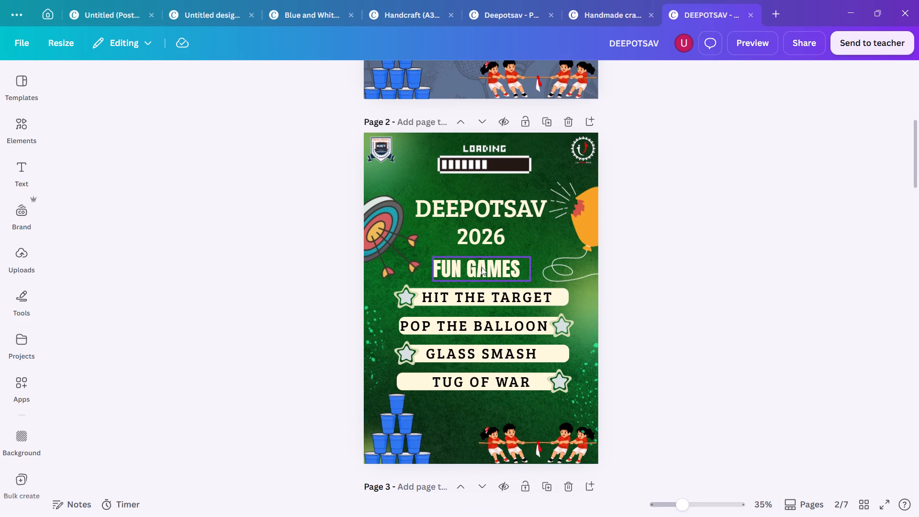
scroll(482, 267, up, 6)
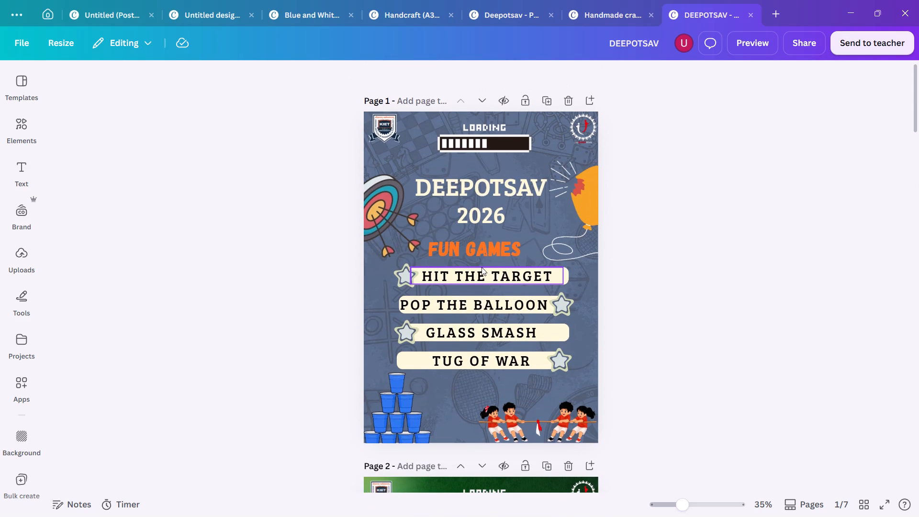
scroll(482, 267, down, 2)
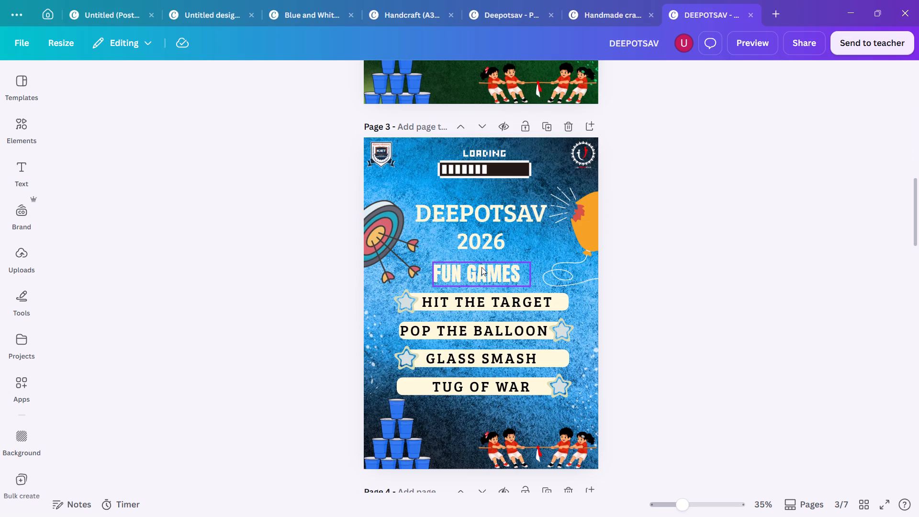
Glance at the open Handmade craft design and switch back to the Deepotsav selfie-station poster.
click(593, 7)
click(512, 11)
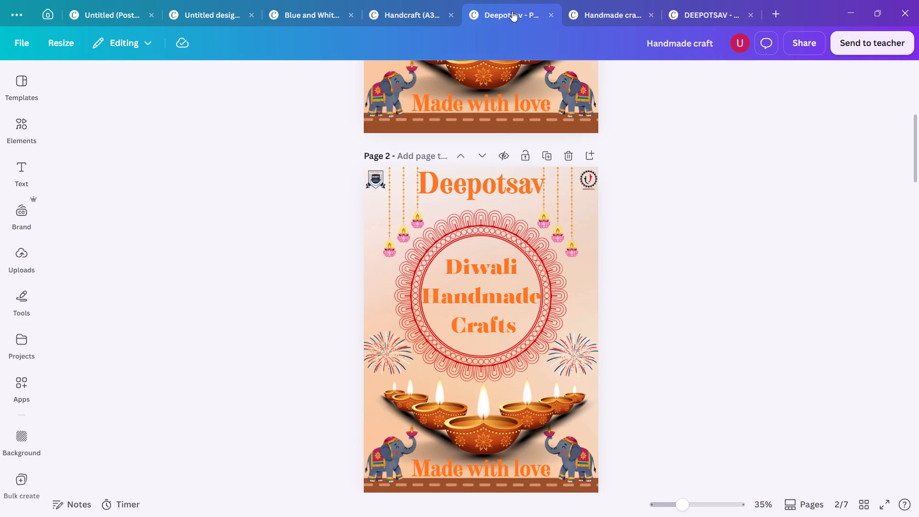
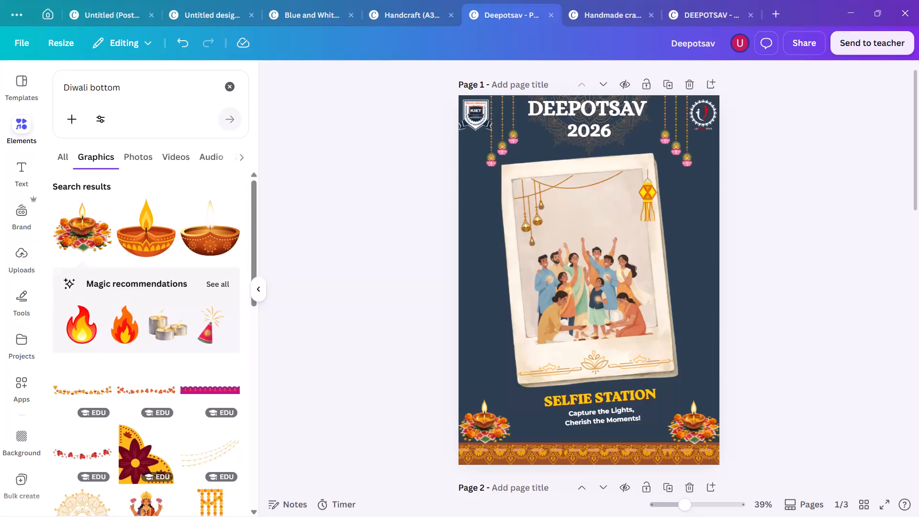
Clear the "Diwali bottom" search text from the elements search.
click(144, 91)
key(BackSpace)
key(BackSpace)
key(BackSpace)
key(BackSpace)
key(BackSpace)
key(BackSpace)
key(BackSpace)
key(BackSpace)
key(BackSpace)
key(BackSpace)
key(BackSpace)
key(BackSpace)
key(BackSpace)
key(BackSpace)
key(BackSpace)
key(BackSpace)
key(BackSpace)
key(BackSpace)
key(BackSpace)
key(BackSpace)
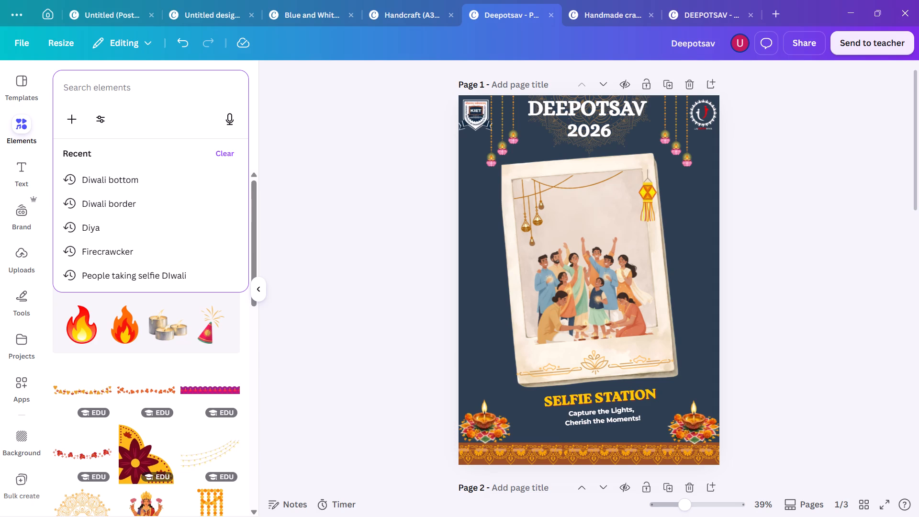
click(291, 187)
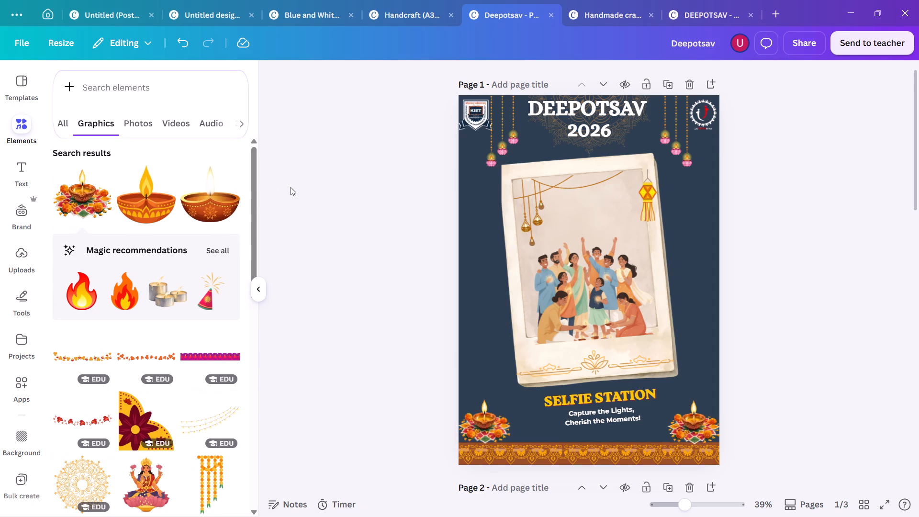
Browse the Diwali element results across all categories, including frames, mockups, shapes and charts.
scroll(201, 242, down, 4)
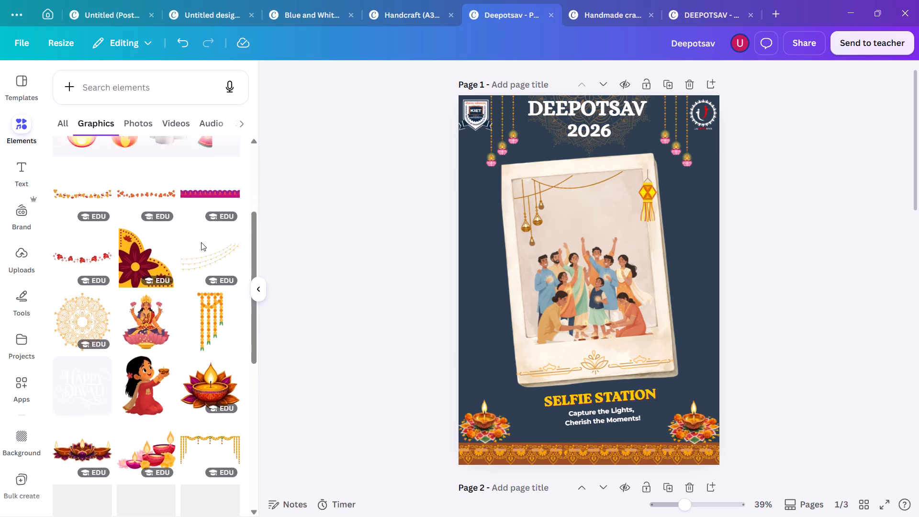
scroll(201, 242, right, 1)
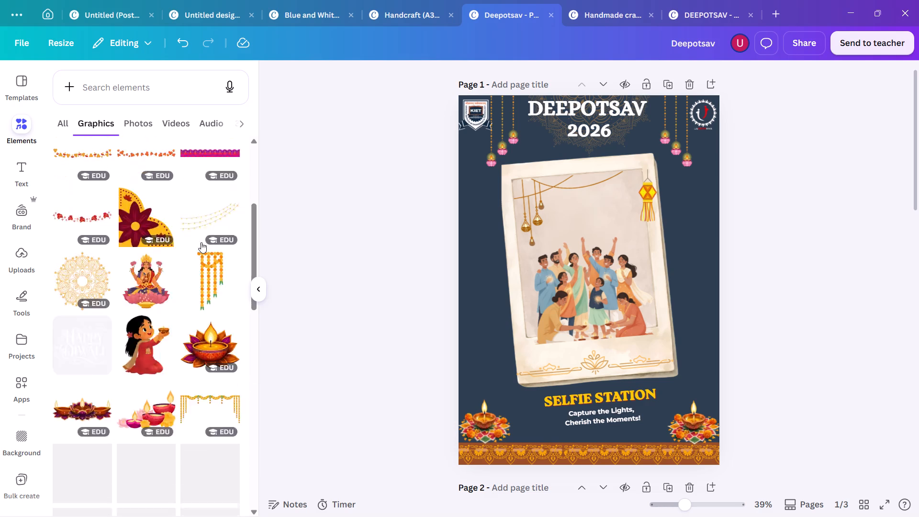
scroll(201, 242, right, 1)
click(63, 124)
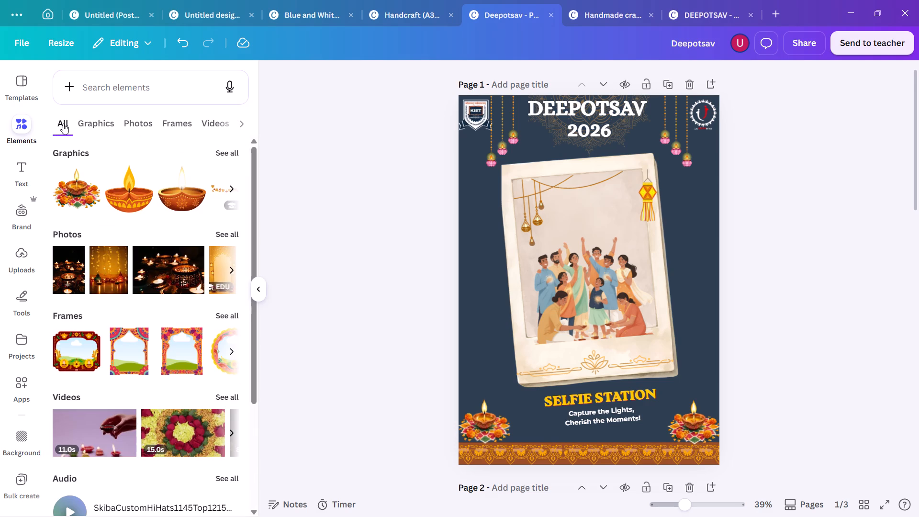
scroll(209, 338, down, 9)
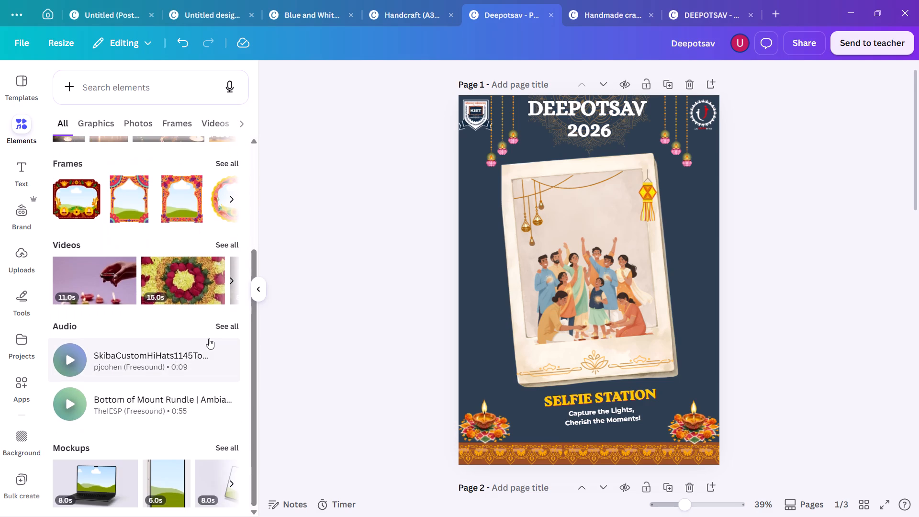
scroll(209, 338, up, 5)
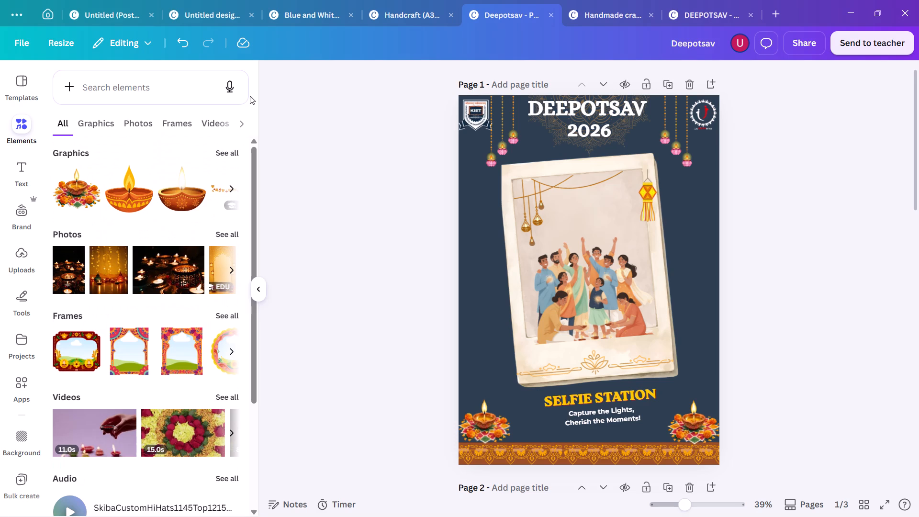
click(181, 122)
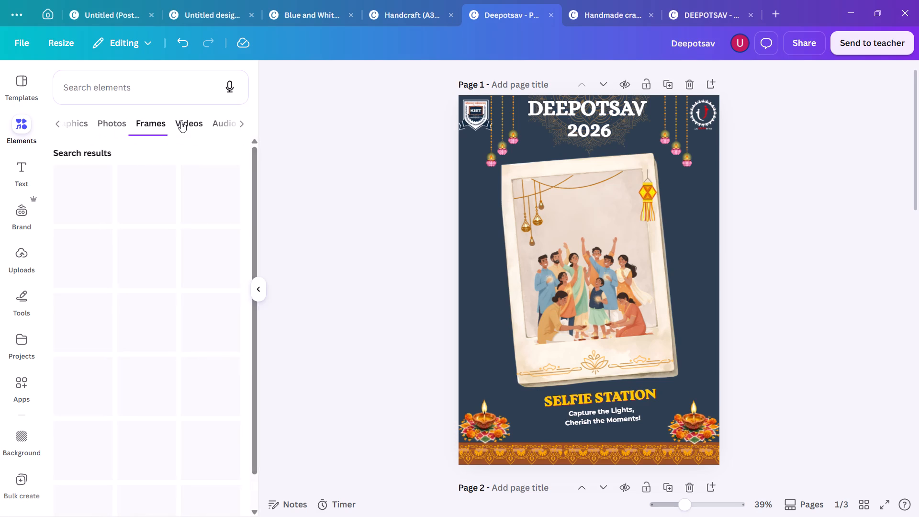
click(242, 127)
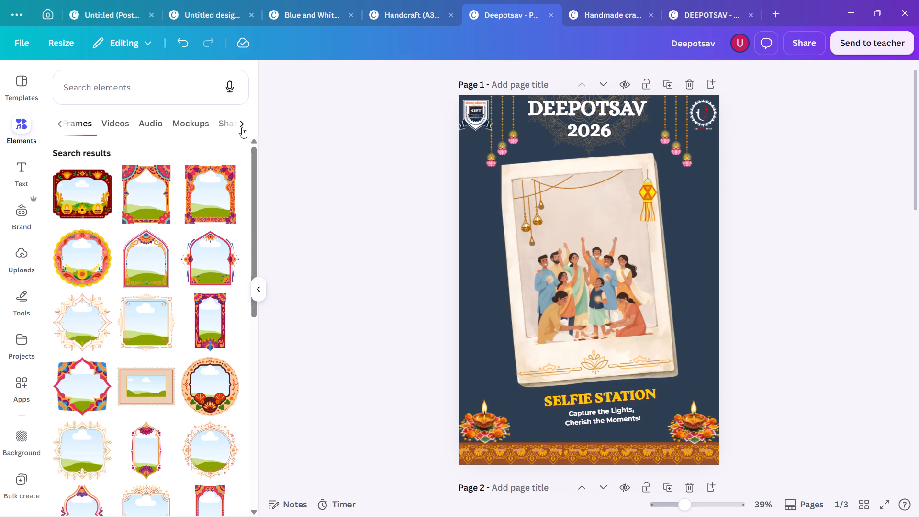
click(242, 127)
click(133, 124)
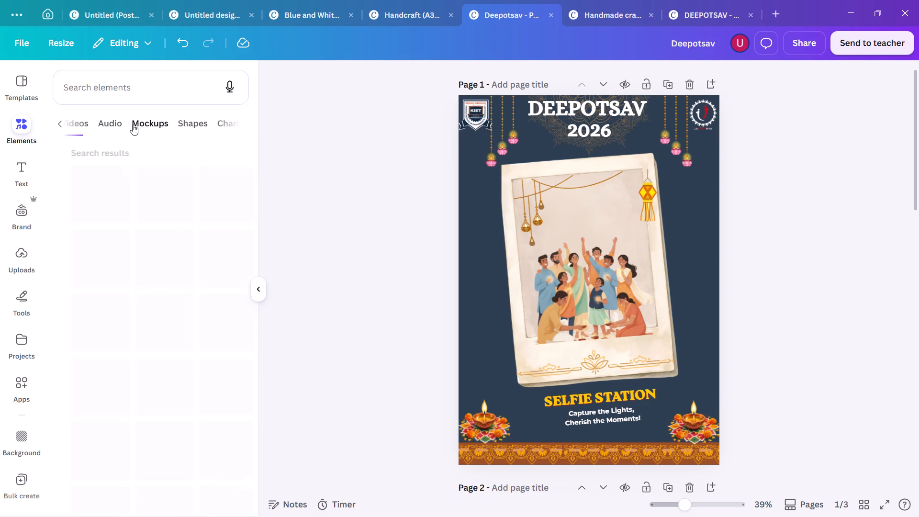
click(190, 127)
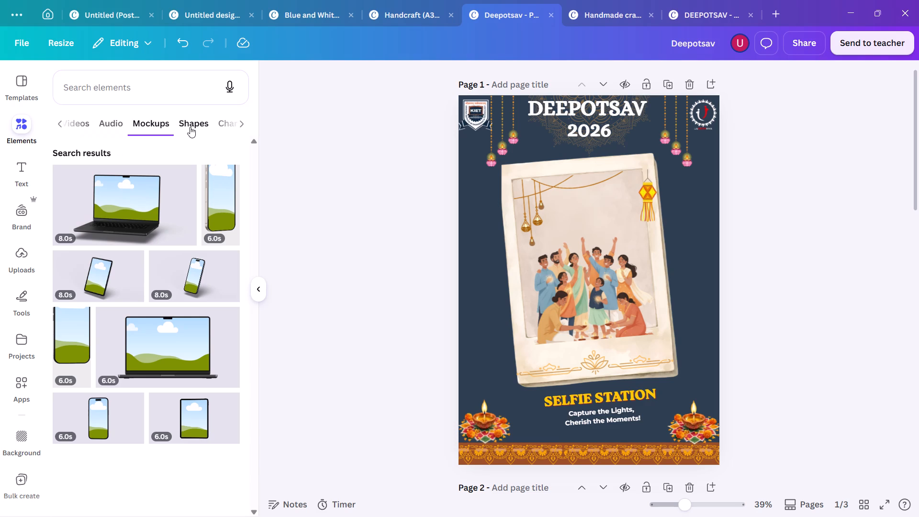
click(207, 125)
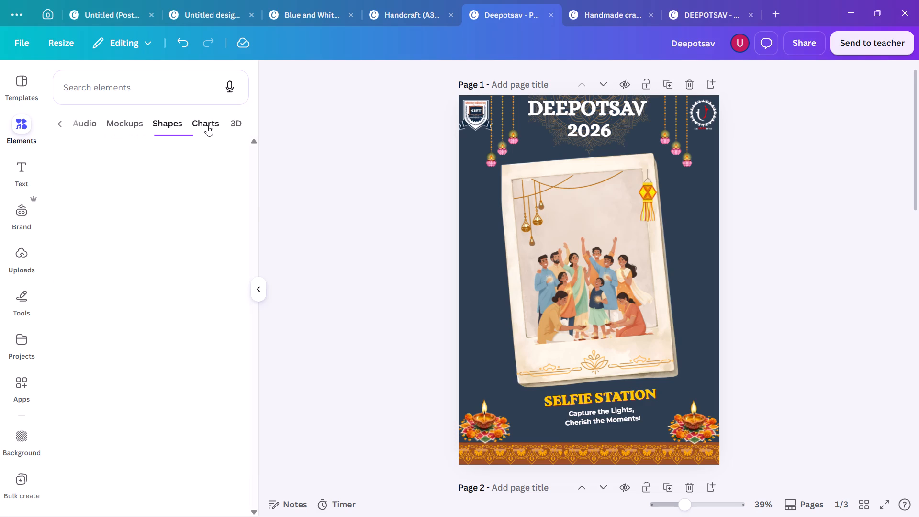
click(231, 124)
click(64, 120)
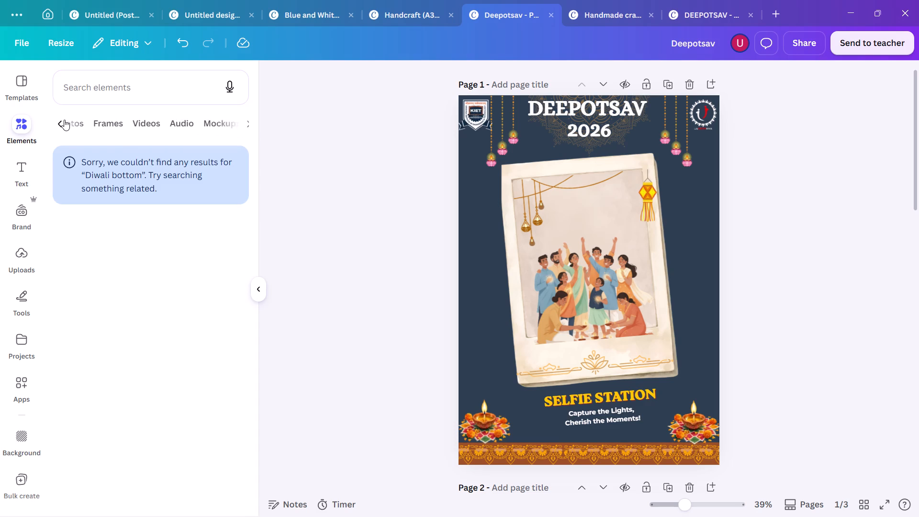
click(115, 87)
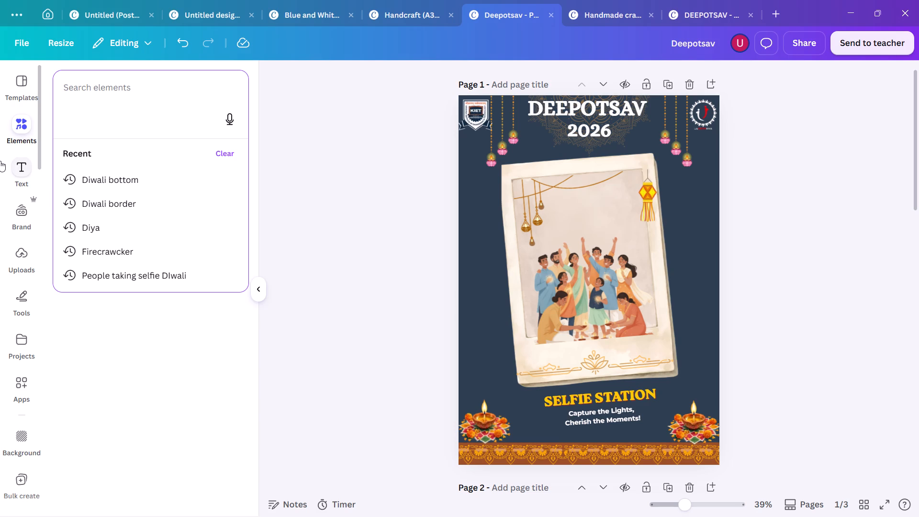
Look through the poster templates listed for the earlier "Selfie" search.
click(10, 87)
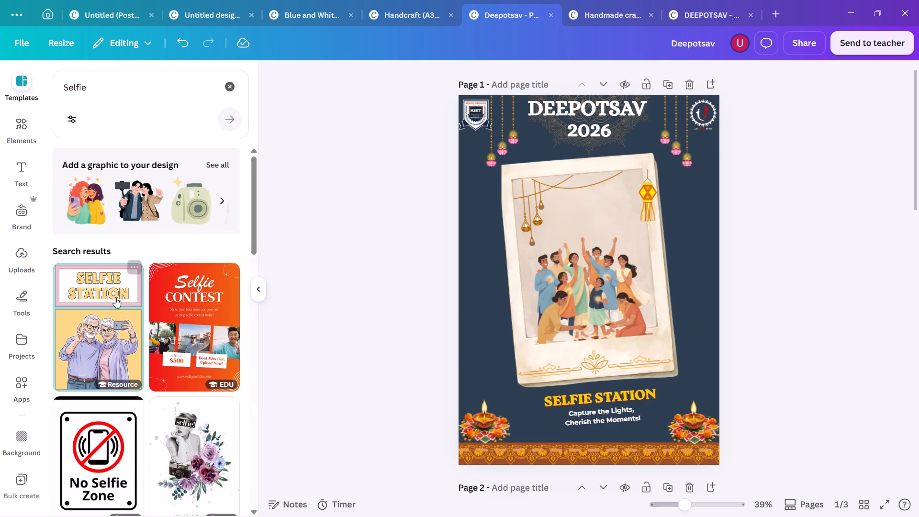
scroll(168, 352, down, 4)
scroll(168, 352, up, 2)
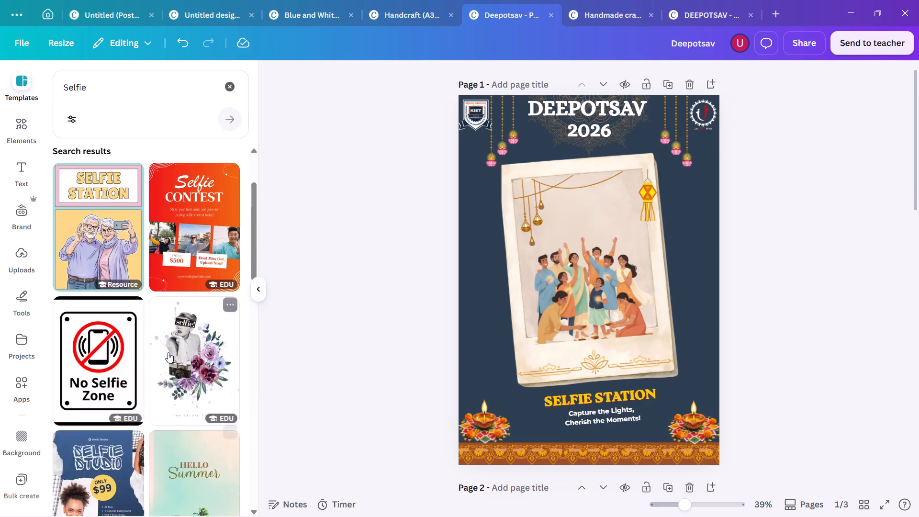
scroll(168, 352, up, 1)
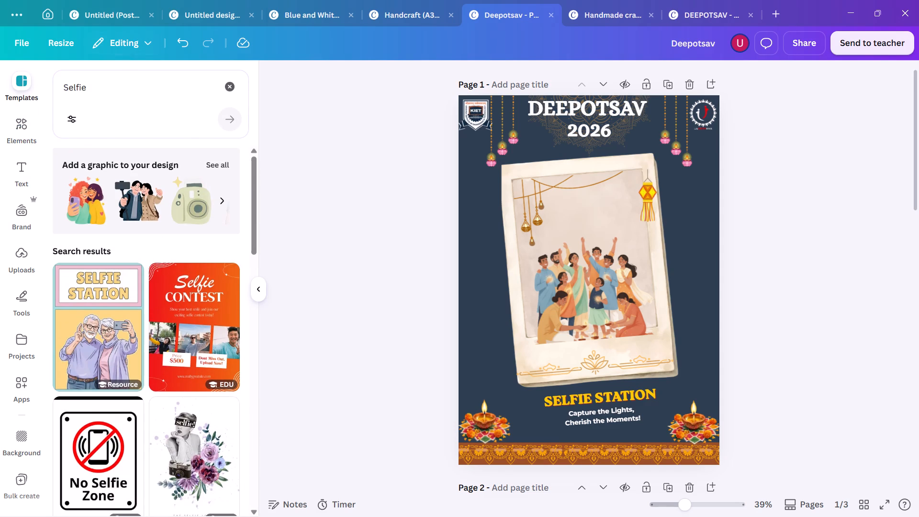
Replace the "Selfie" query and search the A3 portrait poster templates for "diwali".
click(123, 89)
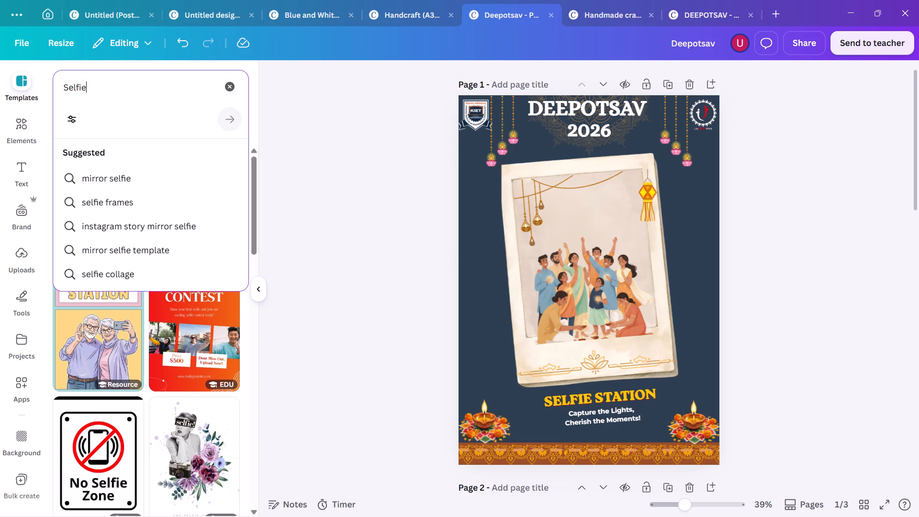
key(BackSpace)
key(BackSpace)
key(BackSpace)
key(BackSpace)
key(BackSpace)
key(BackSpace)
key(BackSpace)
key(BackSpace)
key(BackSpace)
key(BackSpace)
key(BackSpace)
key(BackSpace)
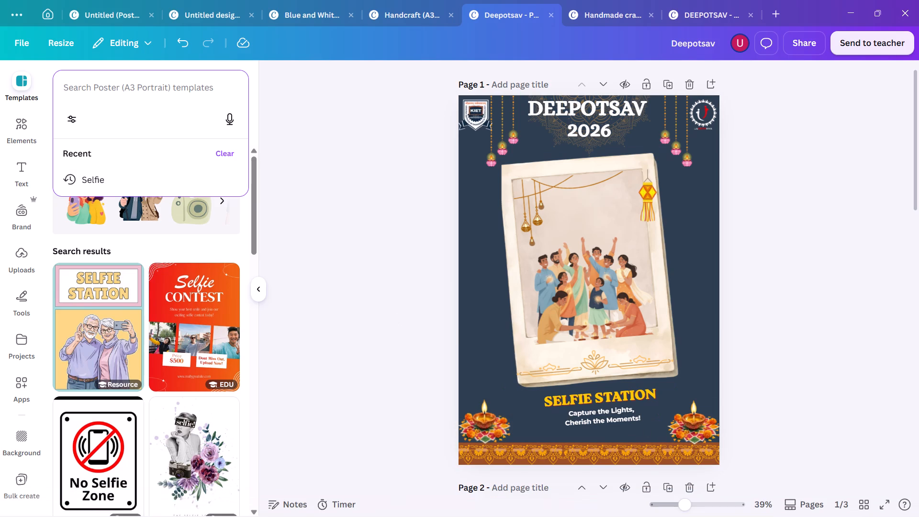
text(diwali)
key(Return)
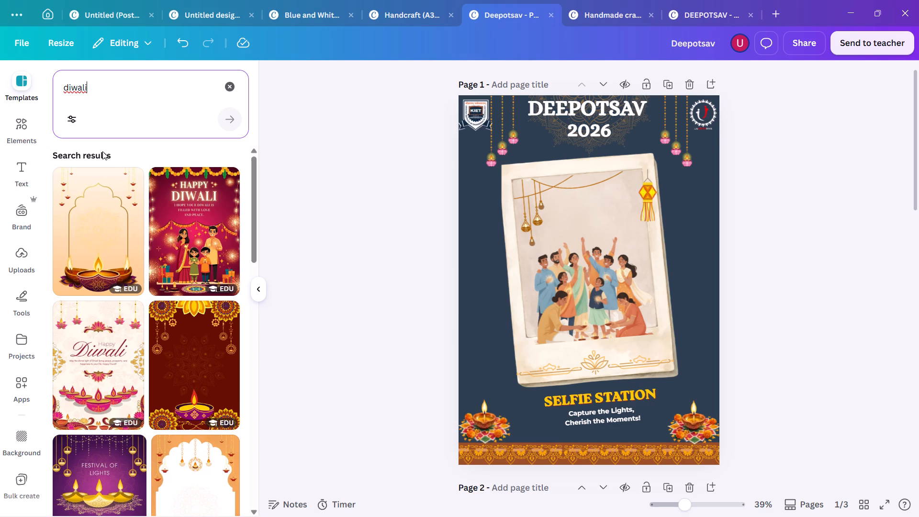
Add the dark red Happy Diwali template with string lights and three diyas as a new page after the selfie-station poster.
scroll(174, 311, down, 2)
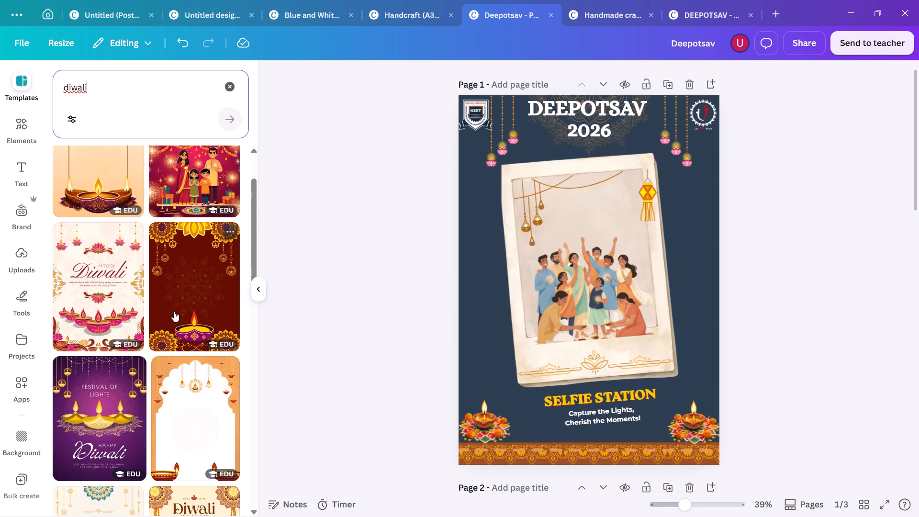
scroll(174, 311, down, 7)
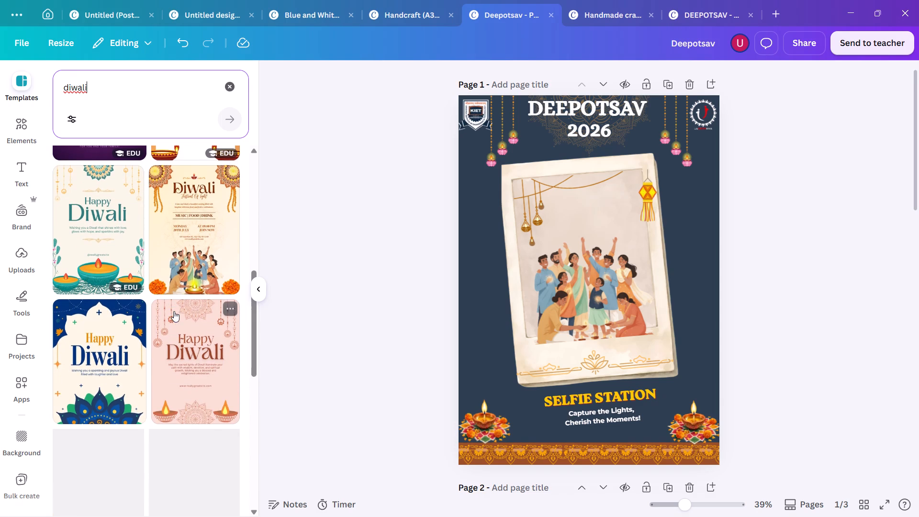
scroll(174, 311, down, 1)
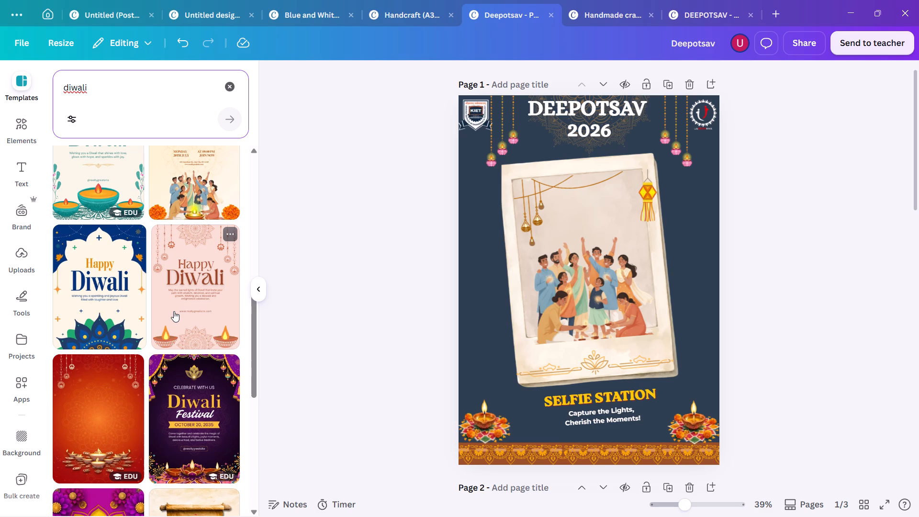
scroll(174, 311, down, 2)
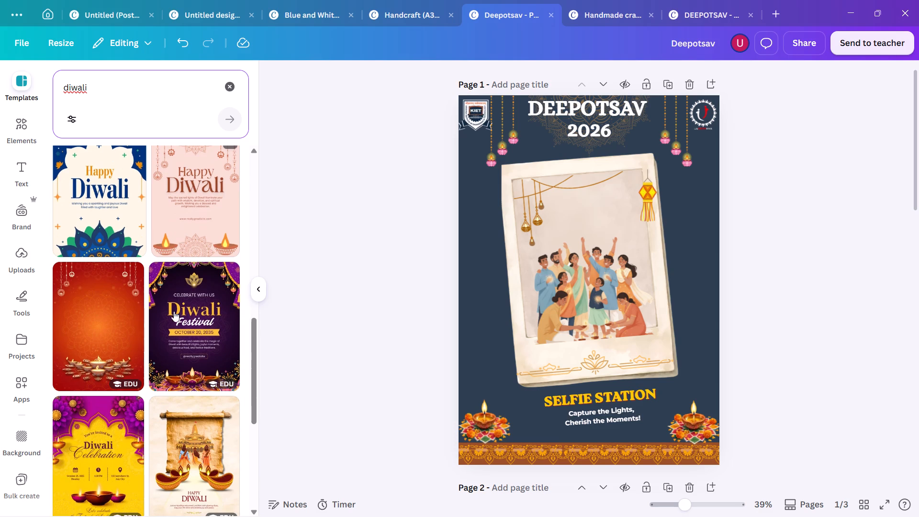
scroll(174, 311, down, 4)
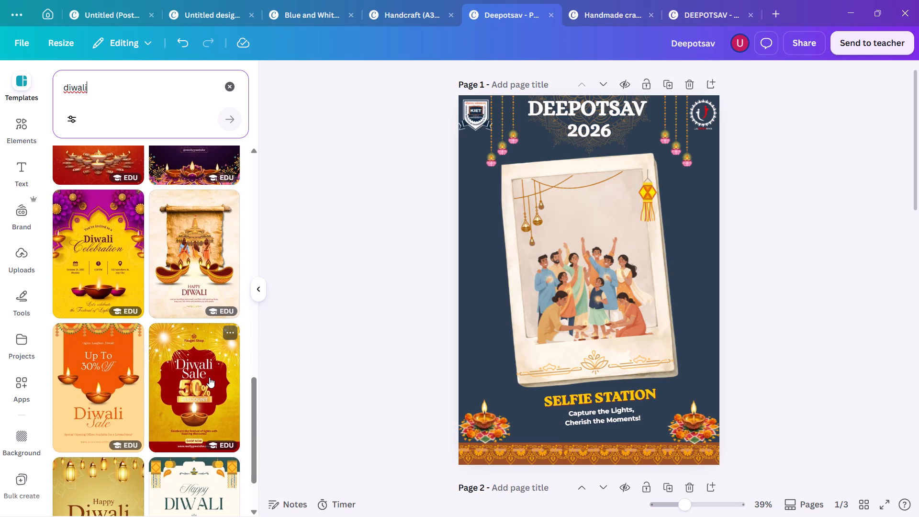
scroll(209, 377, down, 5)
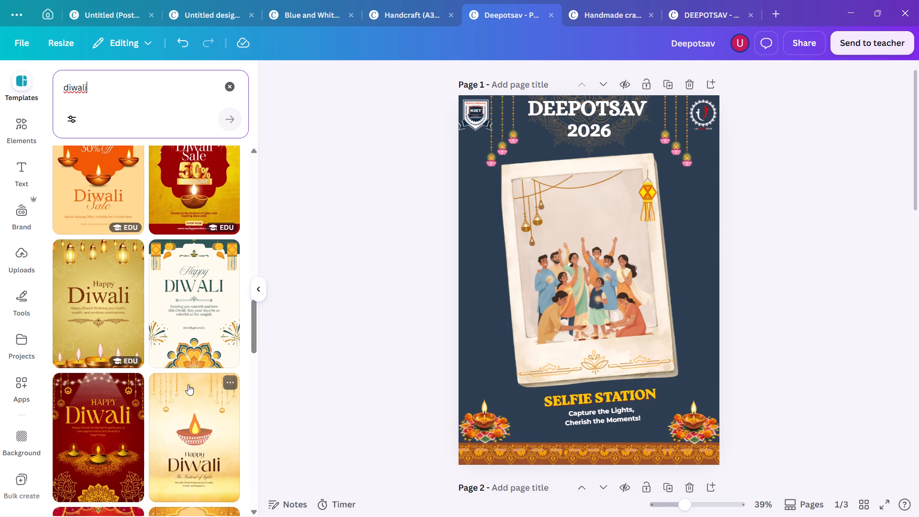
click(109, 403)
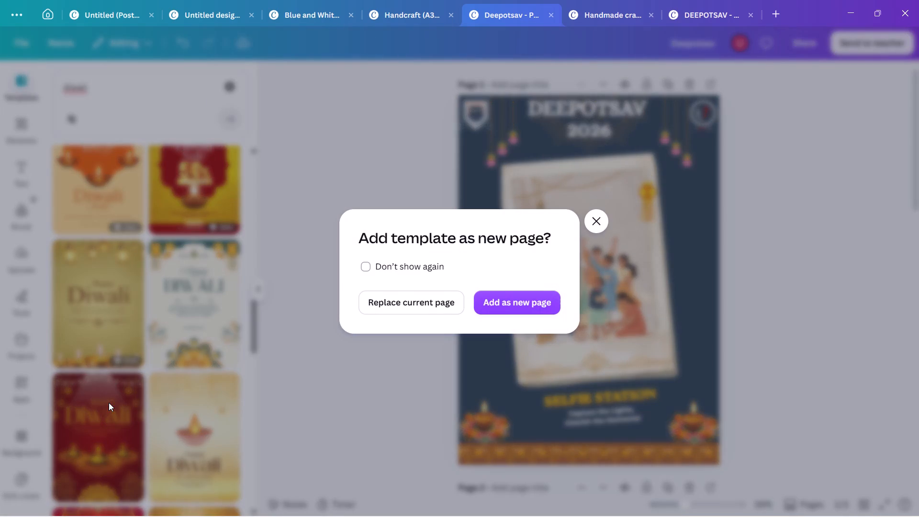
click(507, 297)
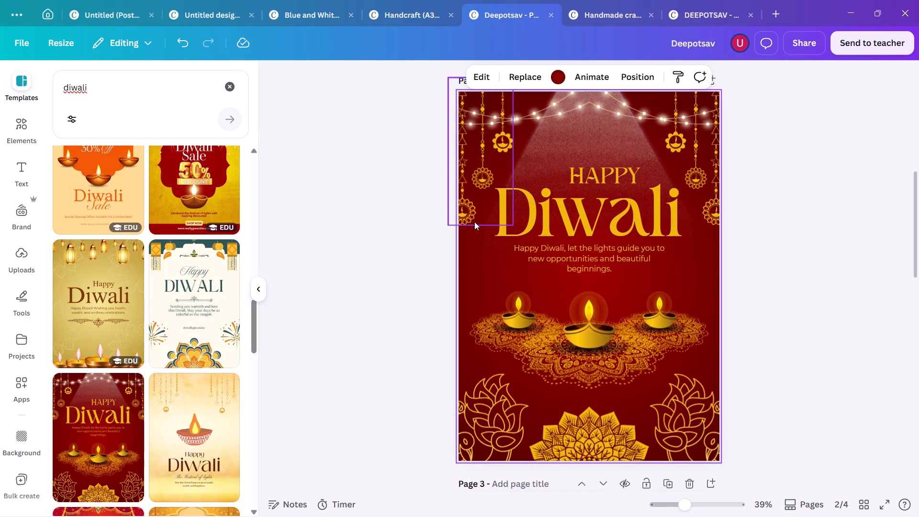
Replace the new page's design with the dark red Happy Diwali template with golden mandalas and a temple outline.
scroll(181, 402, down, 3)
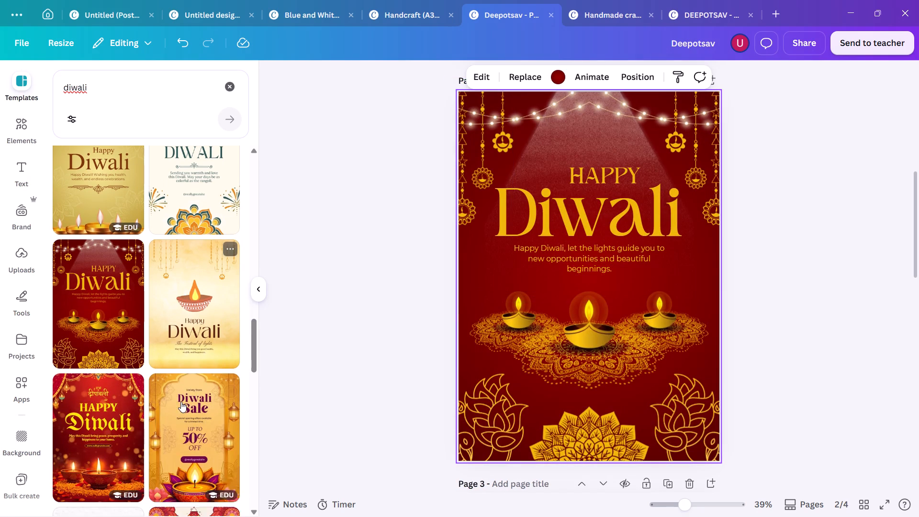
scroll(181, 402, down, 5)
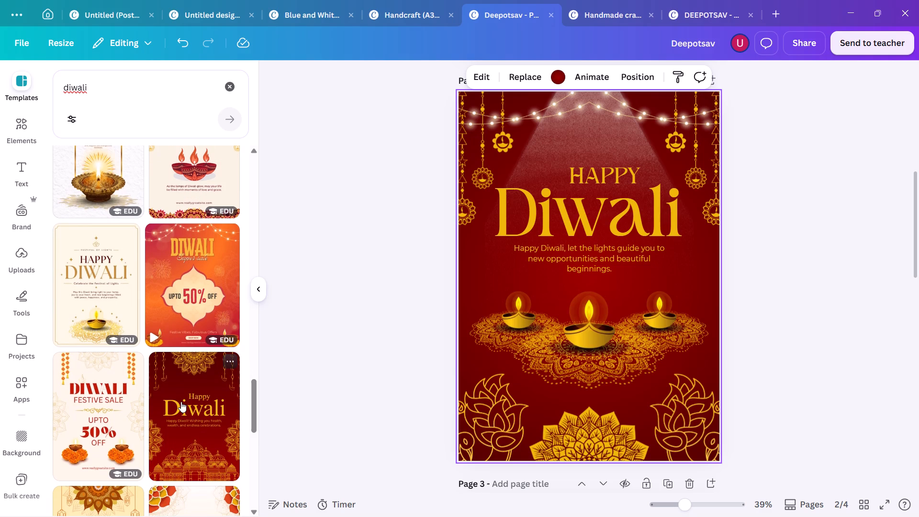
click(156, 436)
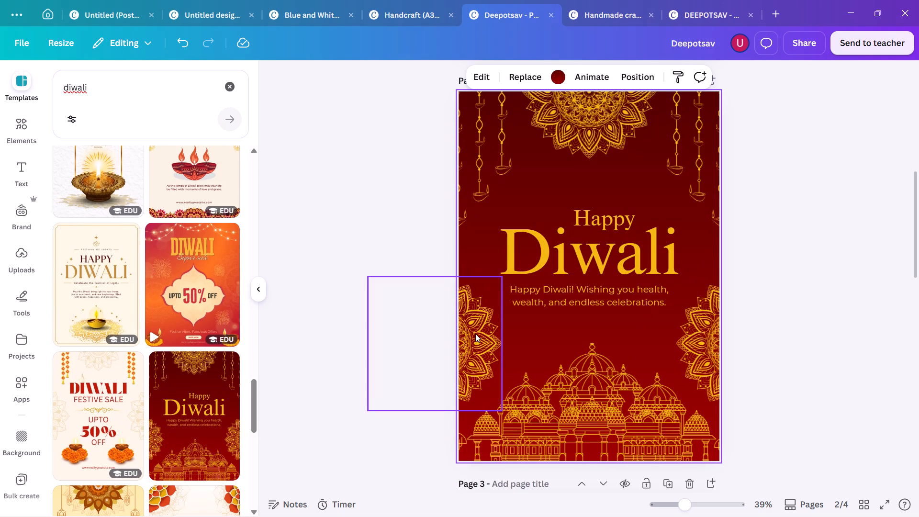
Copy the golden mandala on the left edge of the dark red Happy Diwali page onto the selfie-station poster.
scroll(475, 334, up, 3)
scroll(475, 334, right, 1)
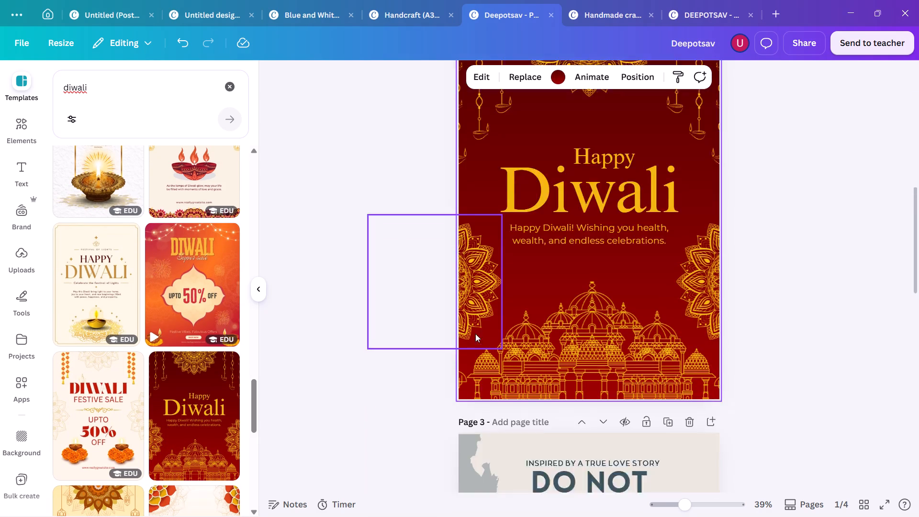
scroll(475, 334, right, 1)
scroll(475, 334, up, 4)
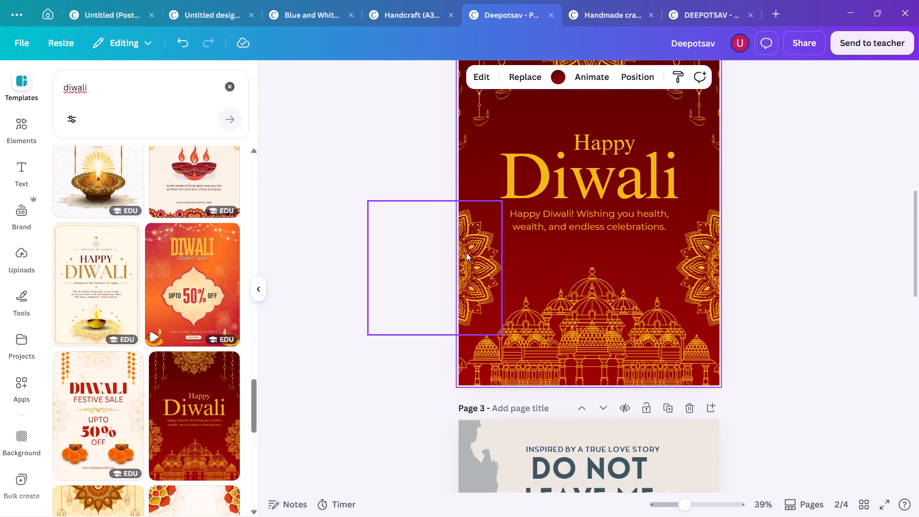
click(466, 253)
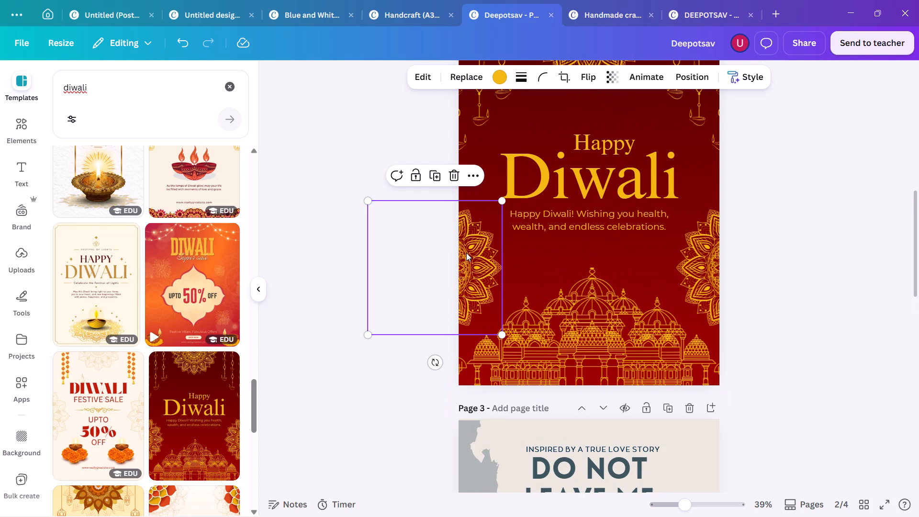
key(ctrl+c)
scroll(466, 253, up, 6)
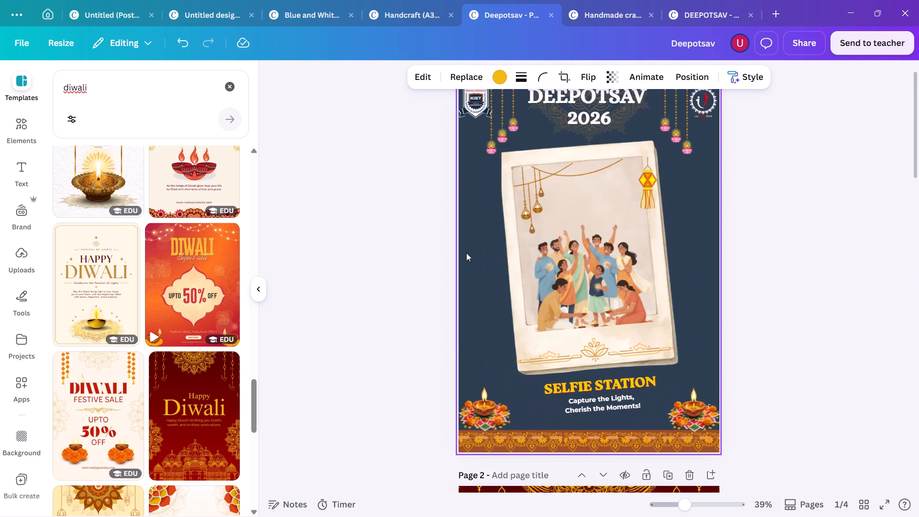
click(472, 257)
key(ctrl+v)
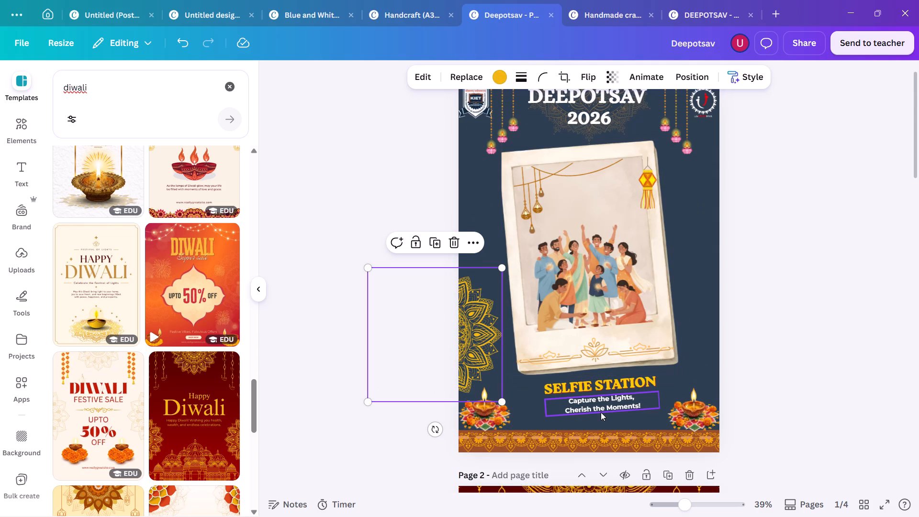
Copy the Happy Diwali page's right-edge golden mandala onto the selfie-station poster.
scroll(601, 412, down, 4)
click(694, 345)
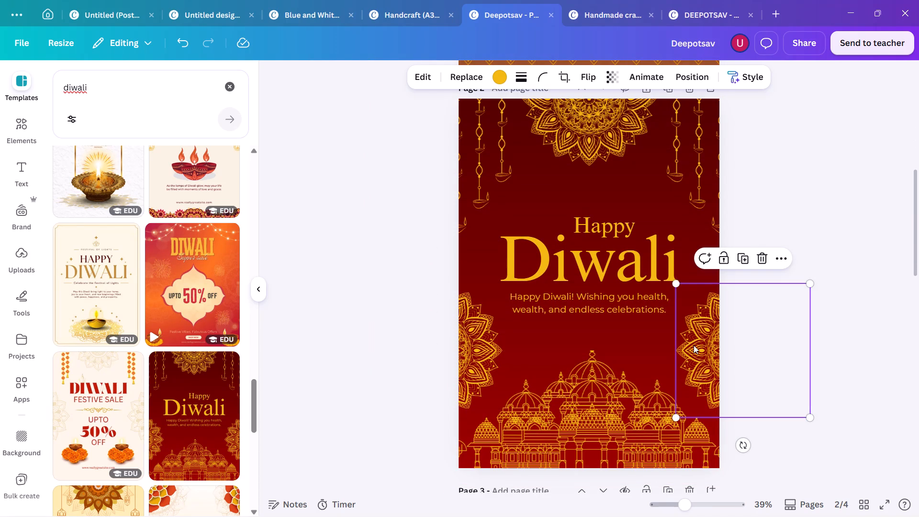
key(ctrl+c)
scroll(694, 345, up, 1)
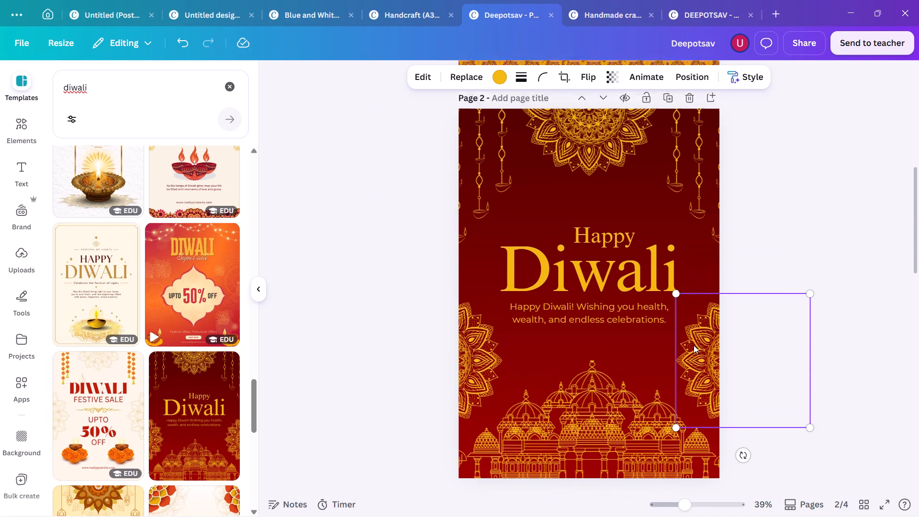
scroll(694, 345, up, 3)
click(695, 246)
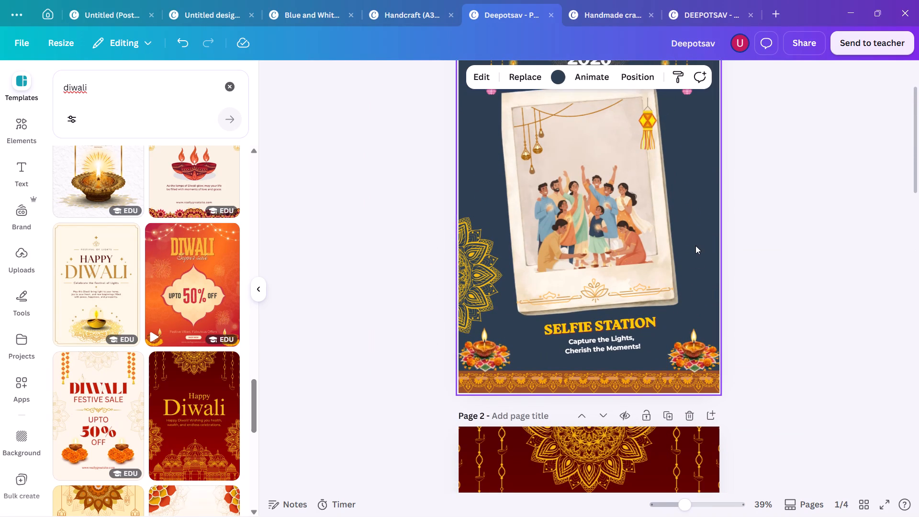
key(ctrl+v)
Nudge the poster's right-edge mandala upward so it sits beside the polaroid frame, well above the diya.
key(Up)
key(Up)
key(Up)
key(Up)
key(Up)
key(Up)
key(Up)
key(Up)
key(Up)
key(Up)
key(Up)
key(Up)
key(Up)
key(Up)
key(Up)
key(Up)
key(Up)
key(Up)
key(Up)
key(Up)
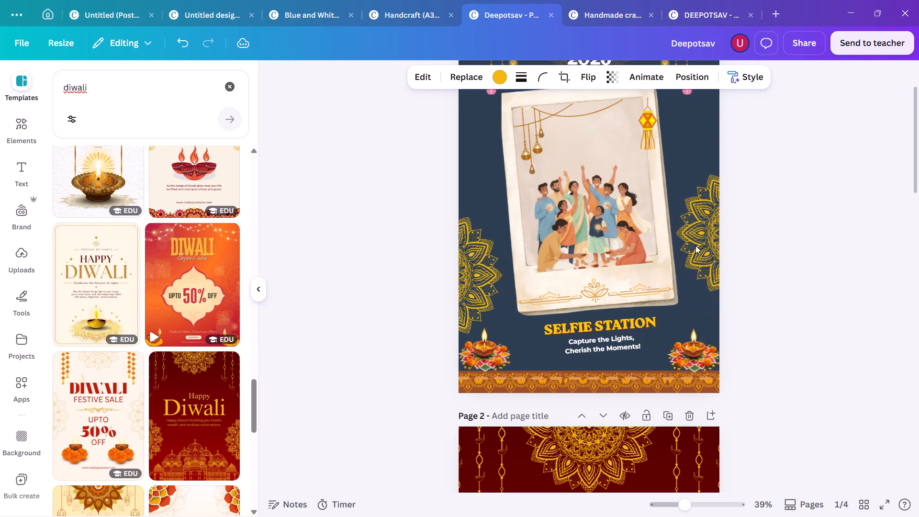
Nudge the poster's left-edge mandala upward, clear of the diya and roughly level with the right-edge mandala.
click(474, 263)
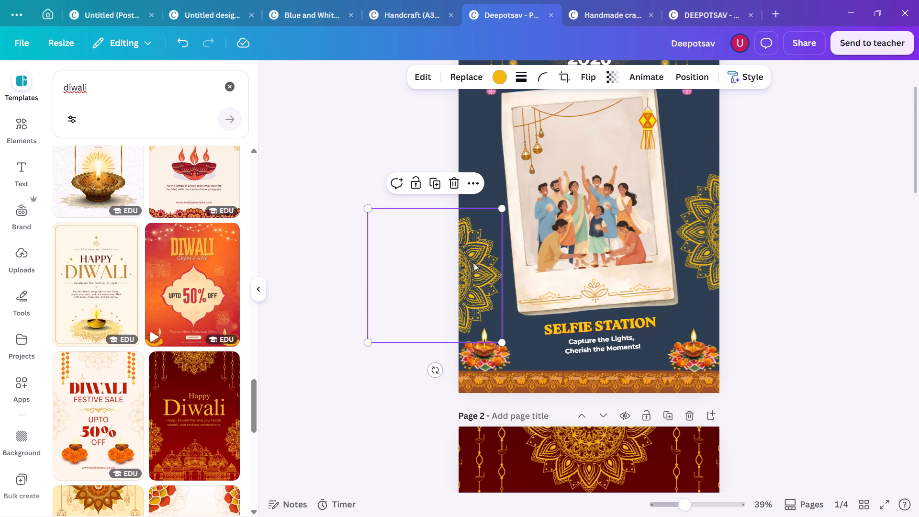
key(Up)
key(Up)
key(Up)
key(Up)
key(Up)
key(Up)
key(Up)
key(Up)
key(Up)
key(Up)
key(Up)
key(Up)
key(Up)
key(Up)
key(Up)
key(Up)
key(Up)
key(Up)
key(Up)
key(Up)
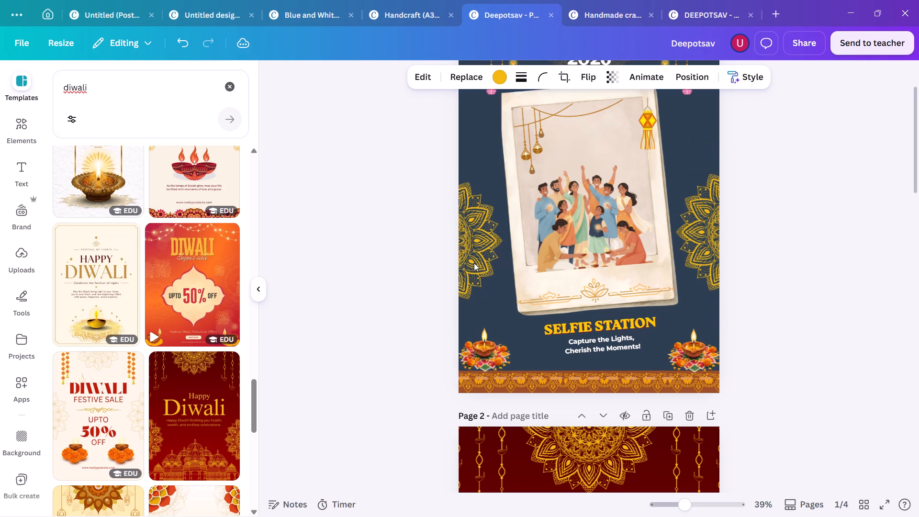
scroll(474, 263, up, 2)
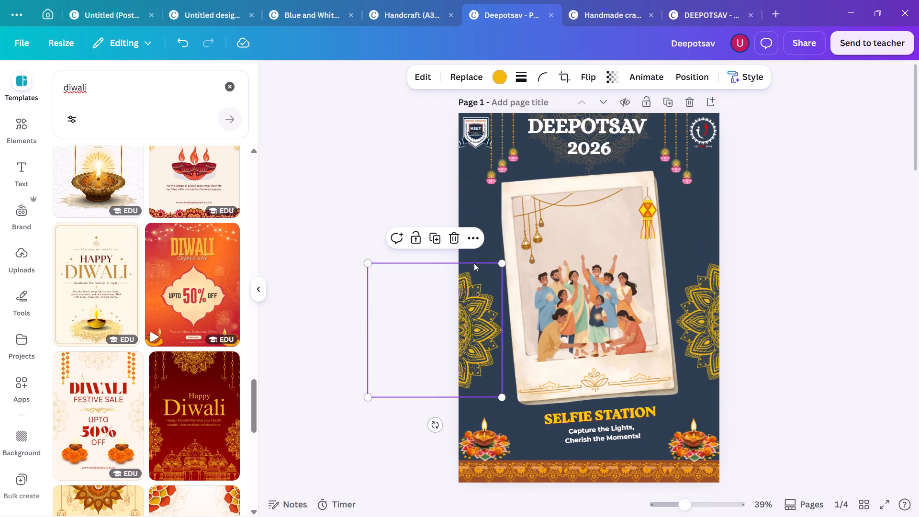
key(Up)
key(Up)
key(Up)
key(Up)
key(Up)
key(Up)
key(Up)
key(Up)
key(Up)
key(Up)
key(Up)
key(Up)
key(Up)
key(Up)
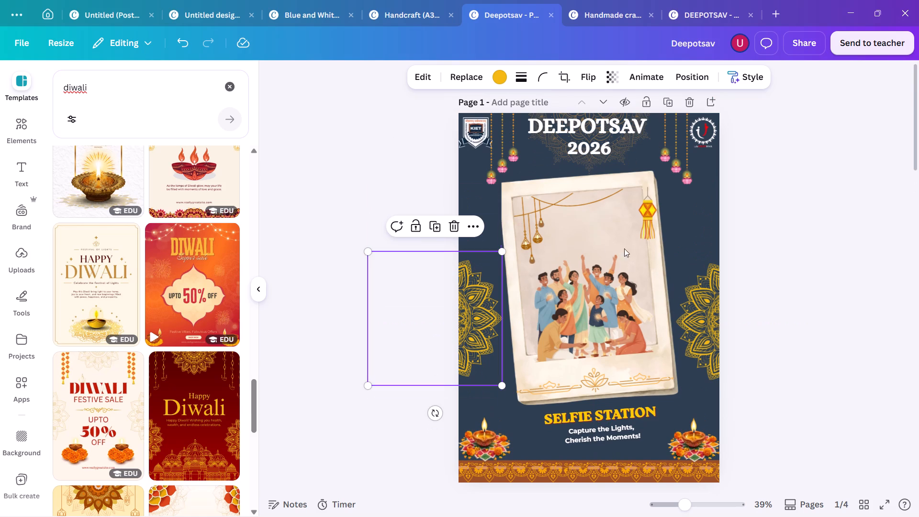
Nudge the right-edge mandala slightly further up, to about the height of the left-edge one.
click(711, 307)
key(Up)
key(Up)
key(Up)
key(Up)
key(Up)
key(Up)
key(Up)
key(Up)
key(Up)
key(Up)
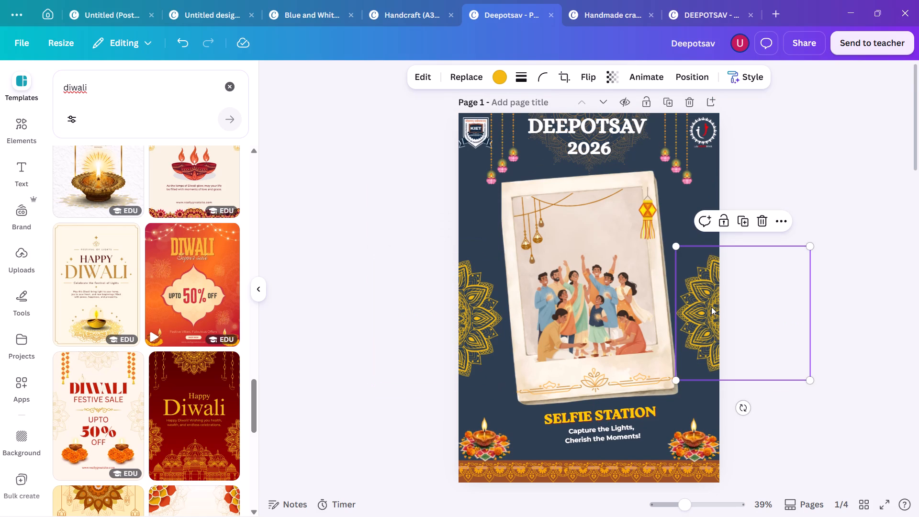
click(870, 213)
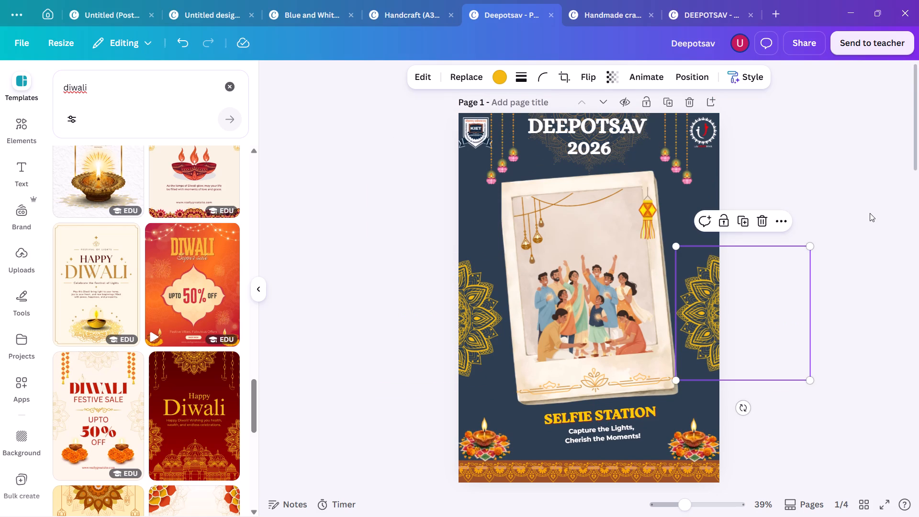
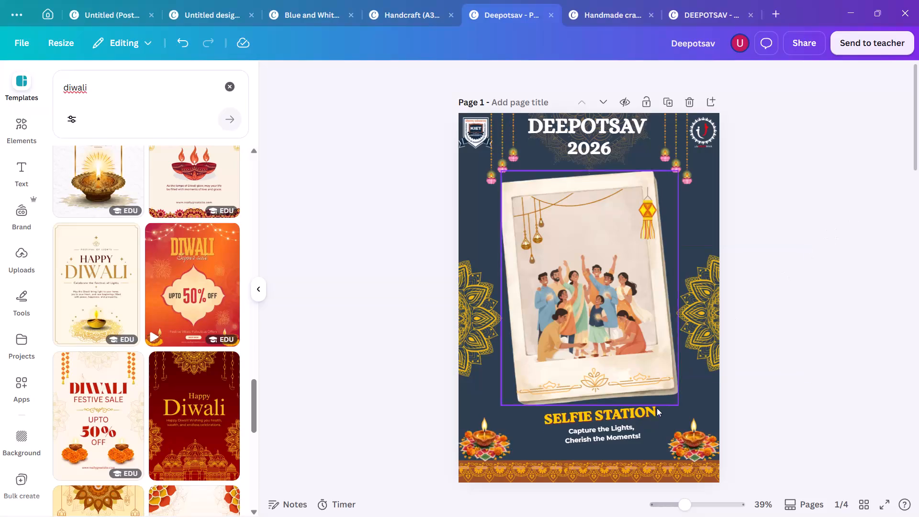
Widen the tagline text box below SELFIE STATION until it extends slightly past the poster's right edge.
click(625, 425)
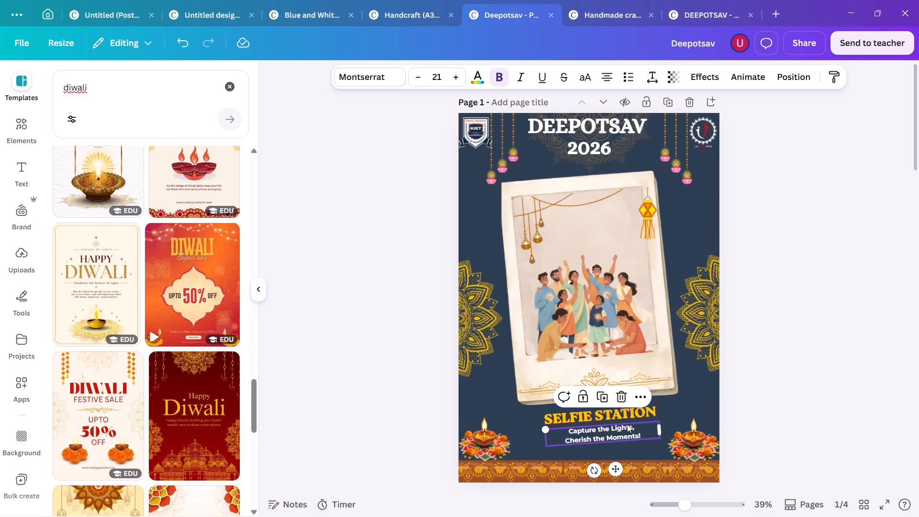
drag(662, 428, 672, 426)
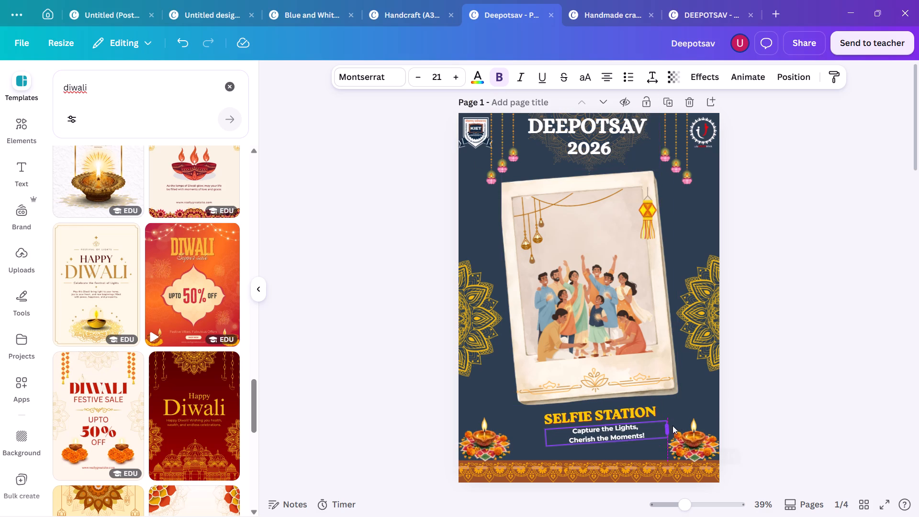
drag(672, 426, 766, 396)
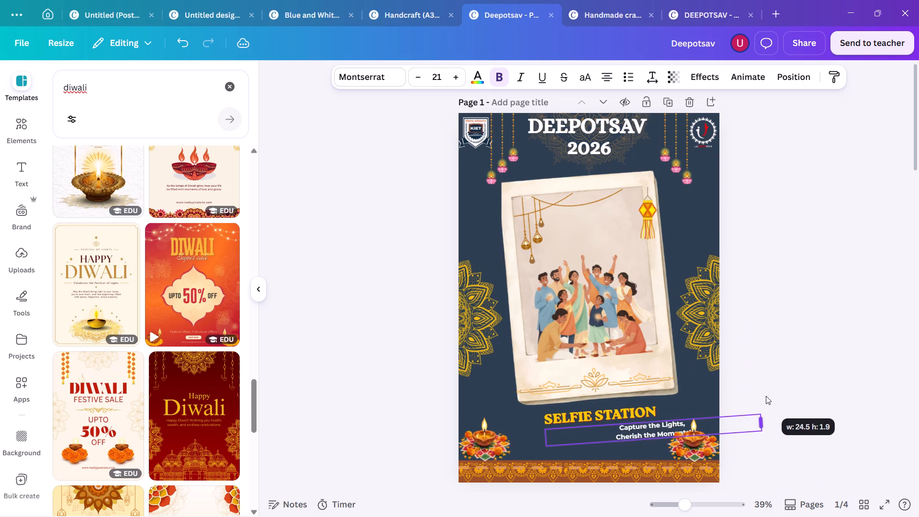
drag(766, 396, 649, 424)
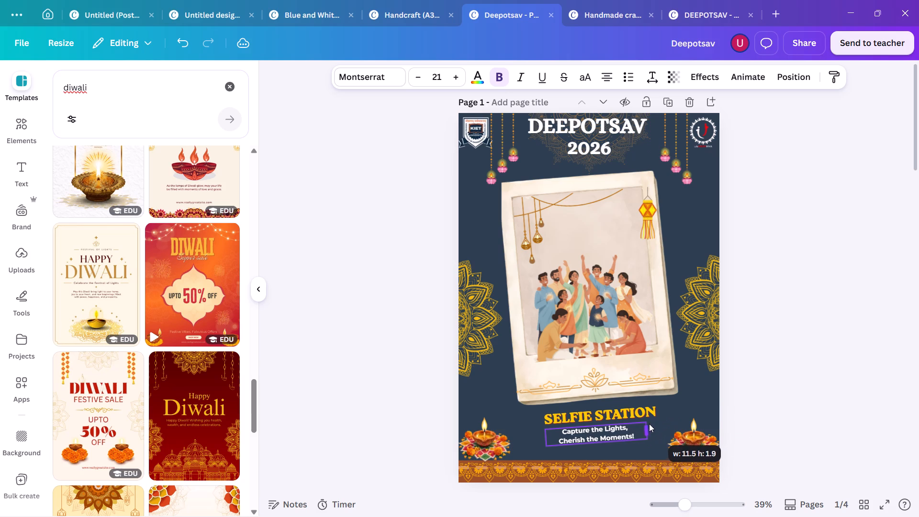
drag(649, 424, 656, 423)
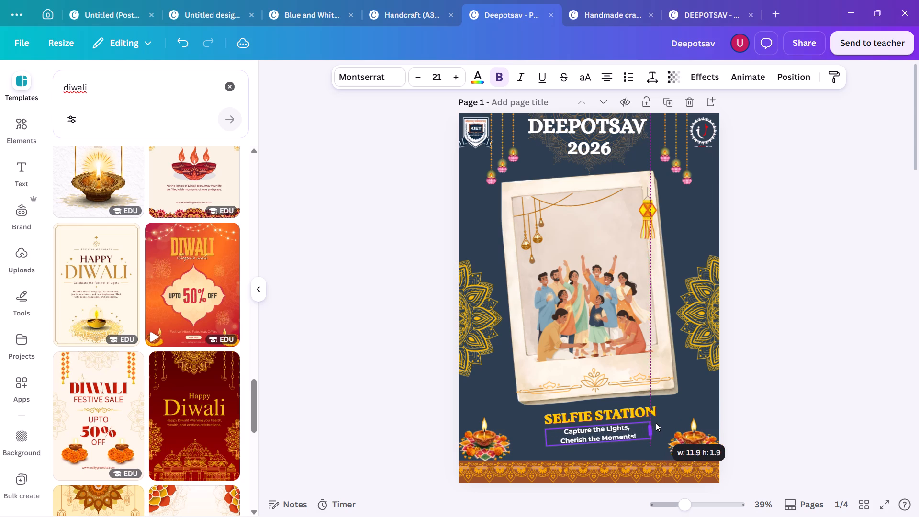
drag(656, 423, 735, 404)
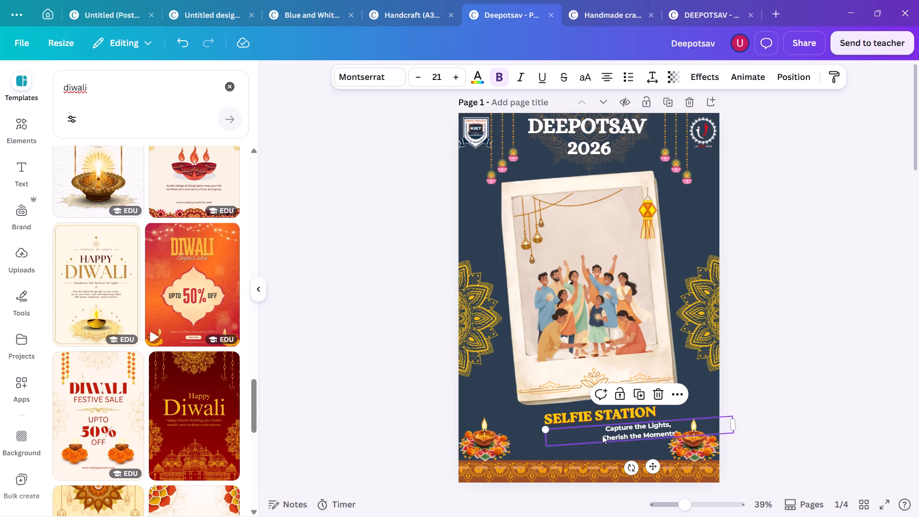
Remove the line break so the tagline reads "Capture the Lights, Cherish the Moments!" on a single line.
click(602, 435)
key(BackSpace)
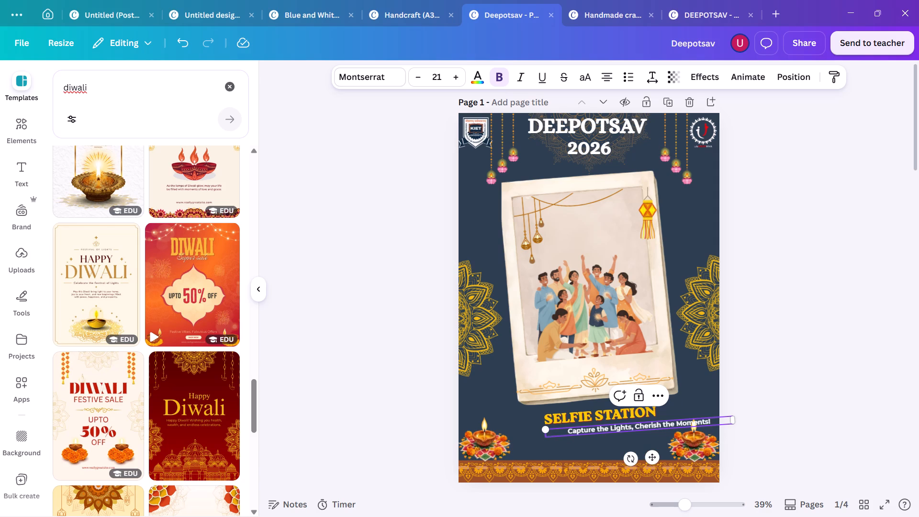
key(Left)
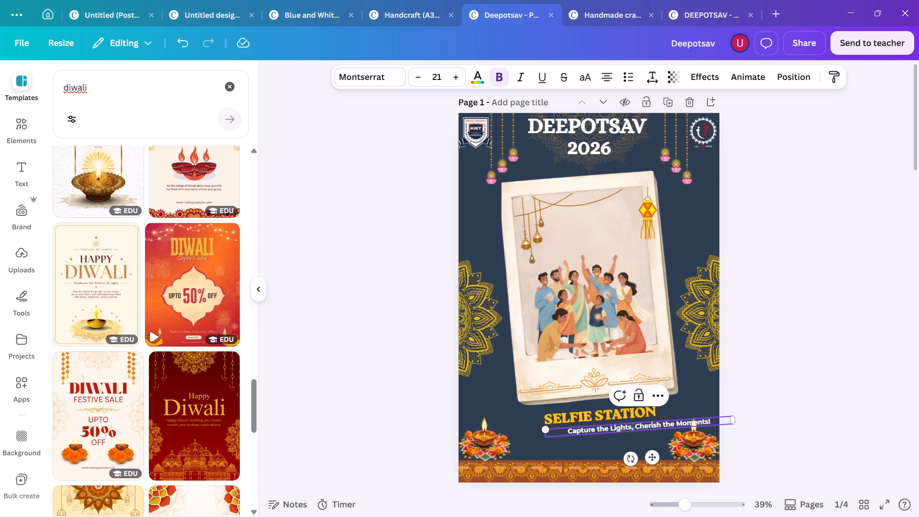
click(583, 430)
key(Left)
click(588, 446)
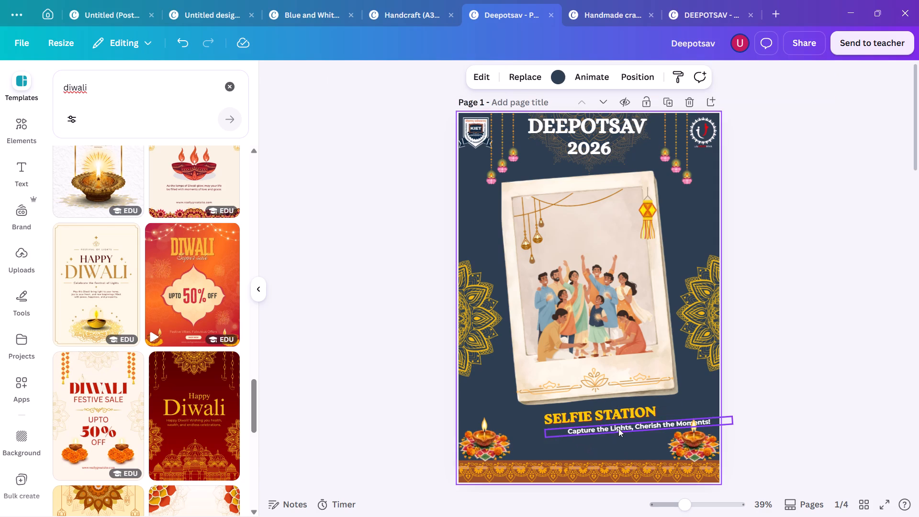
Nudge the single-line tagline left until it sits roughly centred under the SELFIE STATION heading, between the two diyas.
click(620, 427)
key(Left)
key(Left)
key(Left)
key(Left)
key(Left)
key(Left)
key(Left)
key(Left)
key(Left)
key(Left)
key(Left)
key(Left)
key(Left)
key(Left)
key(Left)
key(Left)
key(Left)
key(Left)
key(Left)
key(Left)
key(Left)
key(Left)
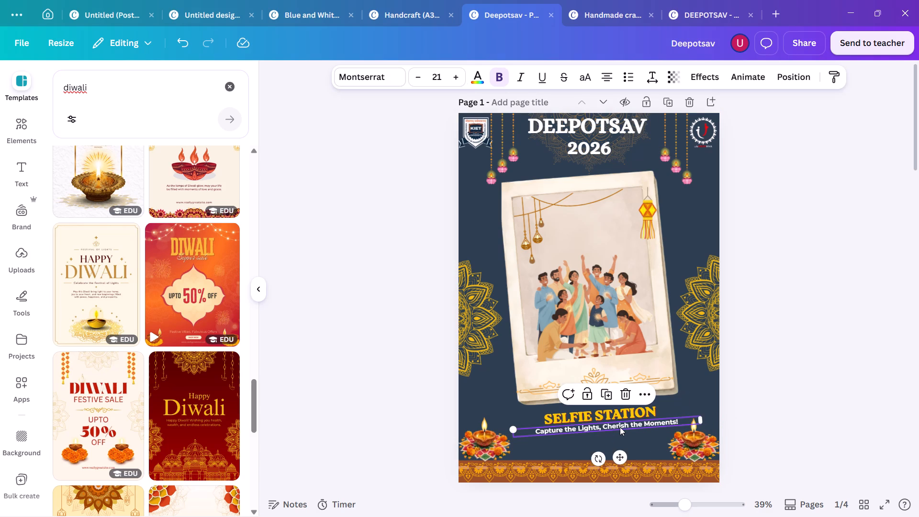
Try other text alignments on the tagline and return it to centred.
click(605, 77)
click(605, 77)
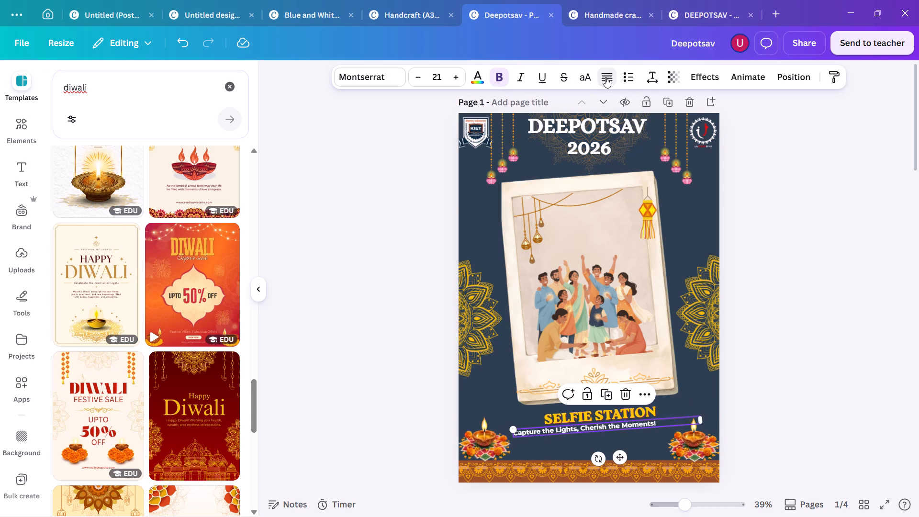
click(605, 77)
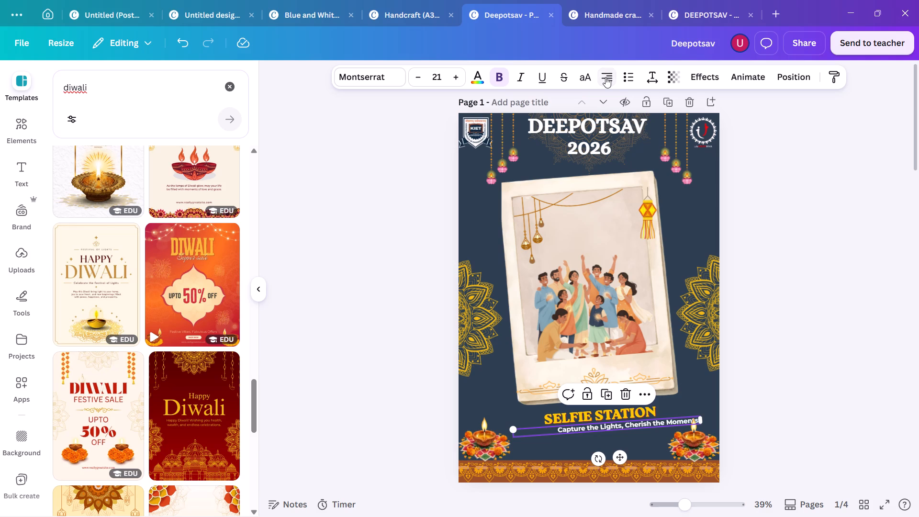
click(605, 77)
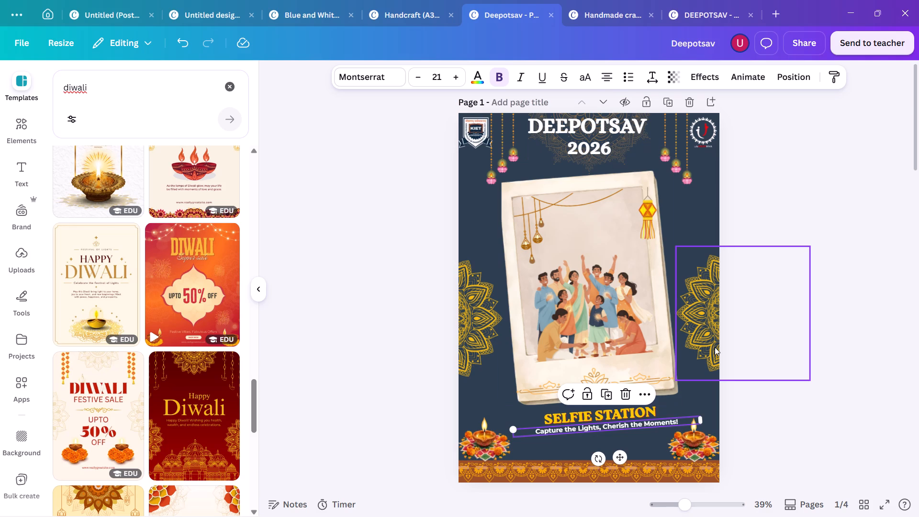
Move the tagline slightly down and right, leaving a small gap below the SELFIE STATION heading.
click(594, 460)
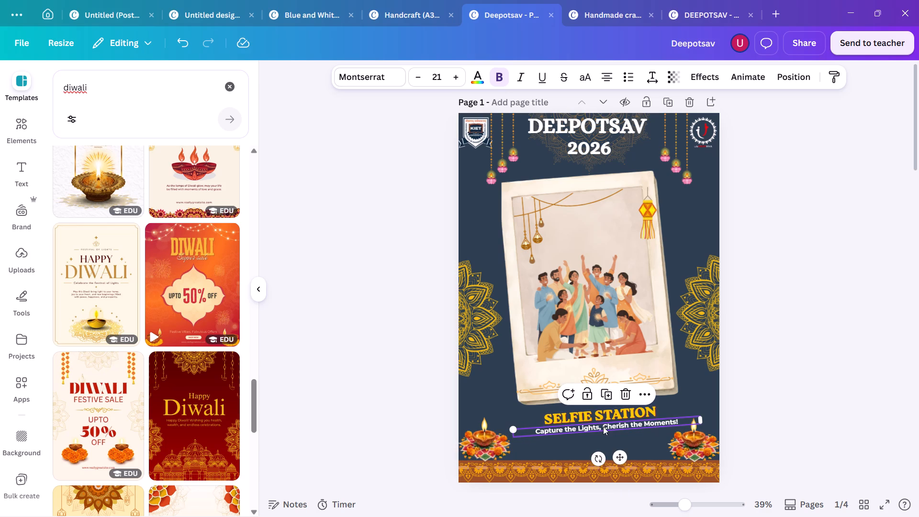
drag(621, 457, 622, 467)
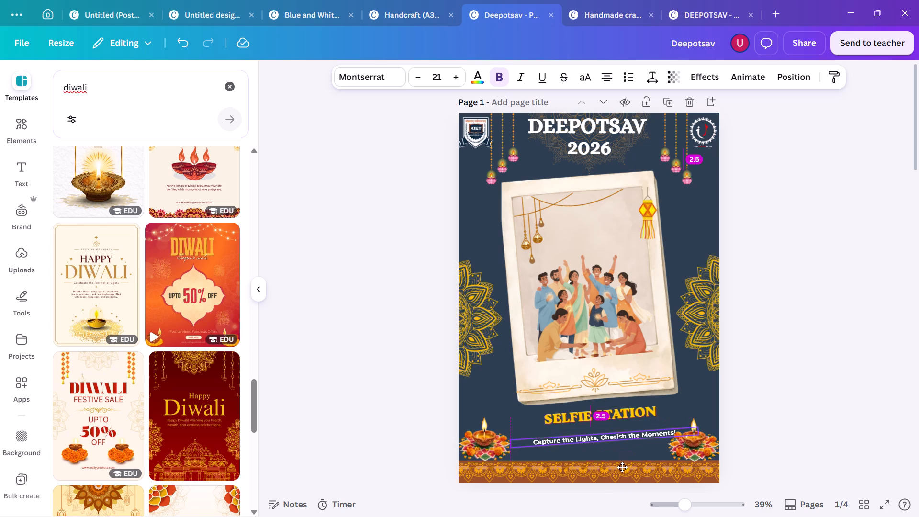
drag(622, 467, 623, 466)
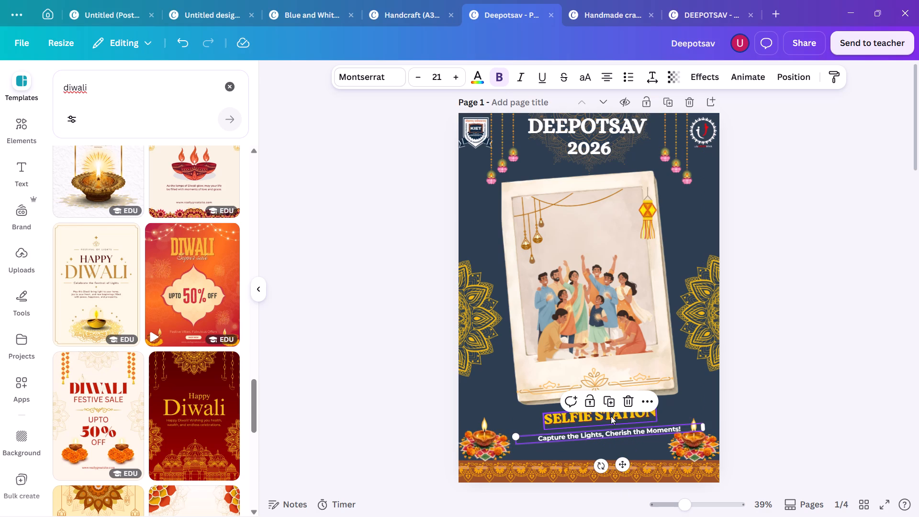
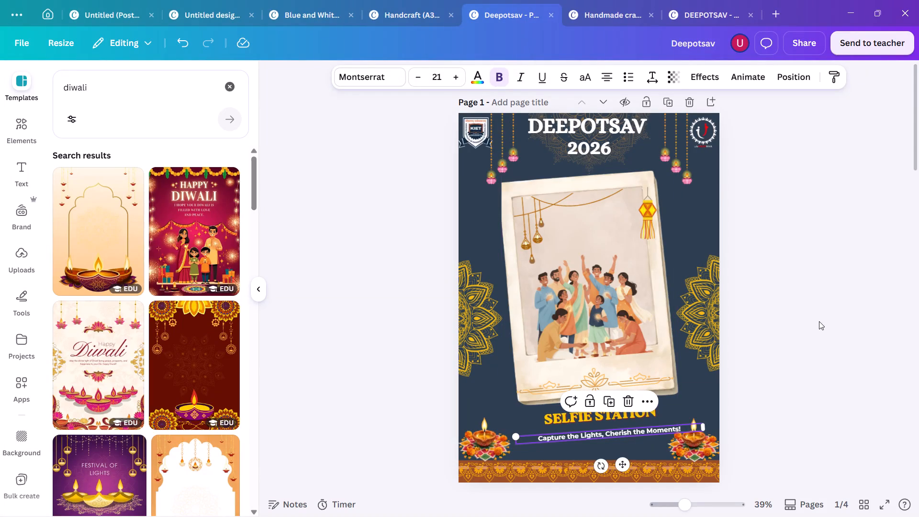
Deselect the tagline below the SELFIE STATION heading.
click(819, 321)
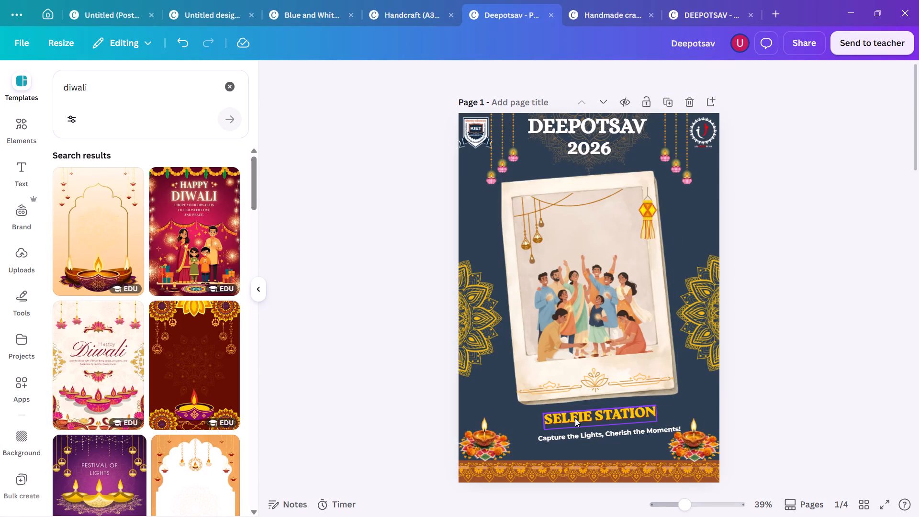